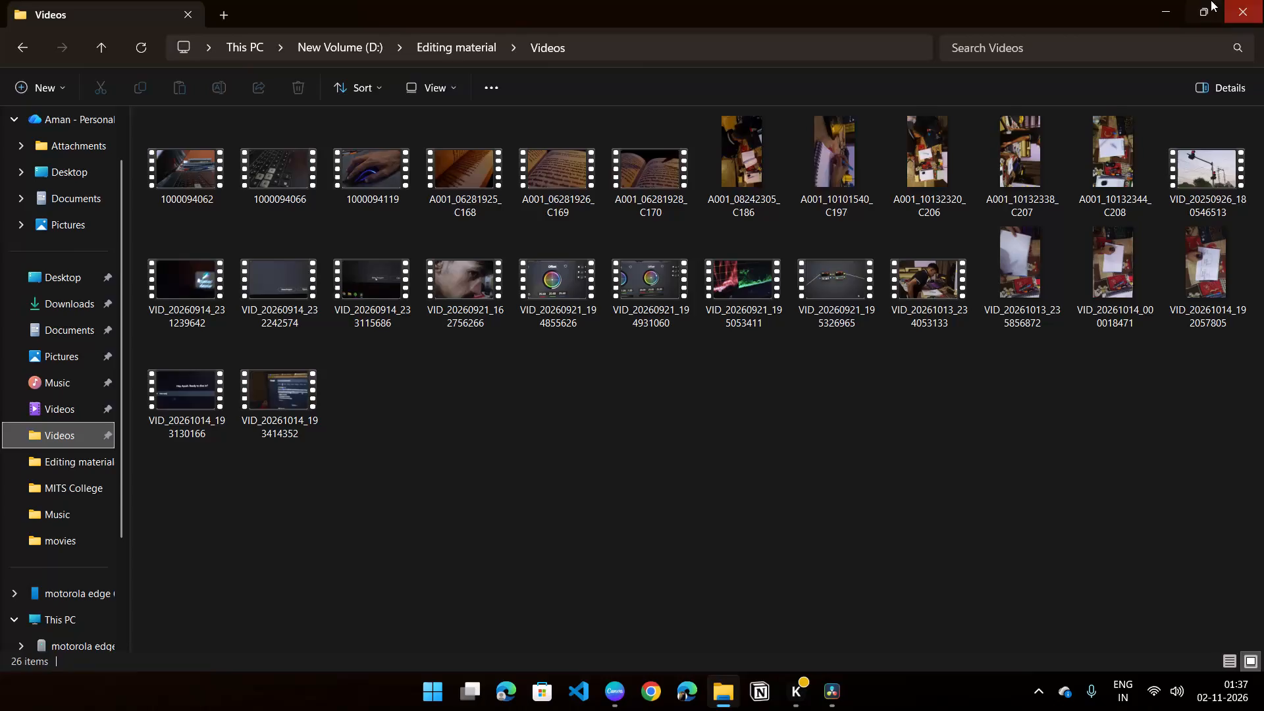
Shrink the Videos folder window and place it over the preview area, leaving the empty media pool uncovered.
click(1196, 3)
drag(286, 153, 309, 151)
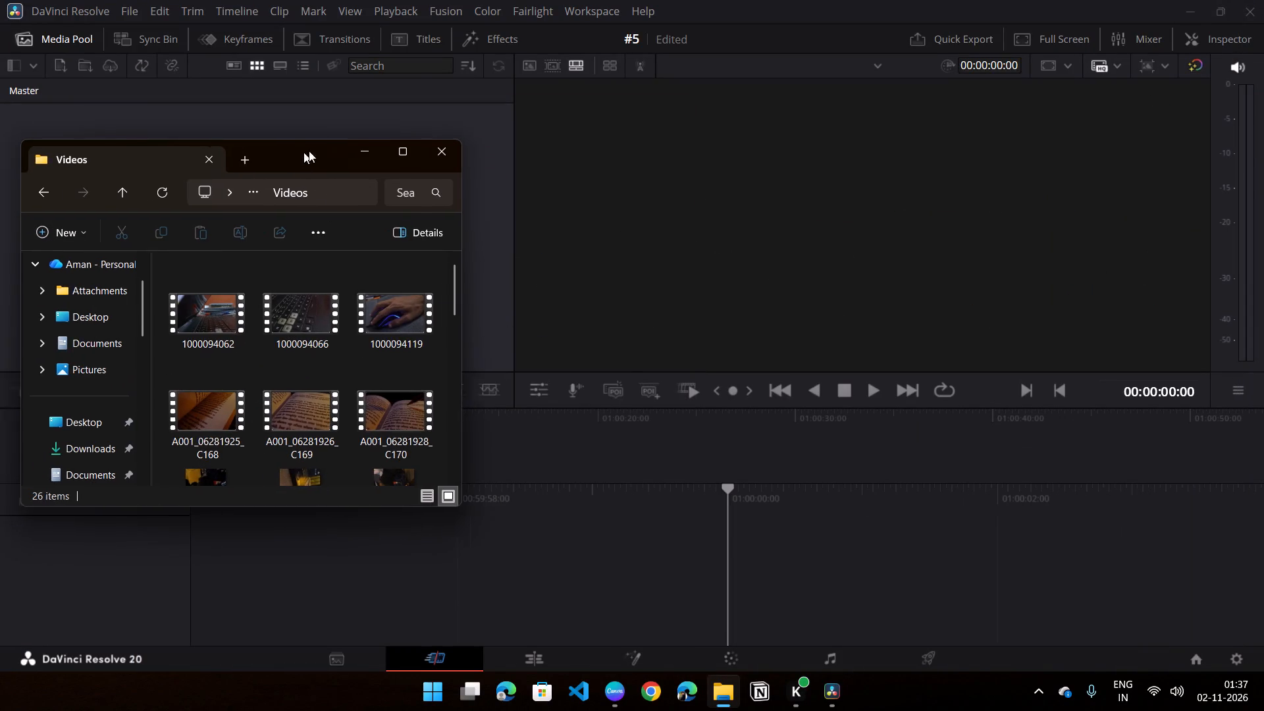
drag(309, 151, 953, 72)
Select all the video files in the Videos folder and try to bring them into the Cut page's media pool.
scroll(947, 269, down, 8)
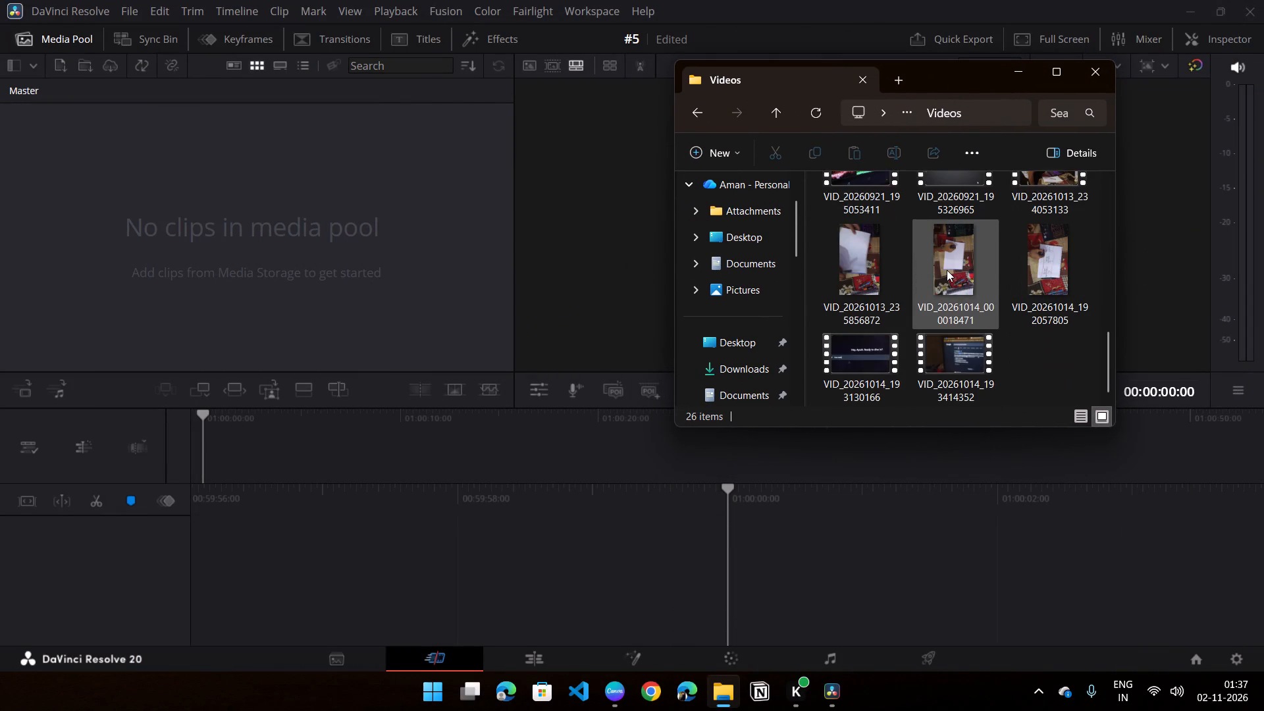
scroll(947, 270, up, 11)
click(871, 225)
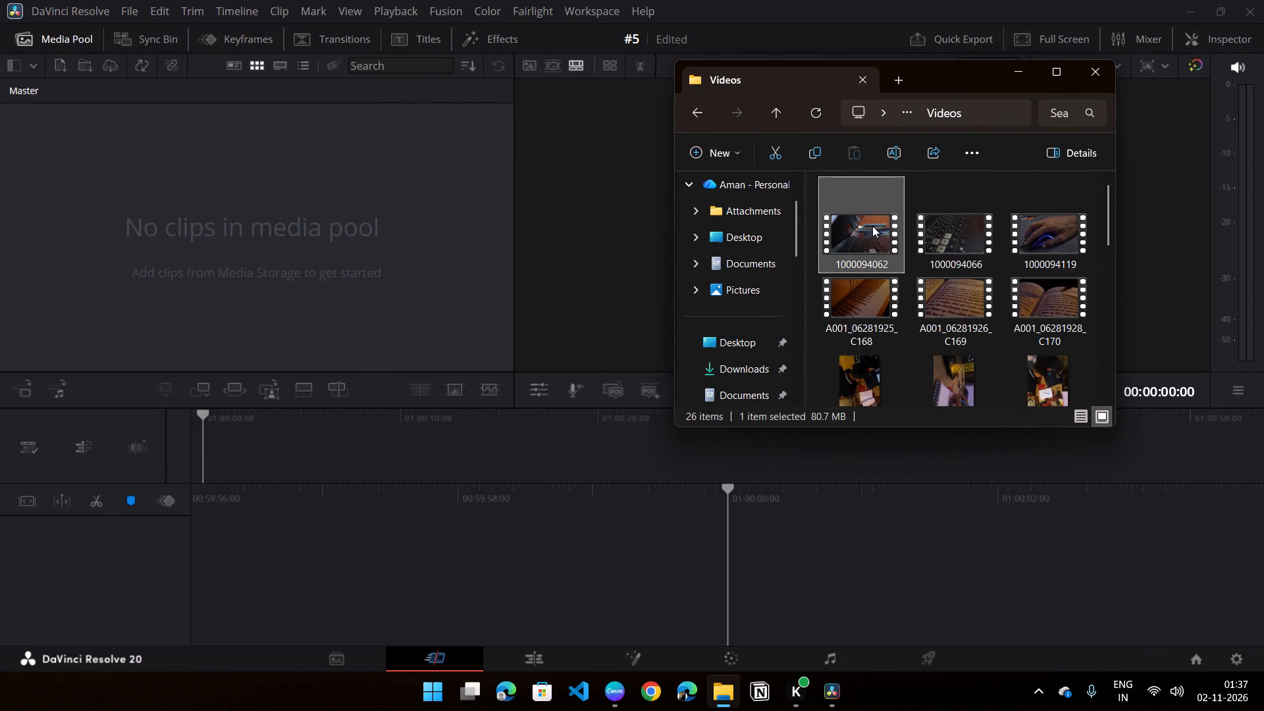
shift+scroll(935, 241, down, 8)
shift+click(937, 352)
drag(937, 352, 321, 250)
click(1259, 7)
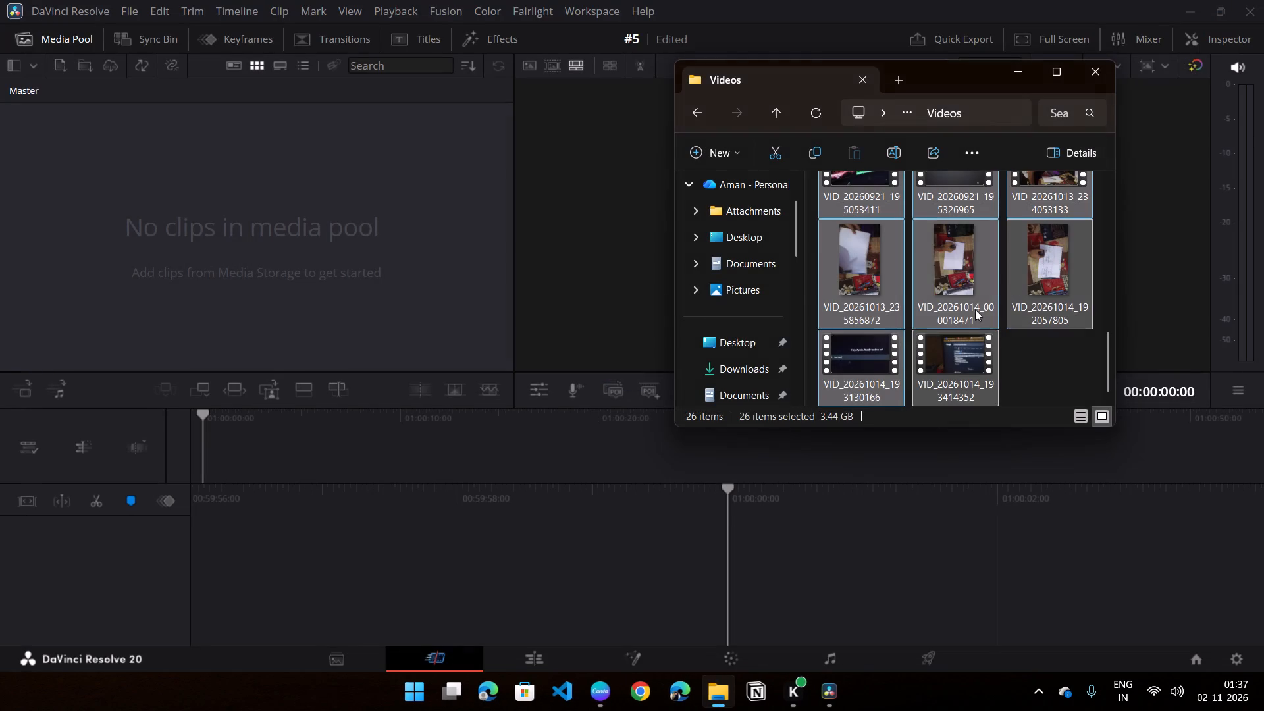
Switch to the Edit page and show its media pool in place of the effects library.
click(543, 665)
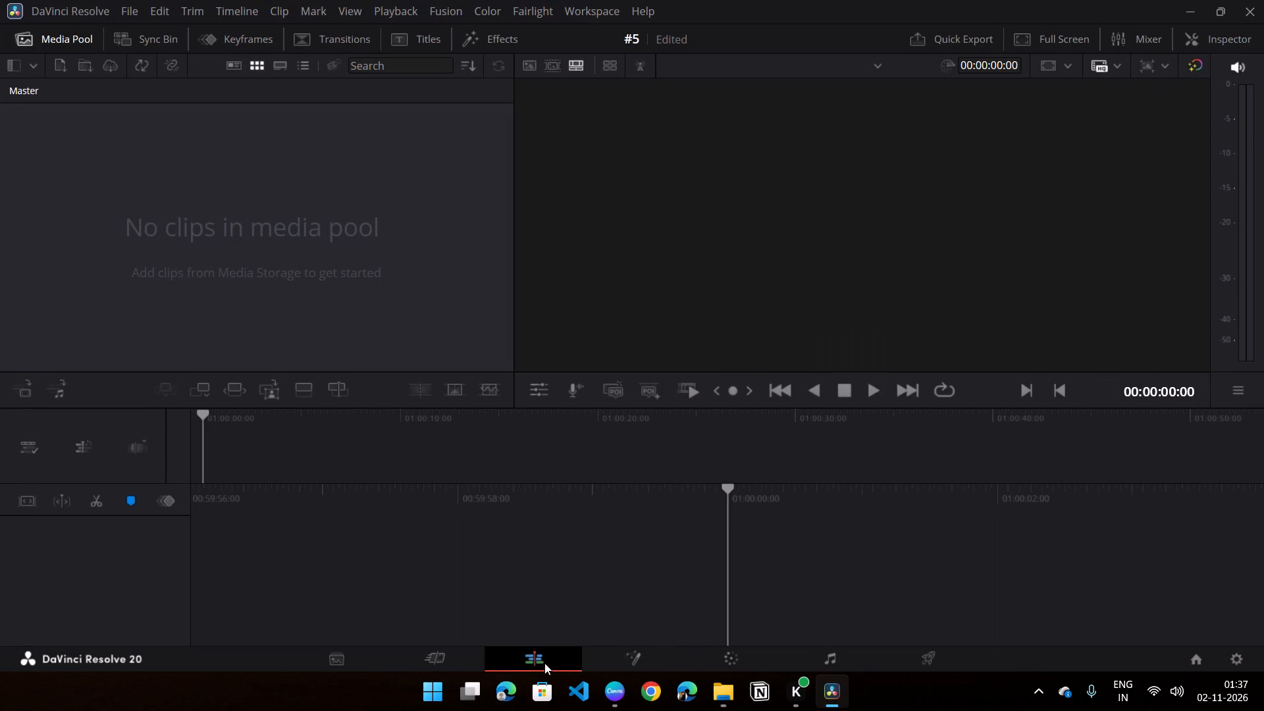
click(728, 708)
drag(965, 363, 797, 319)
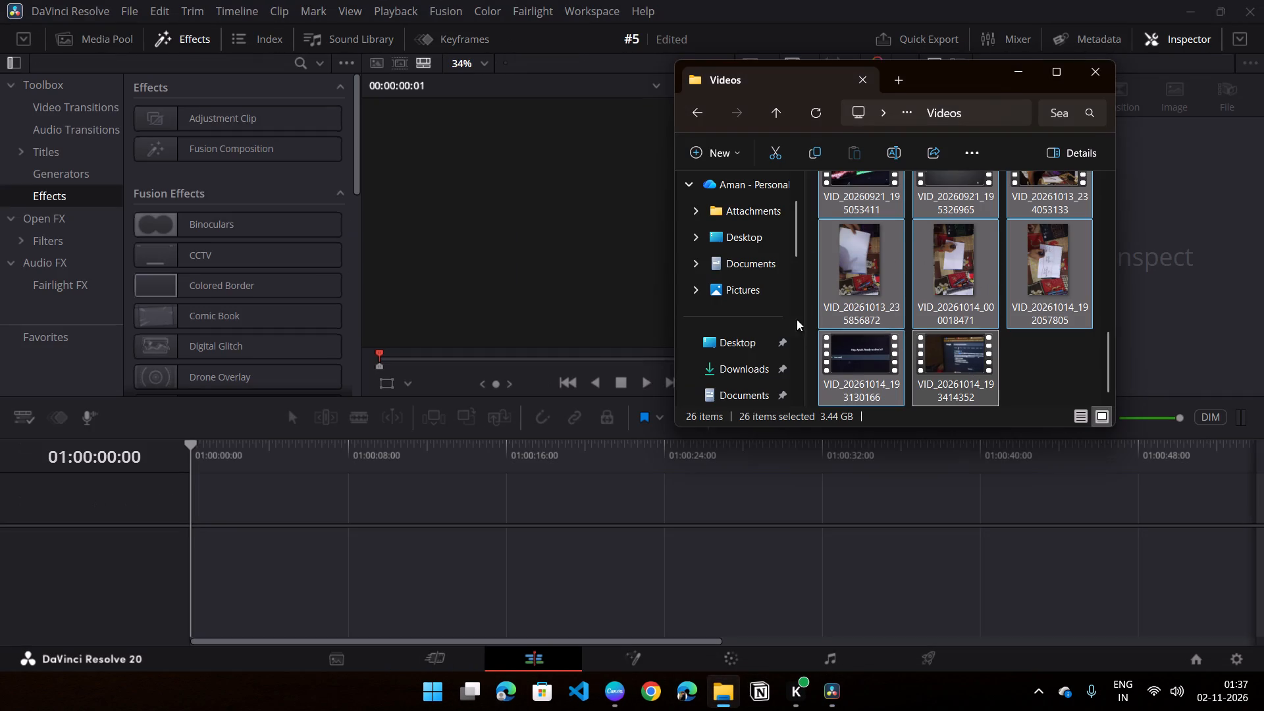
drag(797, 319, 935, 290)
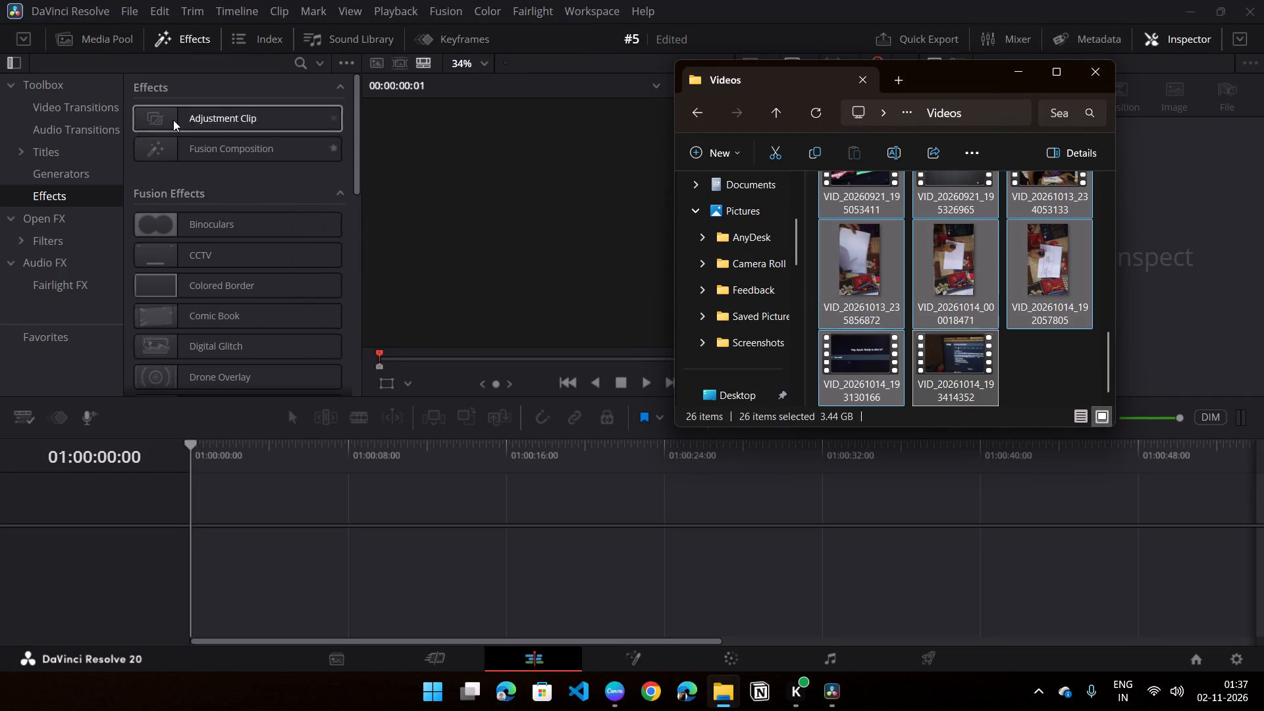
click(89, 32)
Import all the selected videos into the Master bin, change the project frame rate to match, and put the folder window away.
click(728, 697)
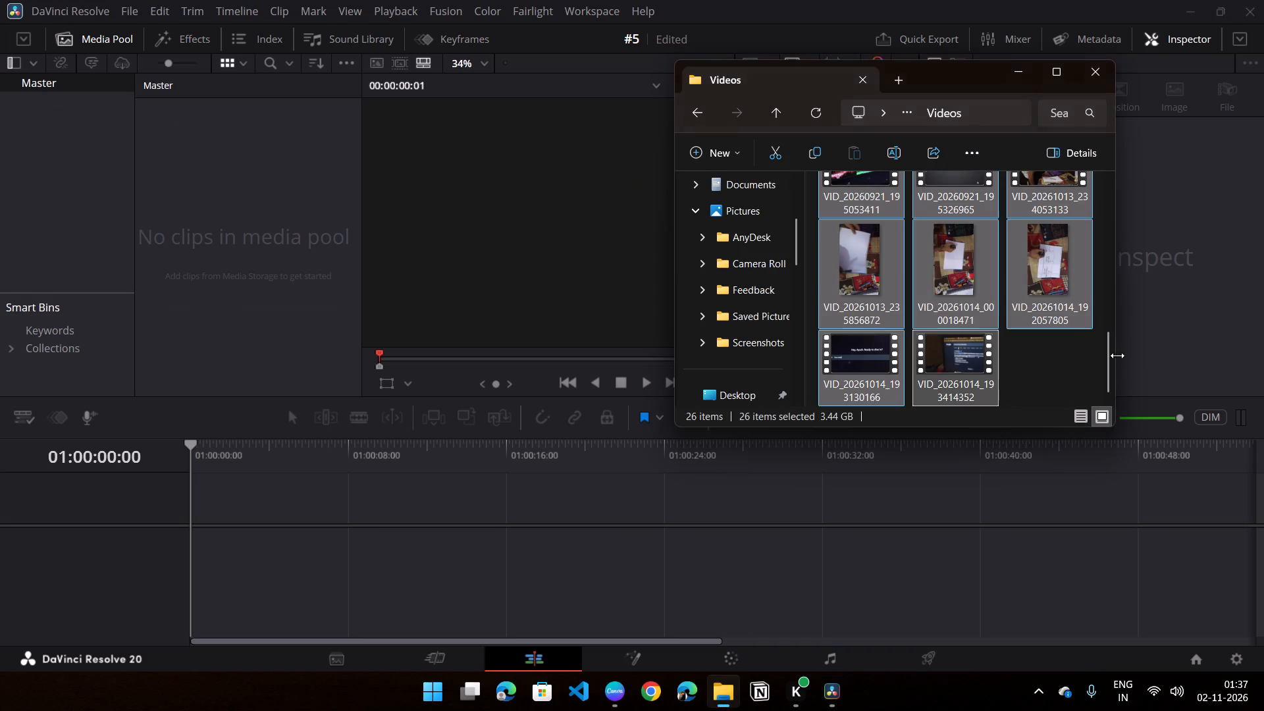
drag(986, 292, 248, 276)
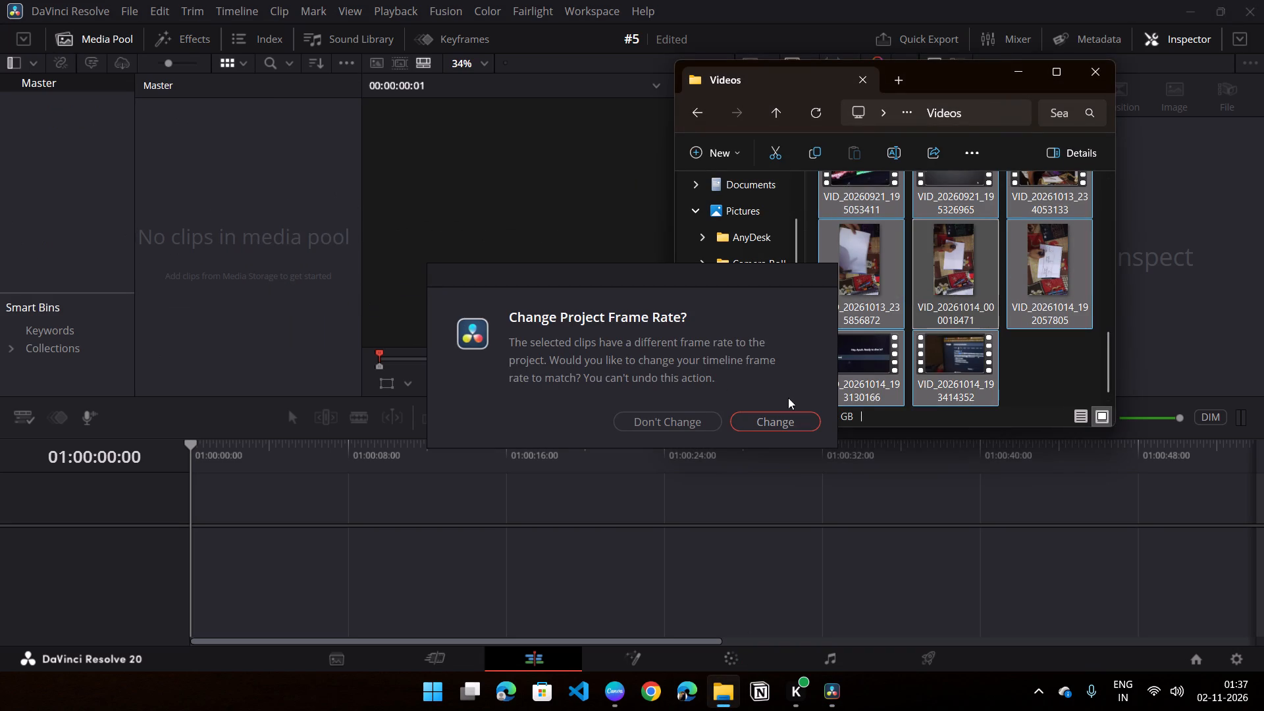
click(766, 430)
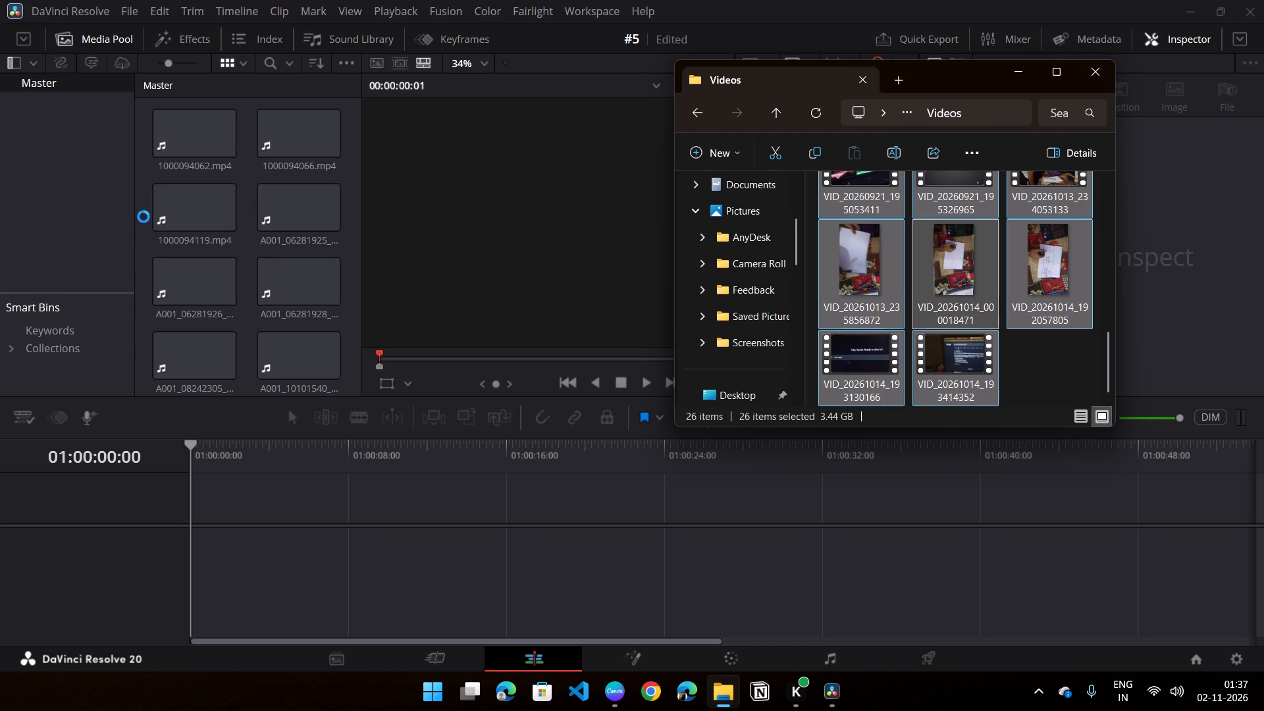
click(1088, 78)
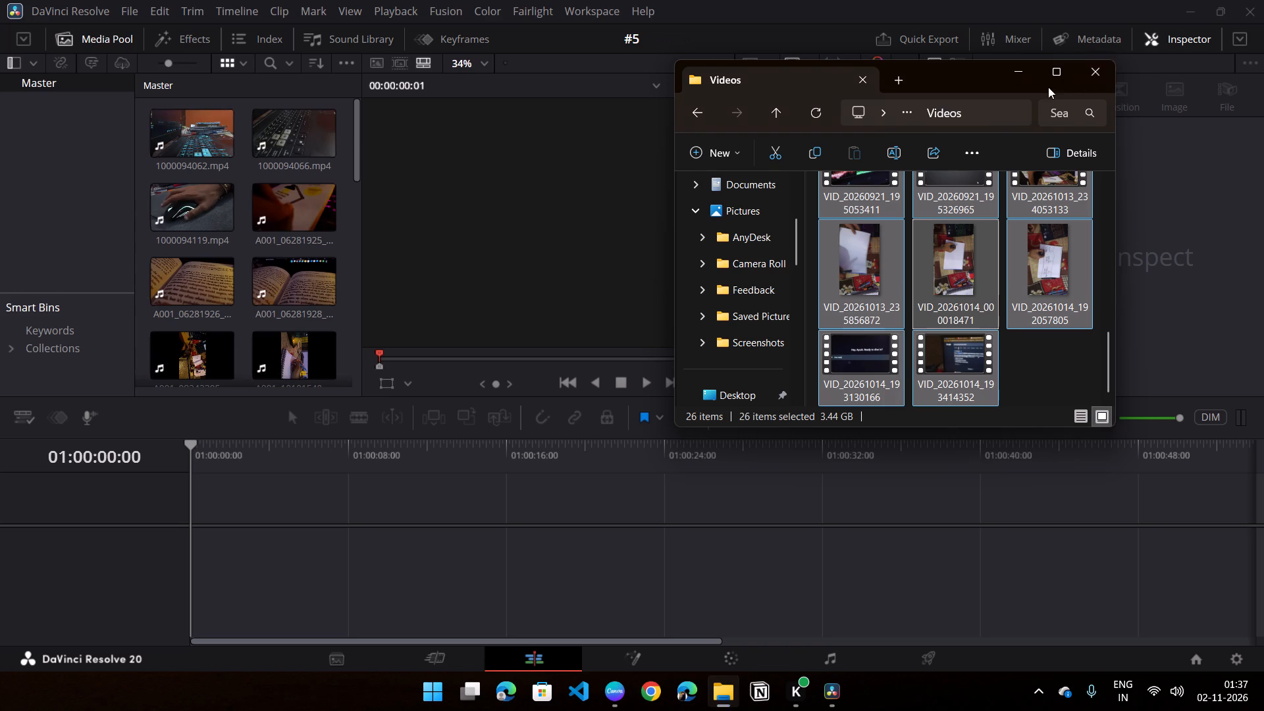
Narrow the bin list to give the Master bin's clip thumbnails more room.
drag(133, 280, 119, 278)
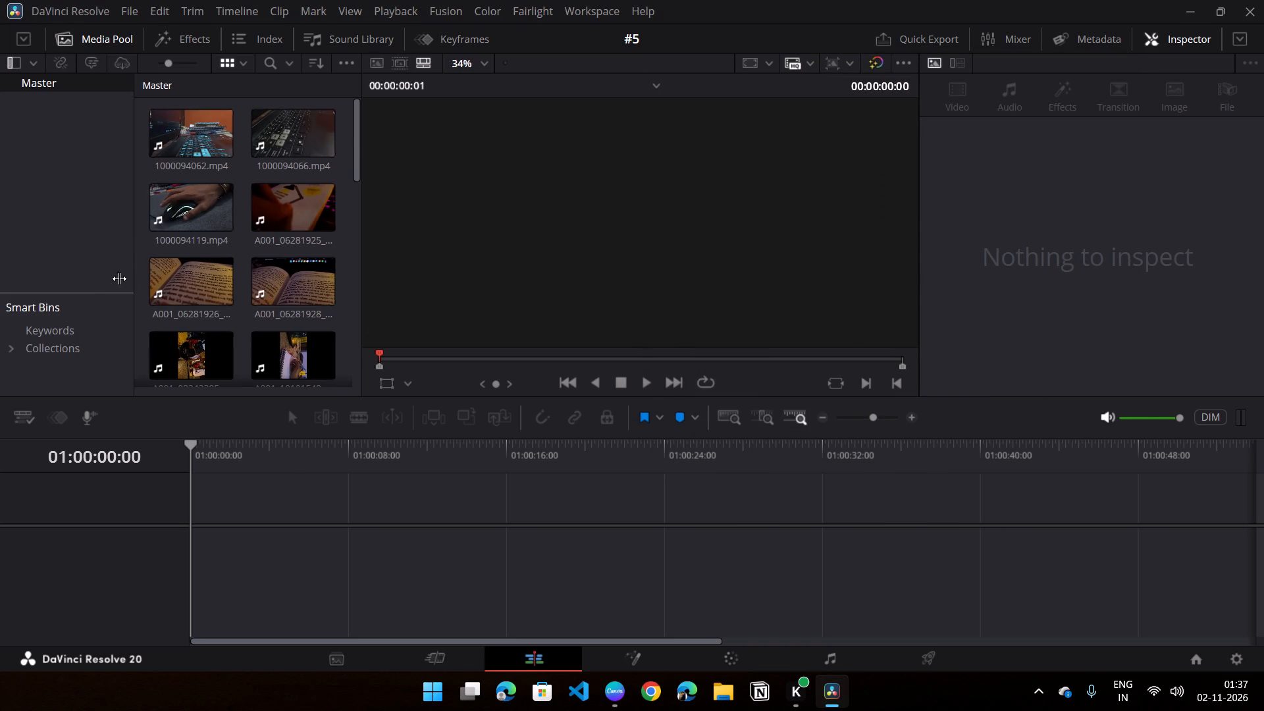
drag(119, 278, 0, 277)
Look through the imported clips in the Master bin.
scroll(205, 232, down, 3)
scroll(205, 232, up, 3)
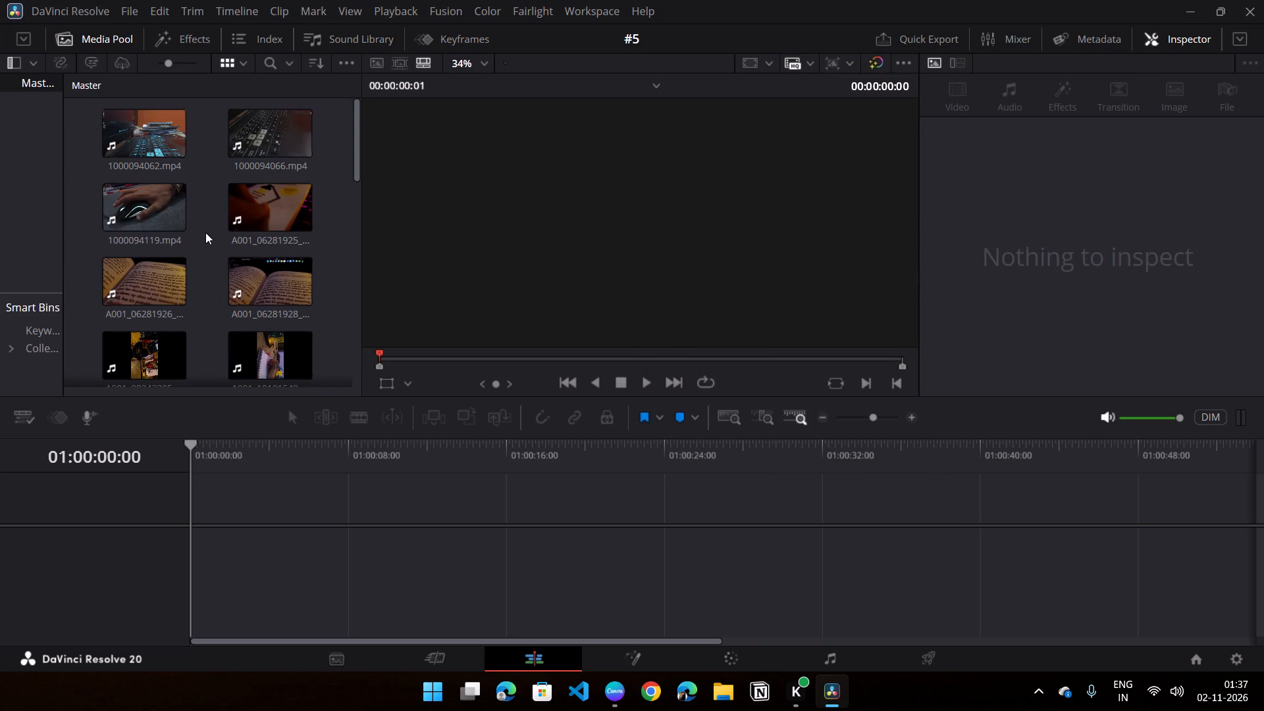
scroll(205, 232, up, 4)
scroll(276, 219, down, 20)
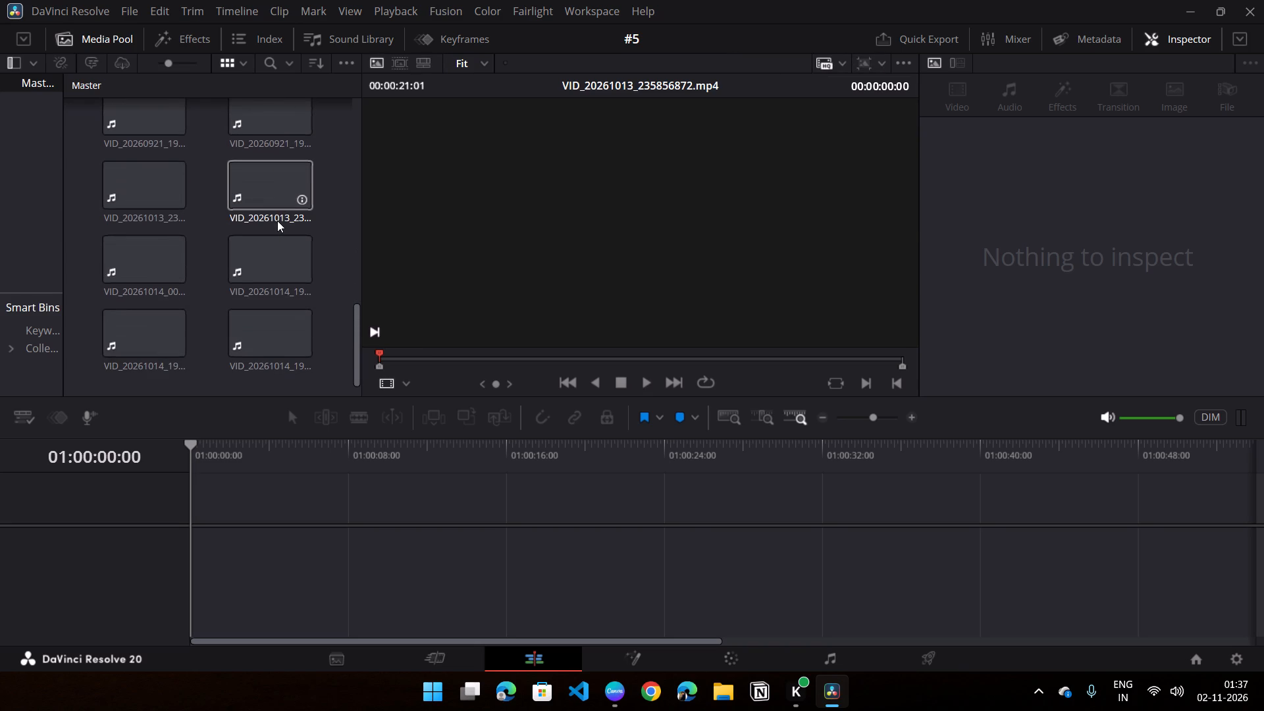
scroll(277, 221, down, 6)
scroll(277, 221, up, 1)
scroll(277, 221, down, 4)
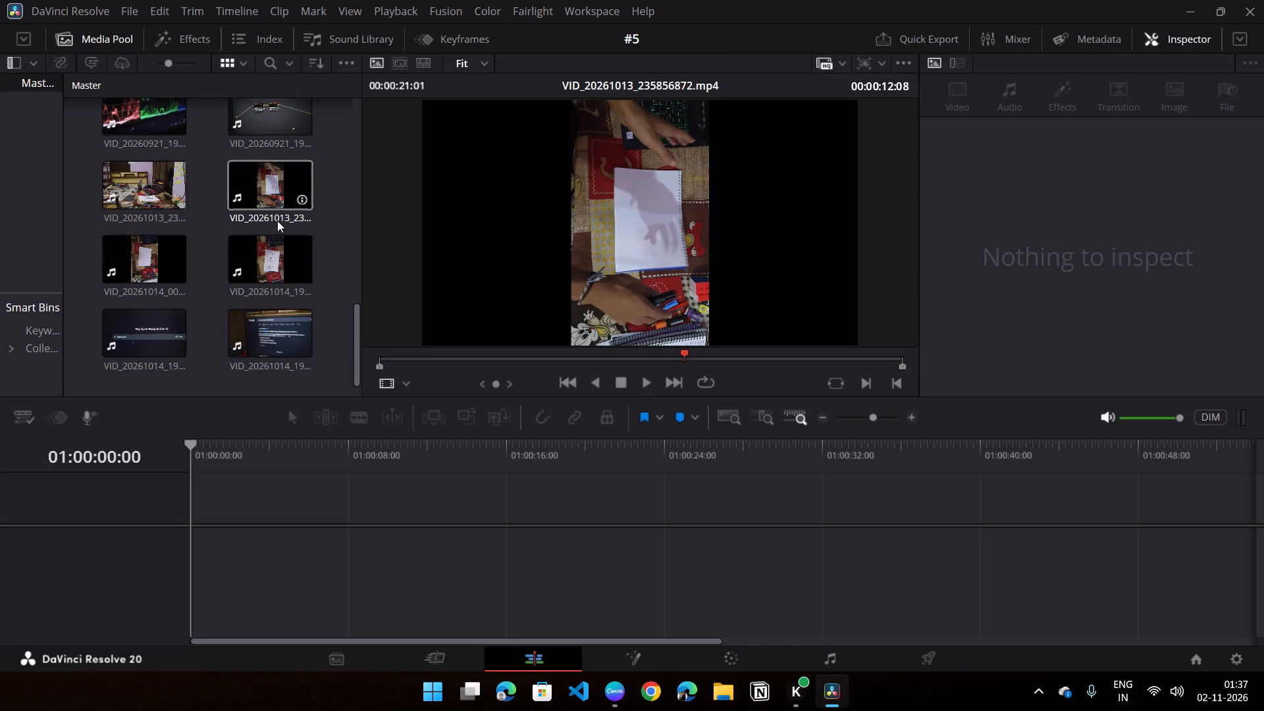
scroll(277, 221, up, 17)
scroll(277, 221, down, 6)
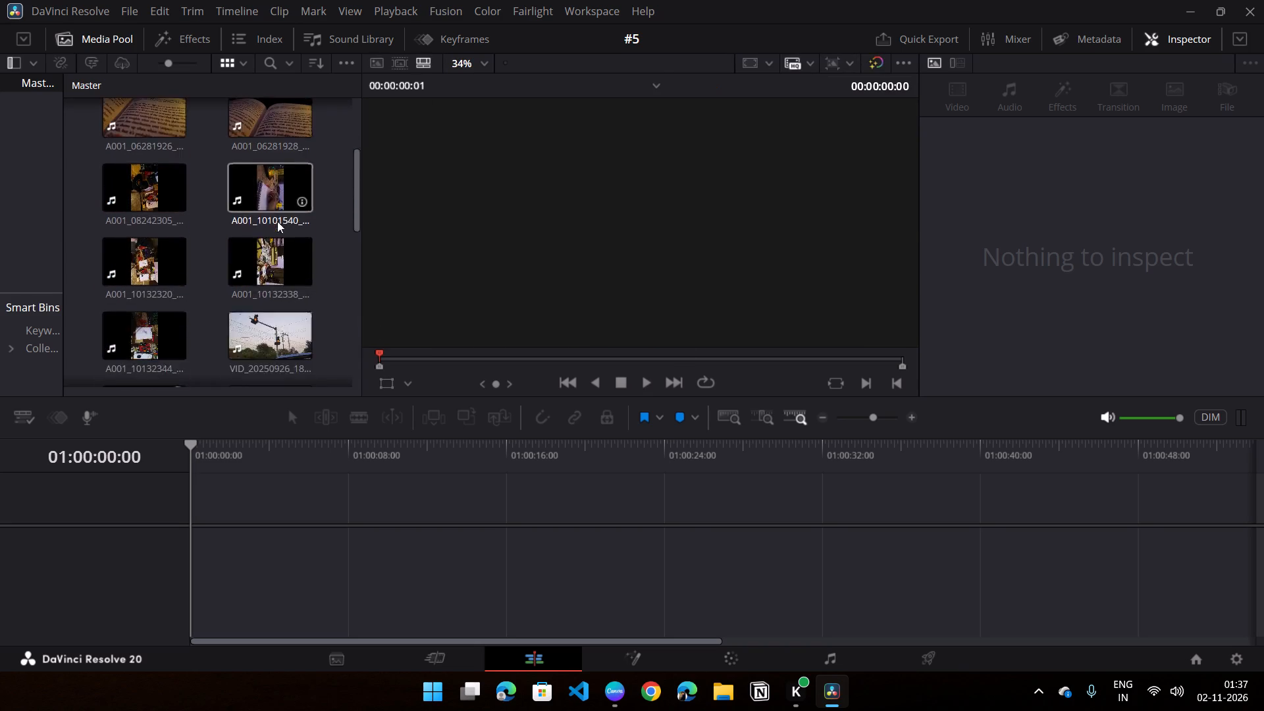
scroll(277, 221, down, 8)
scroll(277, 221, up, 19)
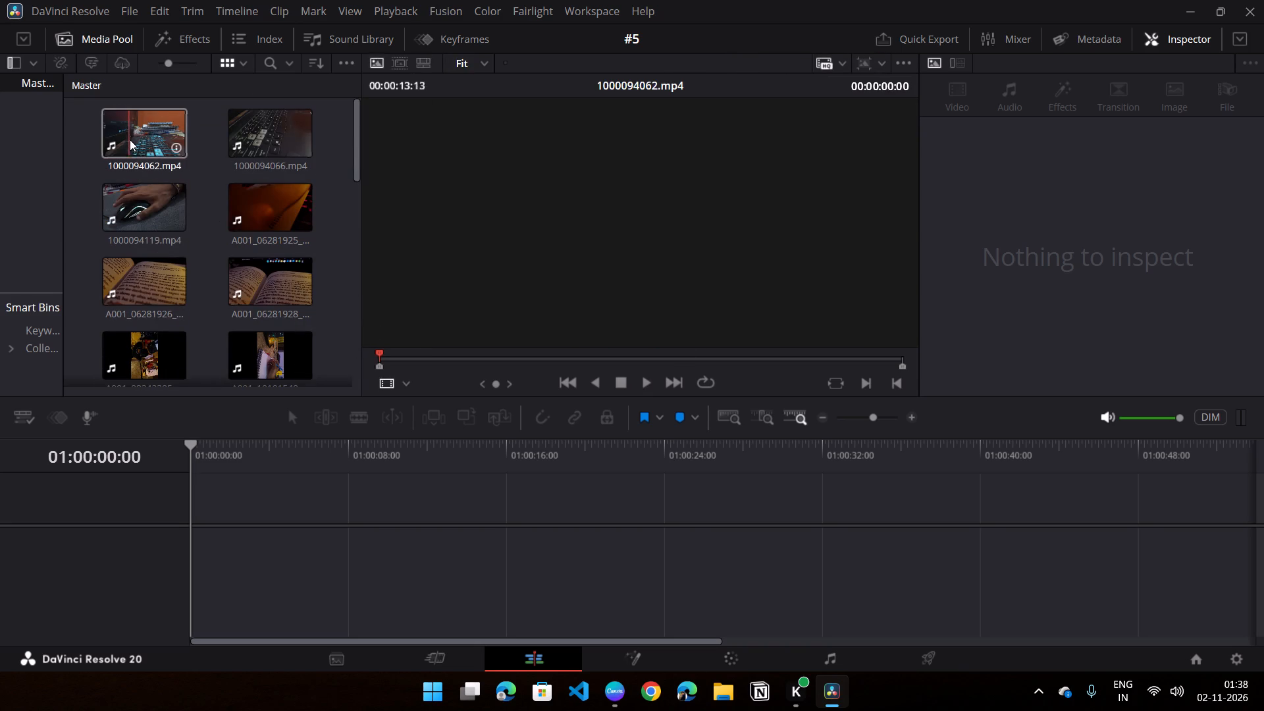
Place 1000094062.mp4 at the start of the timeline on V1 as the first clip.
drag(130, 140, 273, 510)
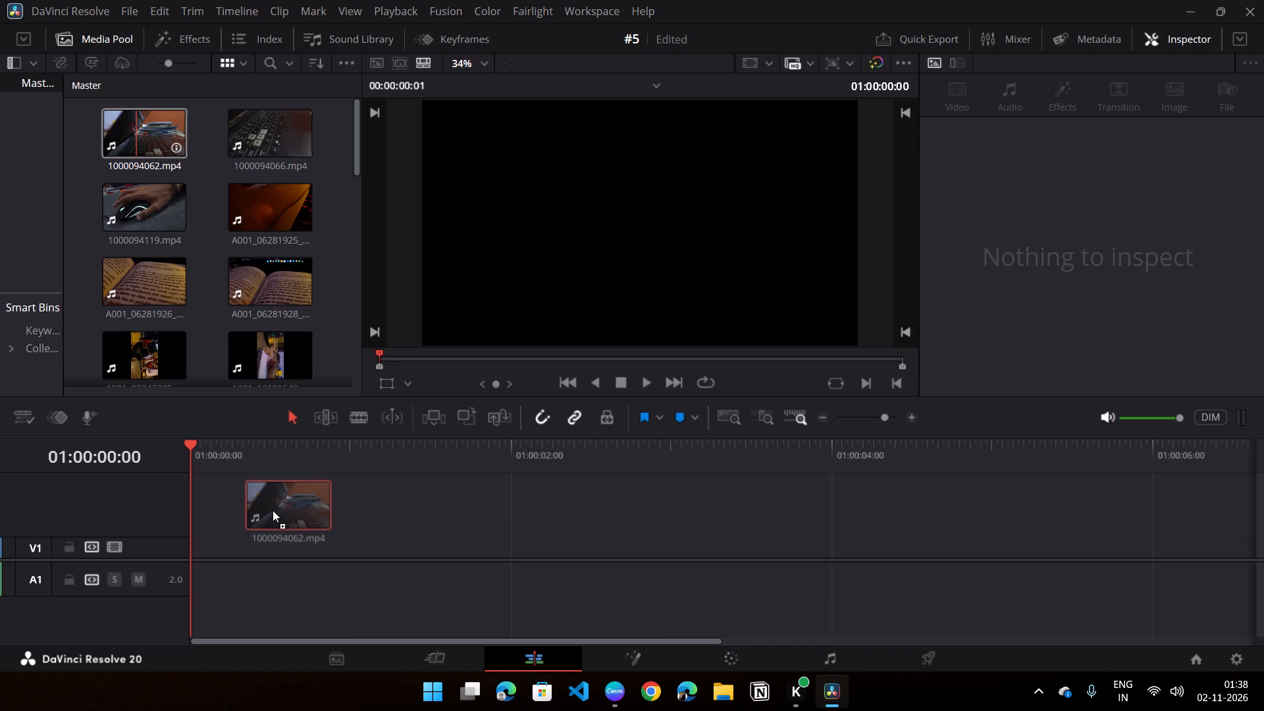
drag(273, 510, 271, 524)
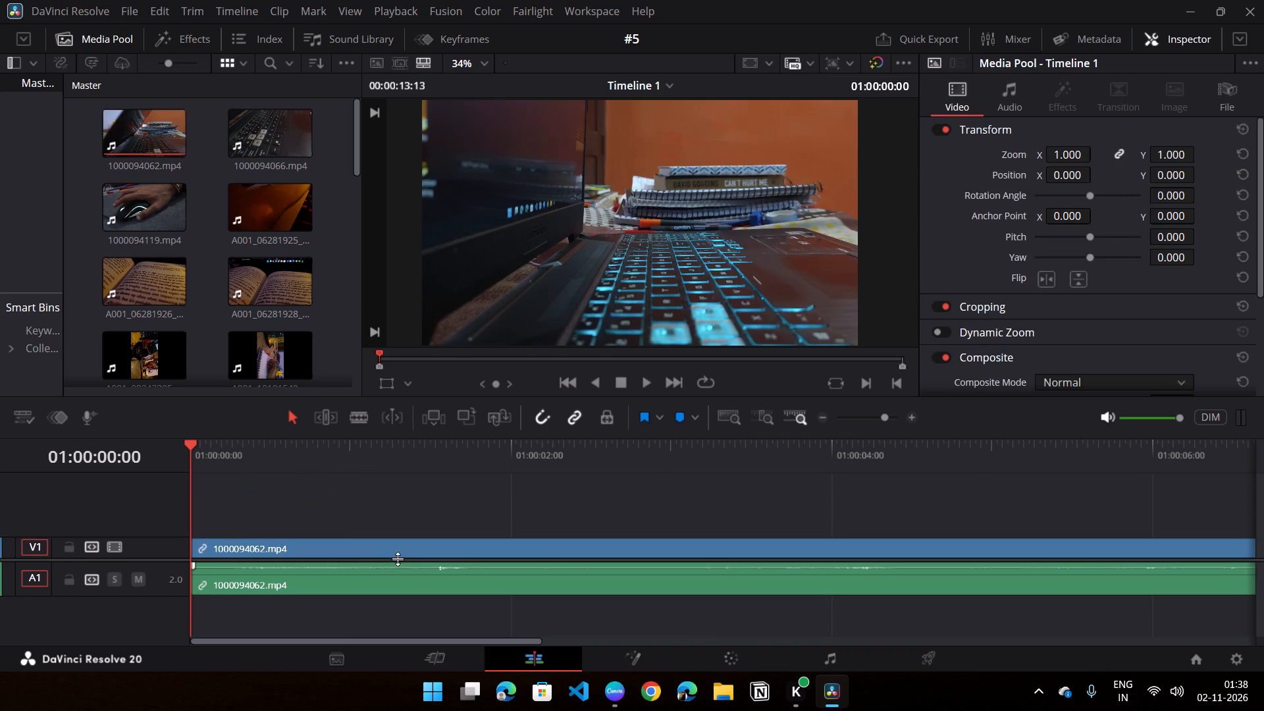
Lower the divider between the video and audio tracks and increase Video 1's height to show clip thumbnails.
drag(398, 559, 398, 587)
click(381, 602)
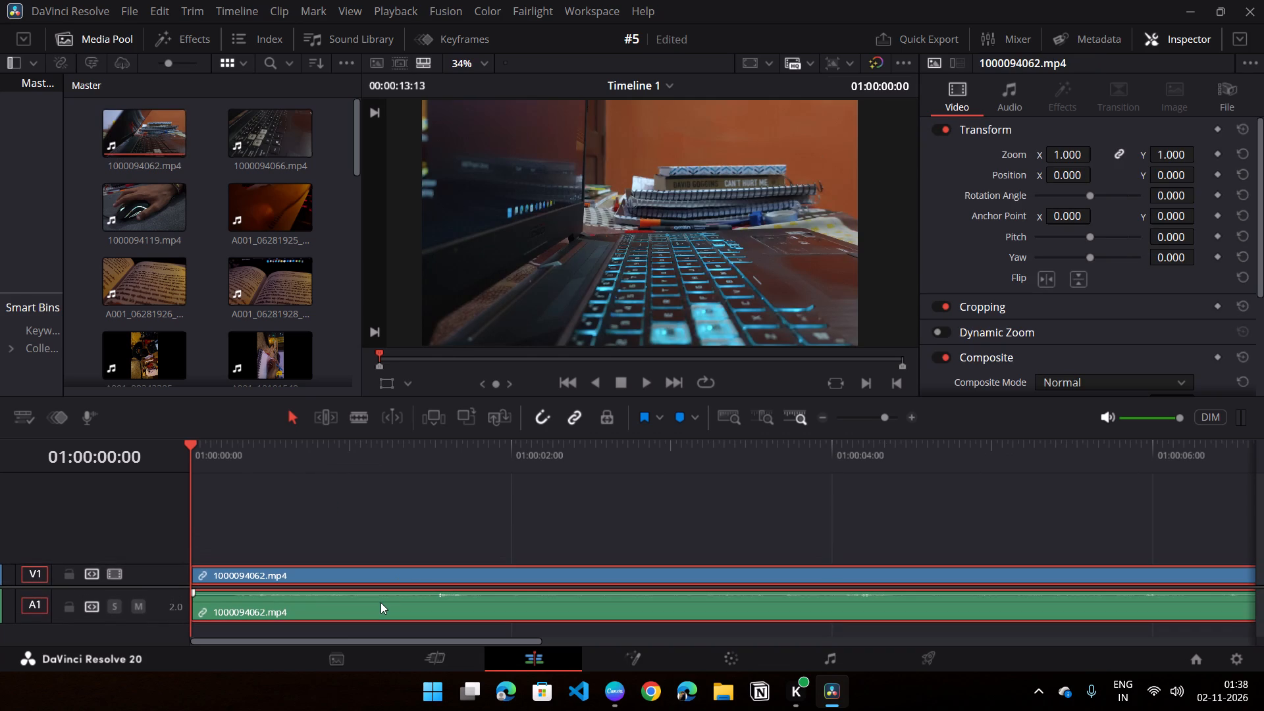
click(381, 602)
click(568, 413)
drag(167, 563, 182, 535)
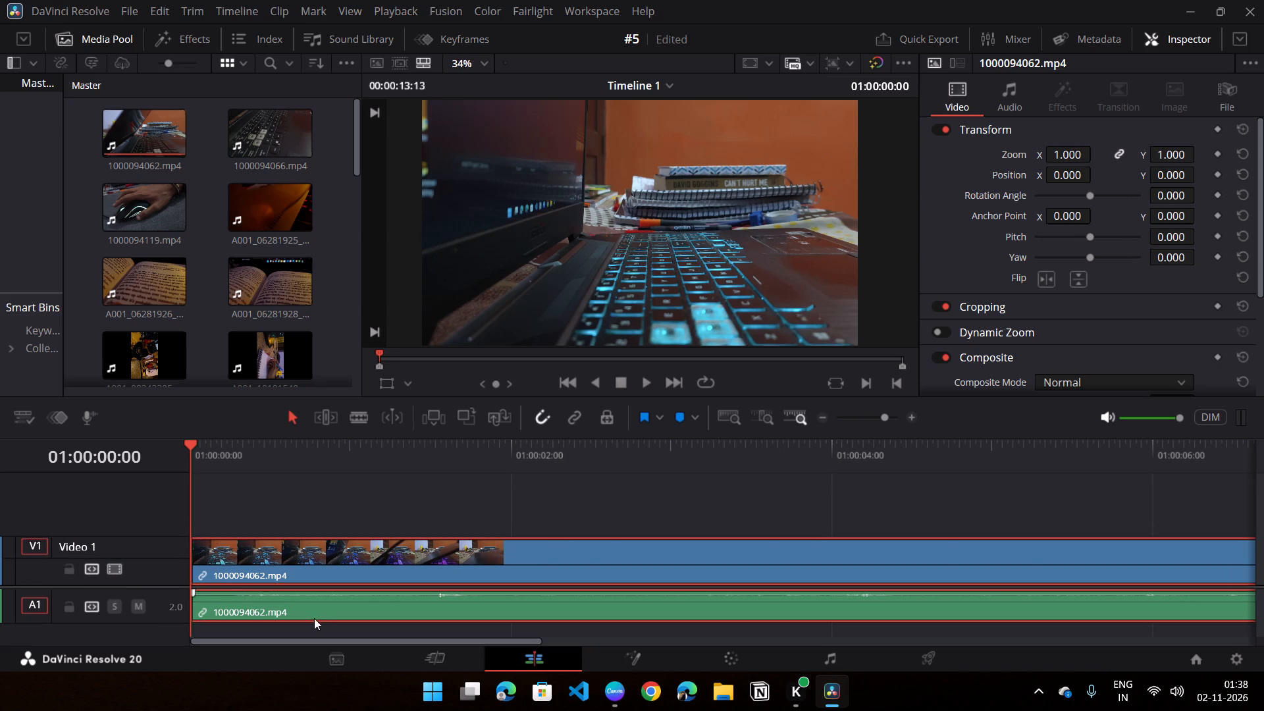
With linked selection off, delete only the audio part of 1000094062.mp4 from track A1.
click(319, 616)
click(573, 423)
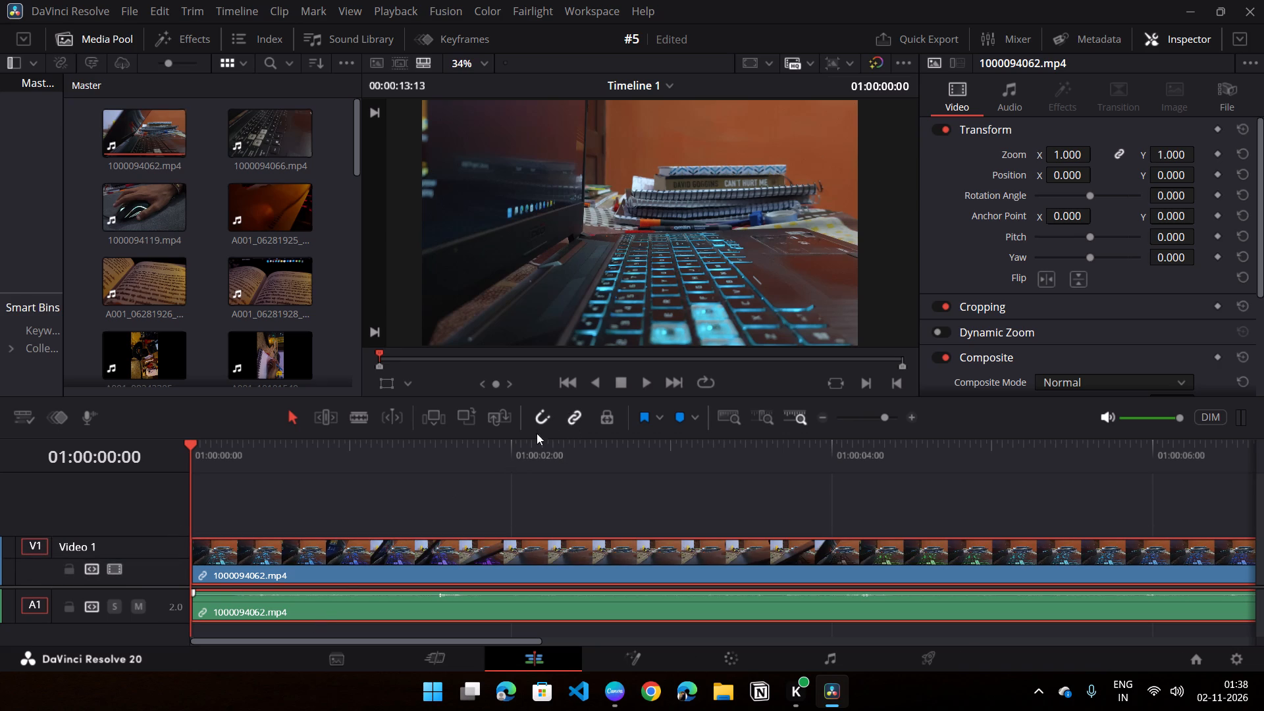
click(566, 419)
click(438, 558)
click(406, 605)
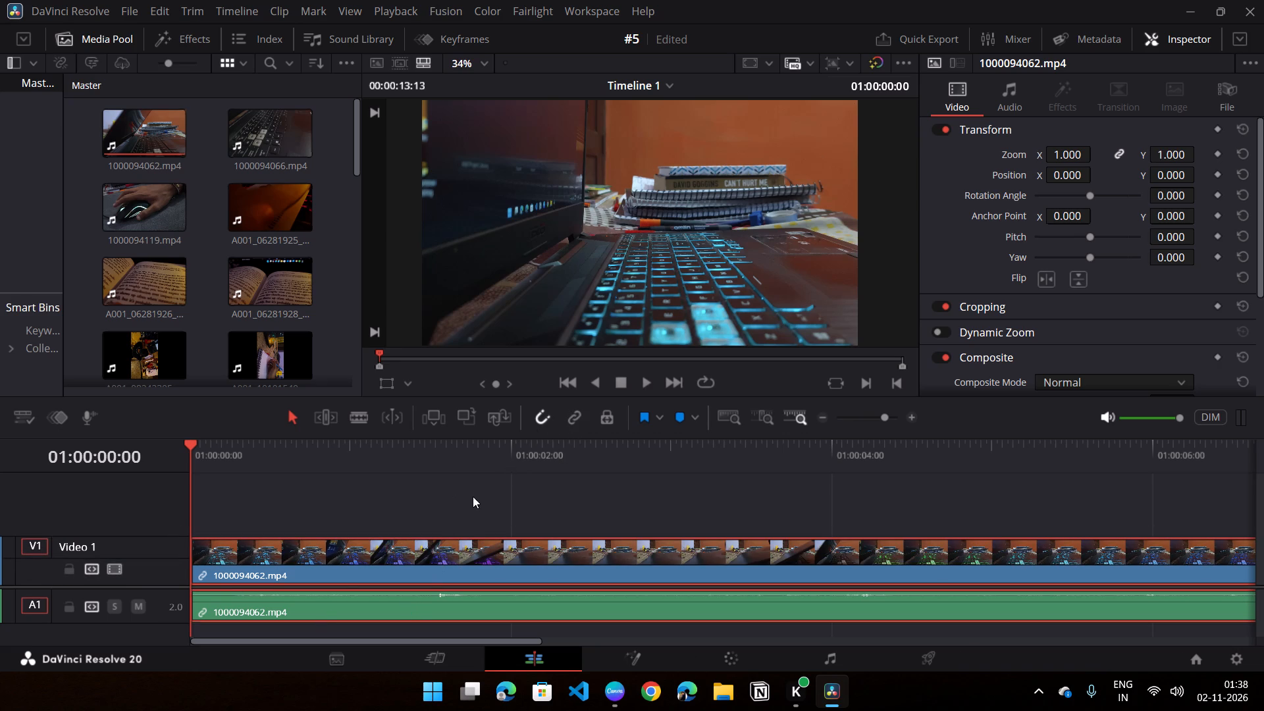
click(473, 496)
click(369, 614)
click(374, 606)
right_click(374, 606)
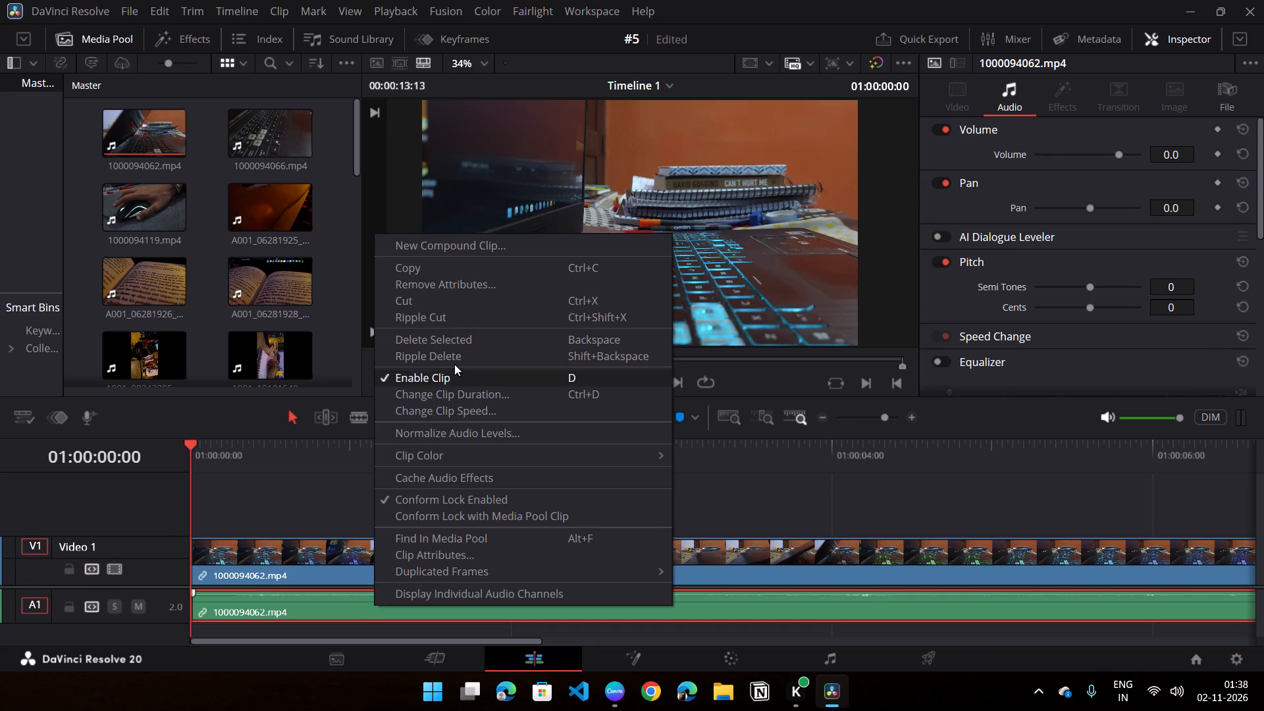
click(462, 341)
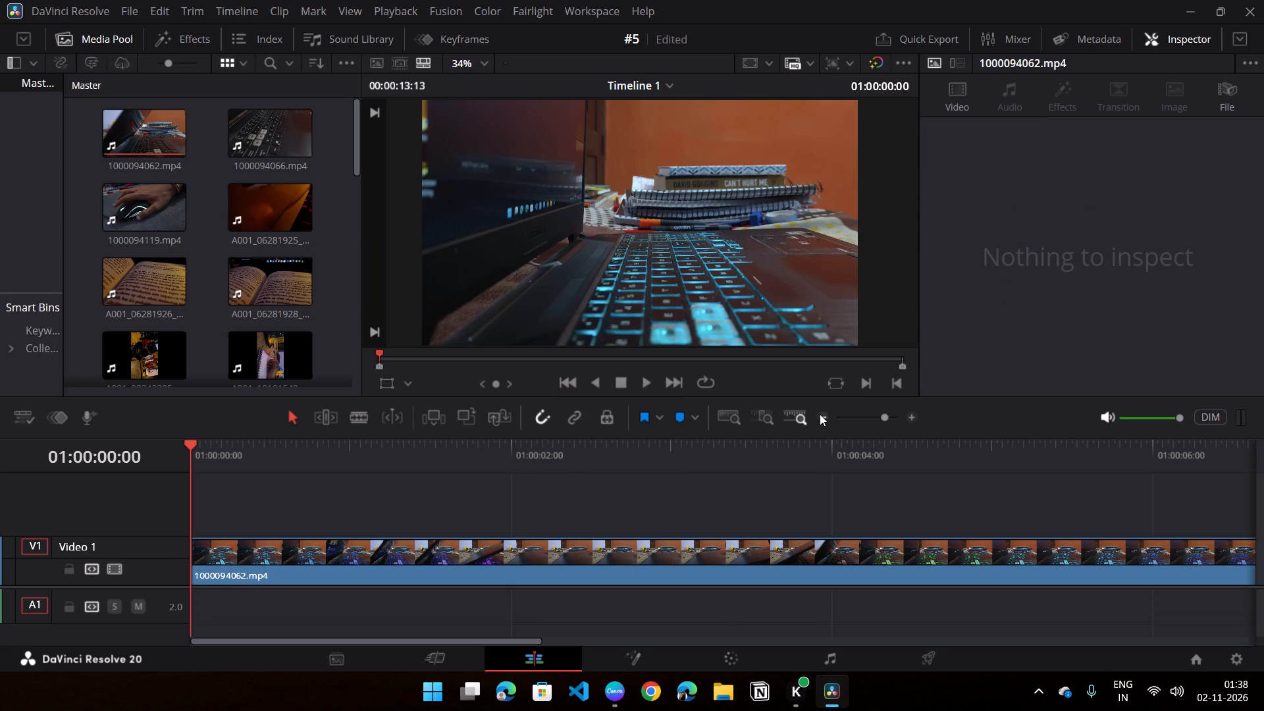
Add 1000094066.mp4 to Video 1 directly after the first clip, with the timeline showing more duration.
triple_click(821, 414)
click(821, 414)
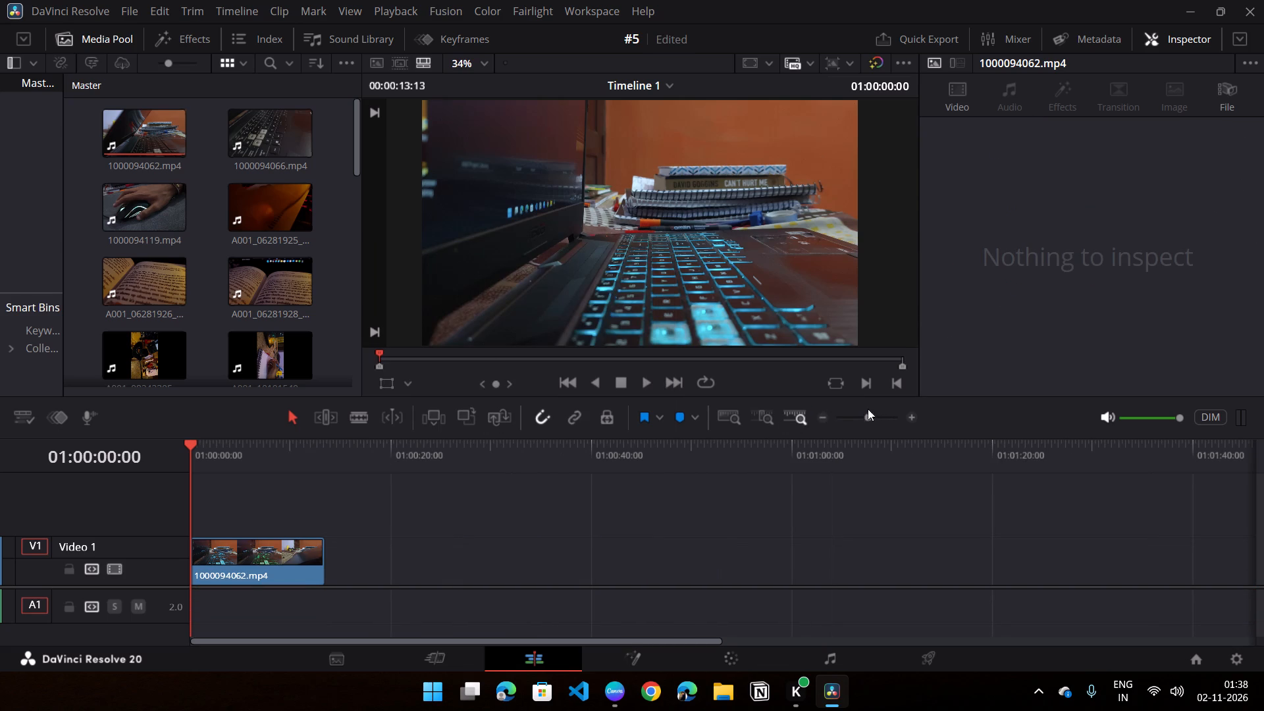
click(916, 414)
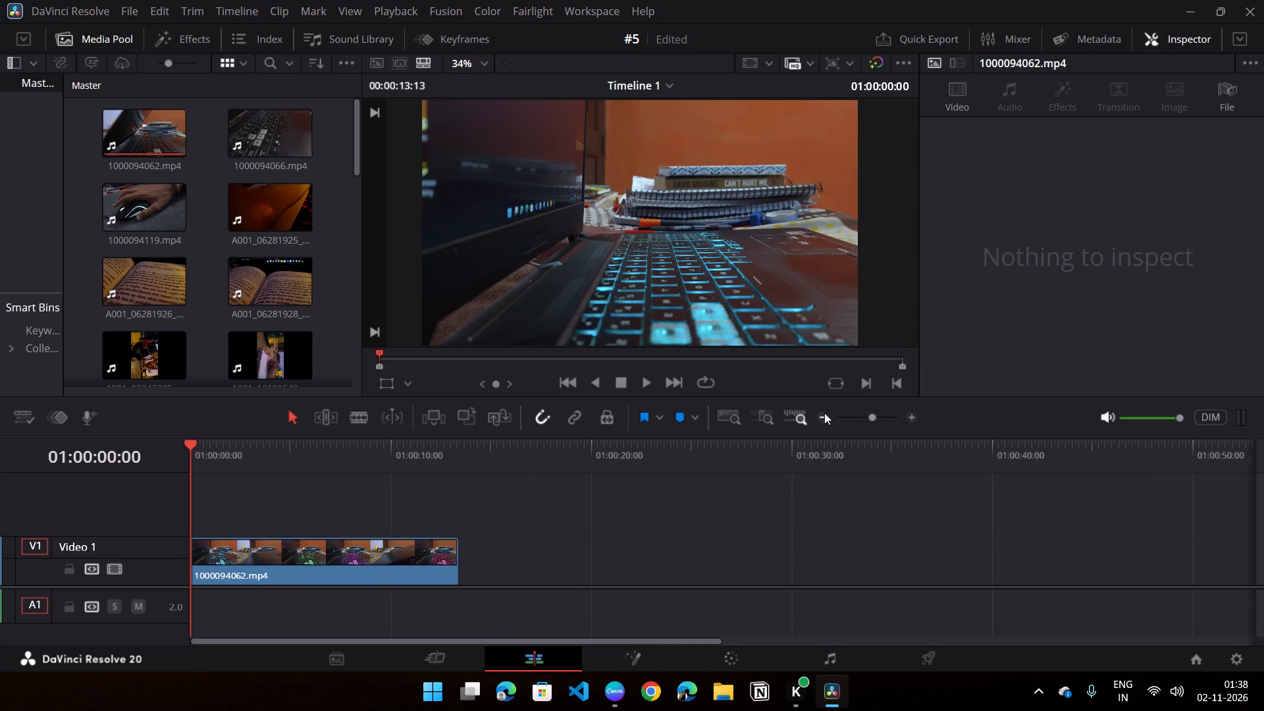
click(824, 413)
scroll(257, 314, down, 1)
scroll(257, 314, up, 3)
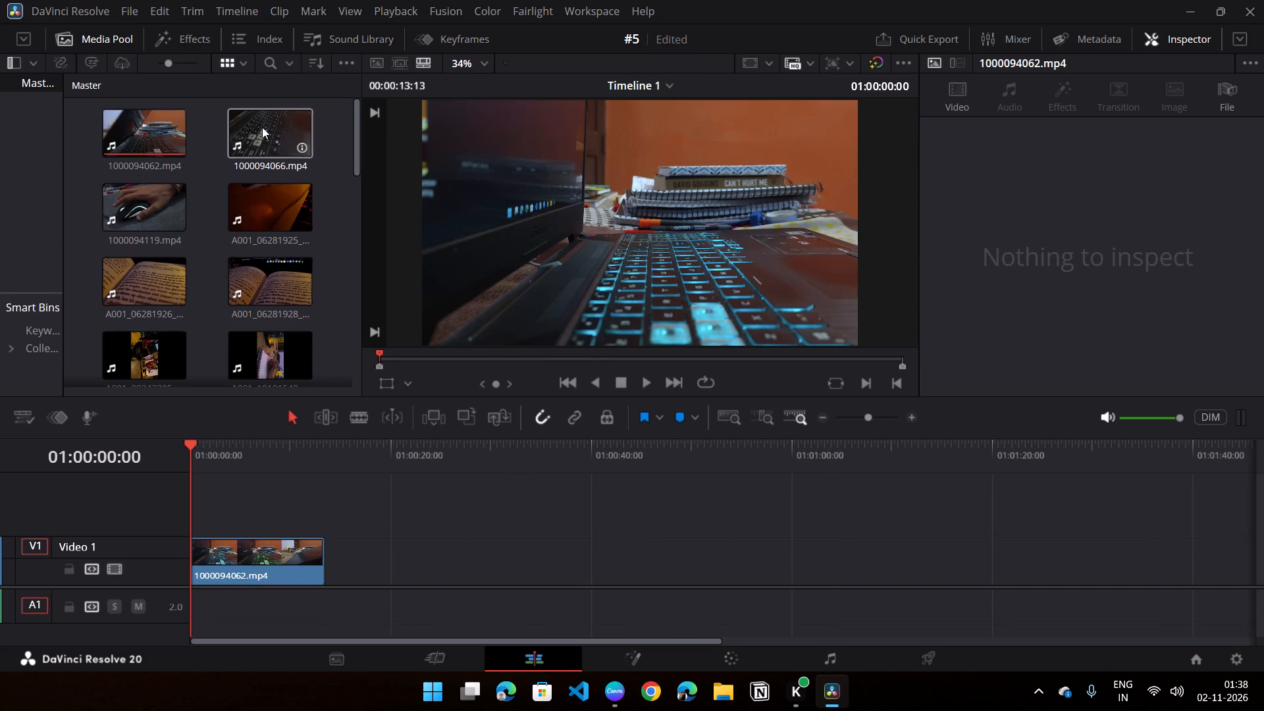
drag(262, 127, 363, 566)
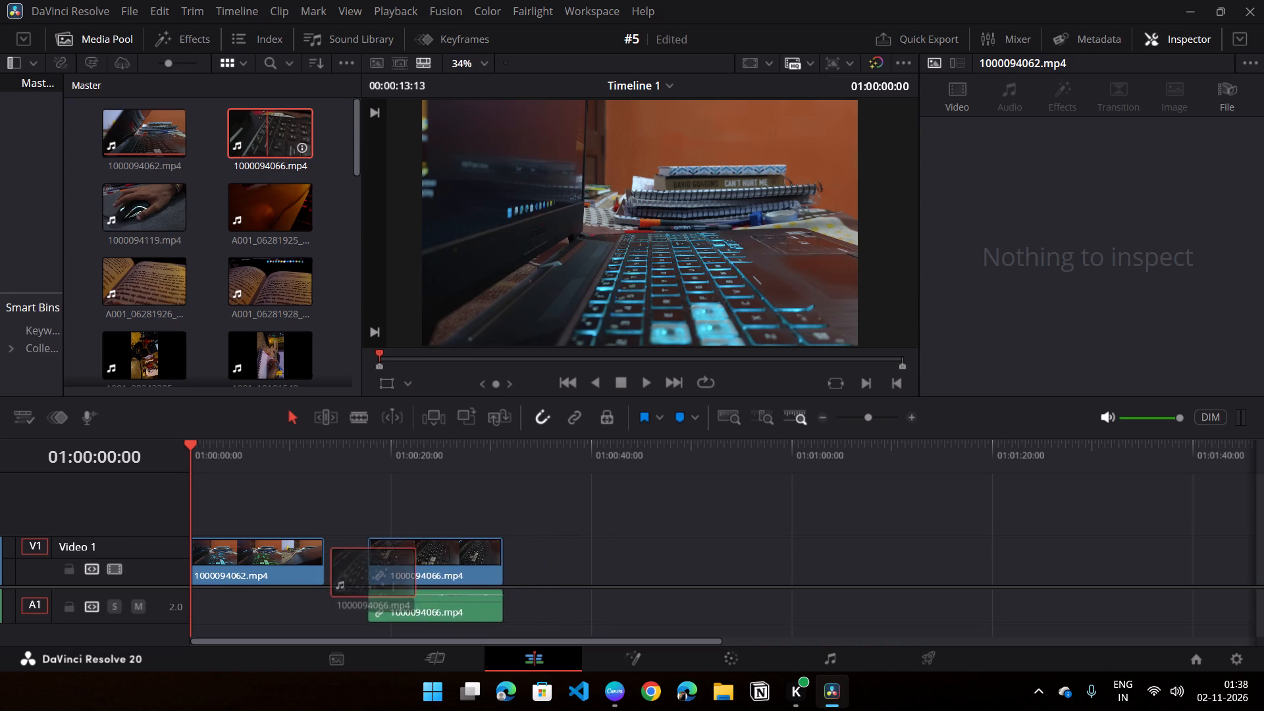
drag(363, 566, 329, 568)
Add 1000094119.mp4 to Video 1 directly after 1000094066.mp4.
drag(153, 201, 159, 205)
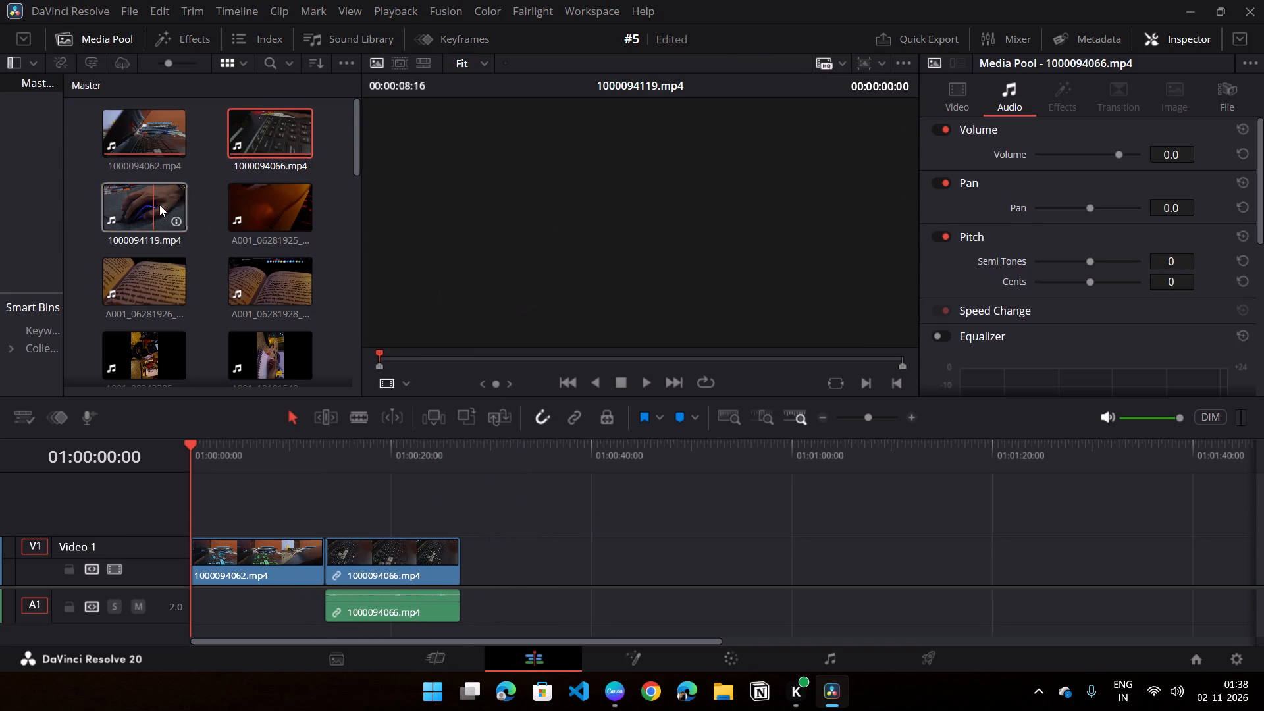
drag(159, 205, 463, 567)
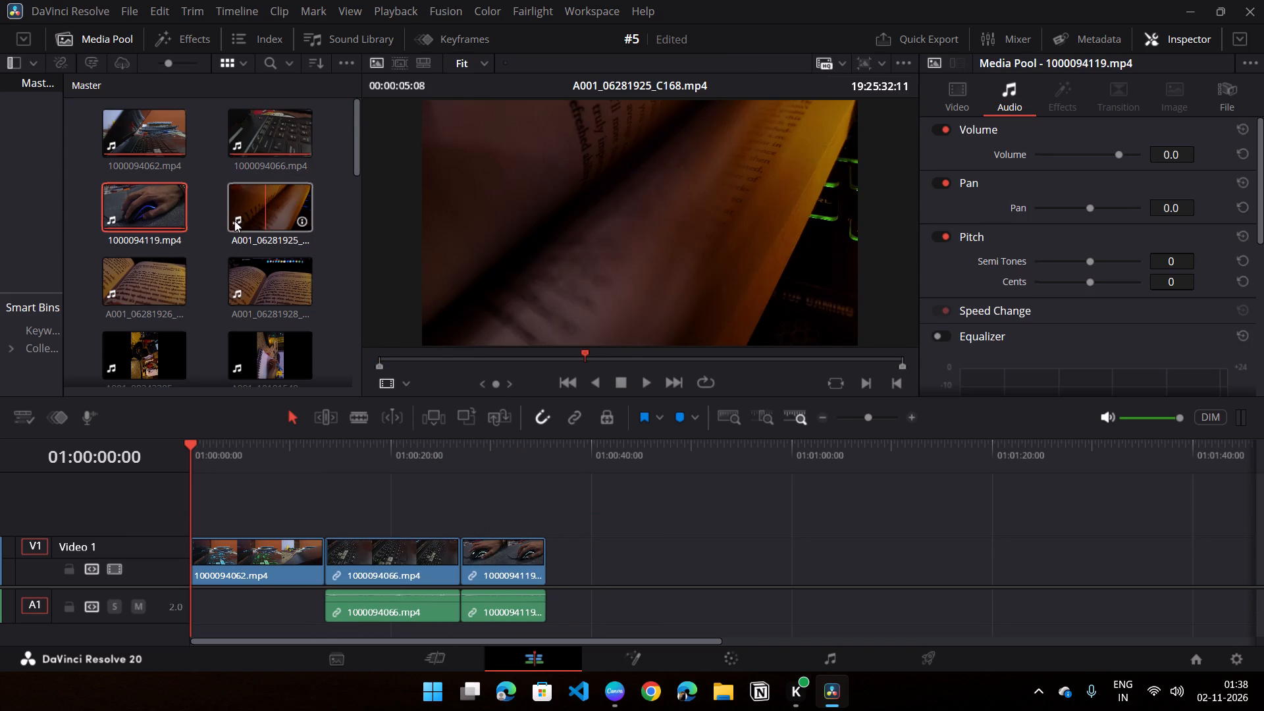
Add A001_06281925_C168.mp4 to Video 1 after 1000094119.mp4, overlapping that clip's end slightly.
drag(248, 211, 558, 554)
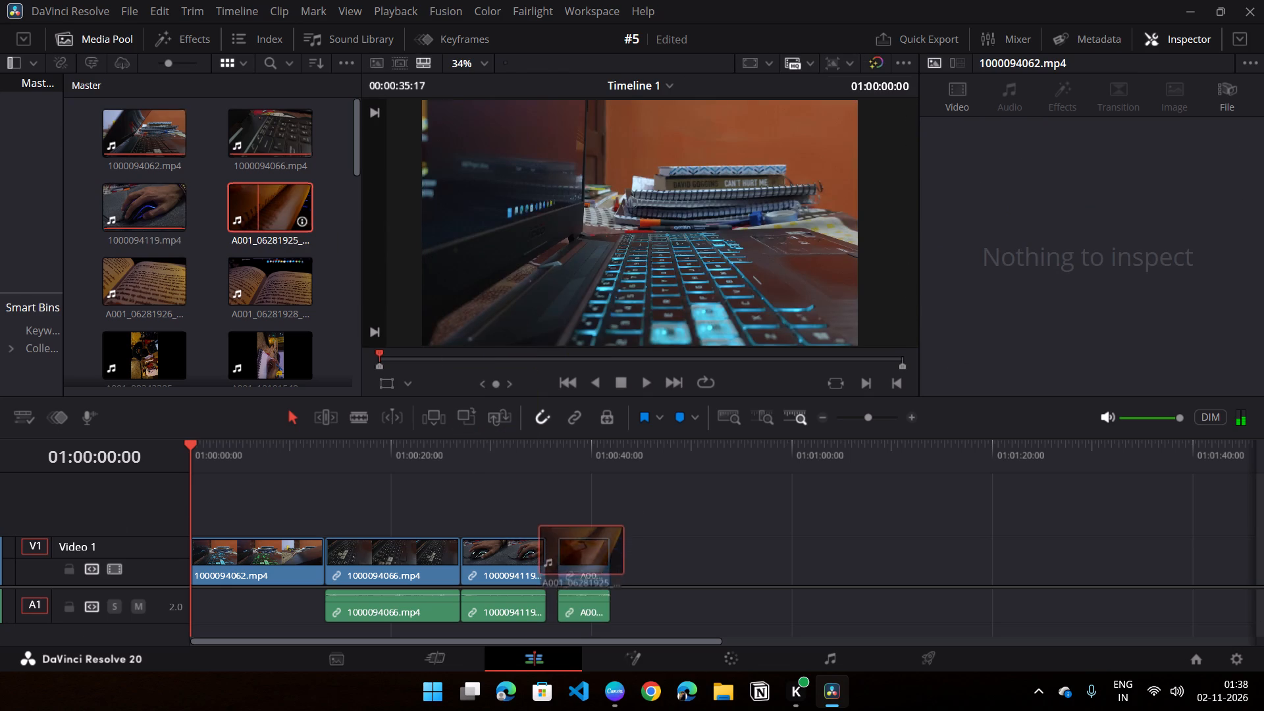
drag(558, 554, 533, 566)
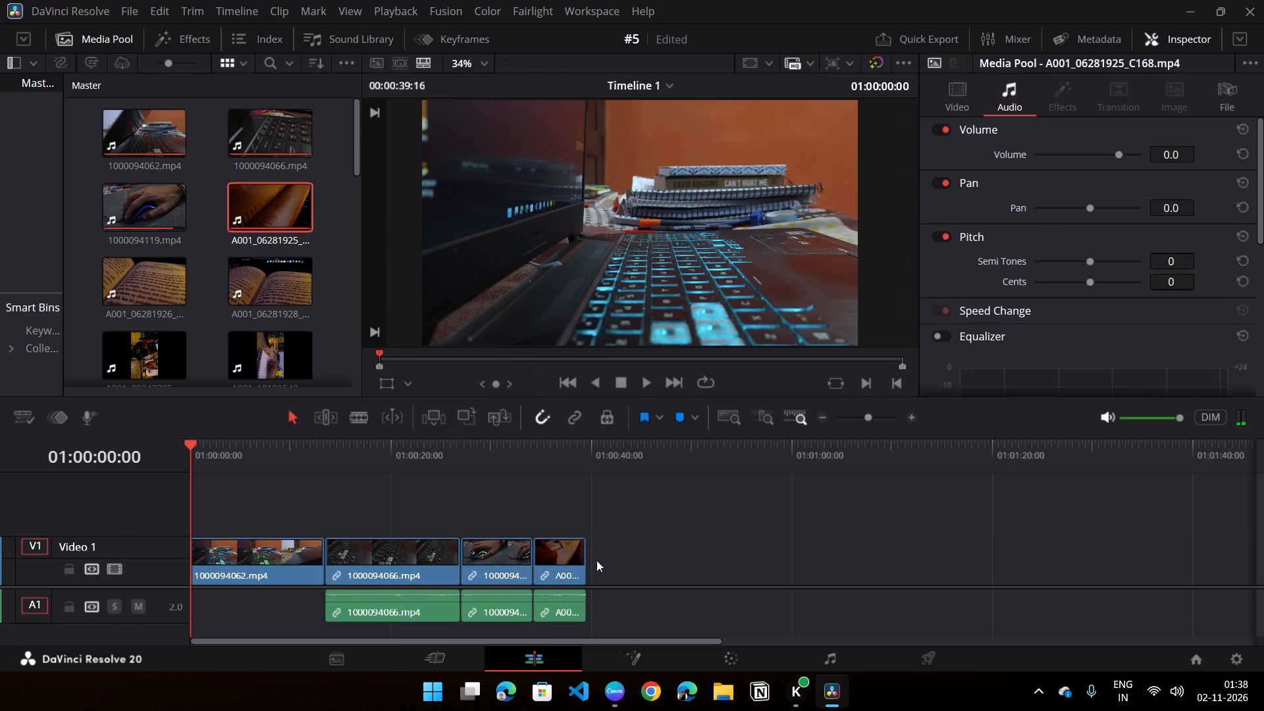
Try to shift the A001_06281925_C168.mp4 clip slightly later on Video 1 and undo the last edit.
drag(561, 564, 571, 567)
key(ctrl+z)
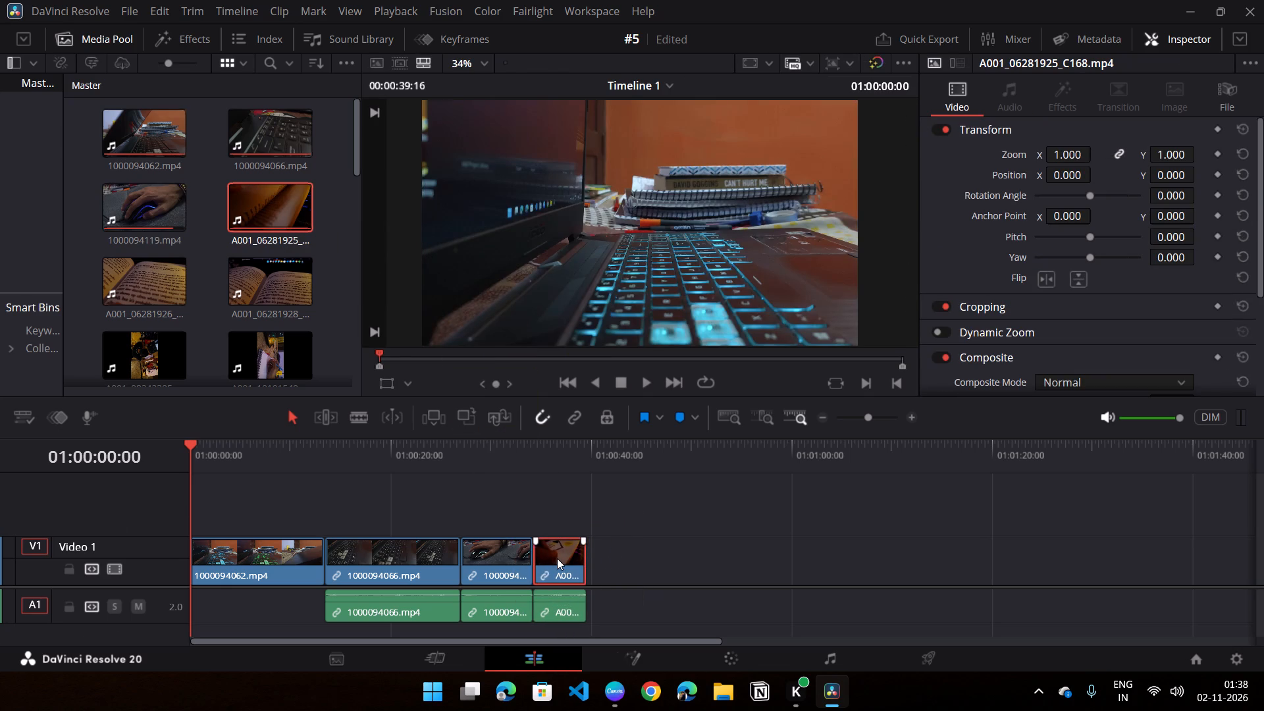
Undo the overlapping placement of A001_06281925_C168.mp4 and re-add the clip to Video 1 directly after 1000094119.mp4.
key(ctrl+z)
drag(261, 213, 576, 537)
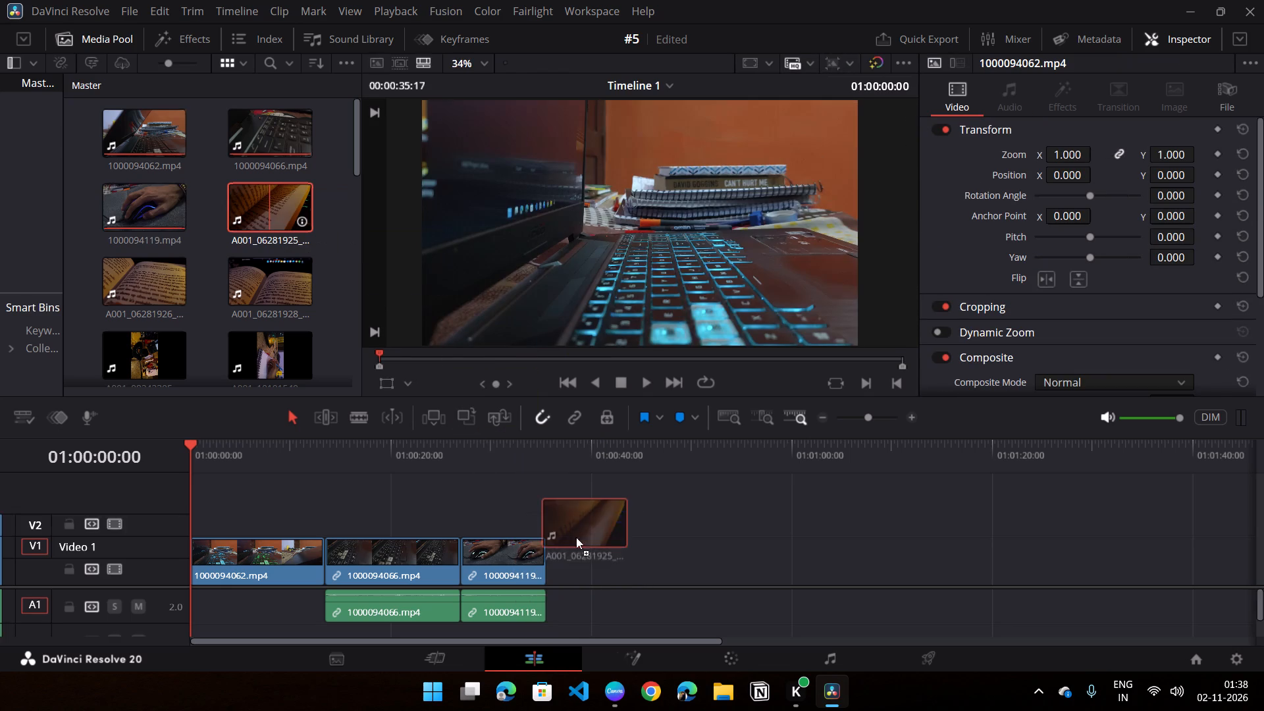
drag(576, 537, 551, 554)
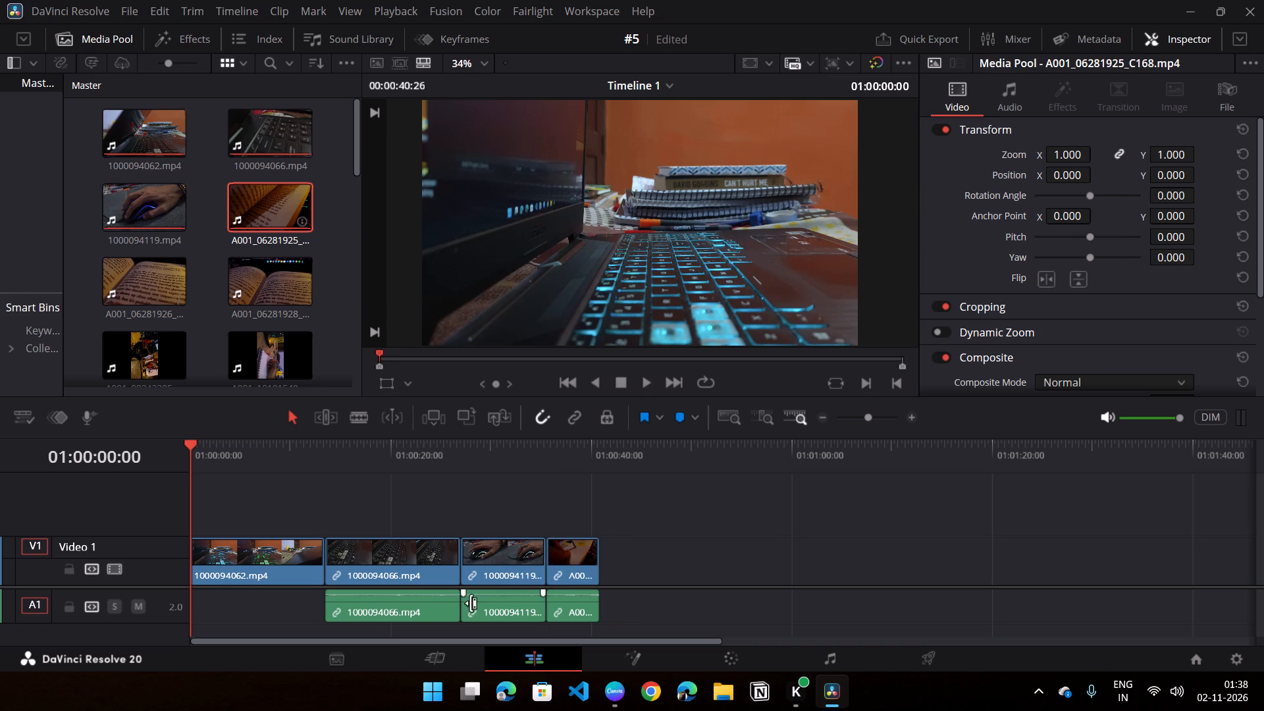
Delete the A1 audio of 1000094066.mp4, 1000094119.mp4 and A001_06281925_C168.mp4, keeping their video.
click(433, 604)
shift+click(570, 600)
right_click(527, 607)
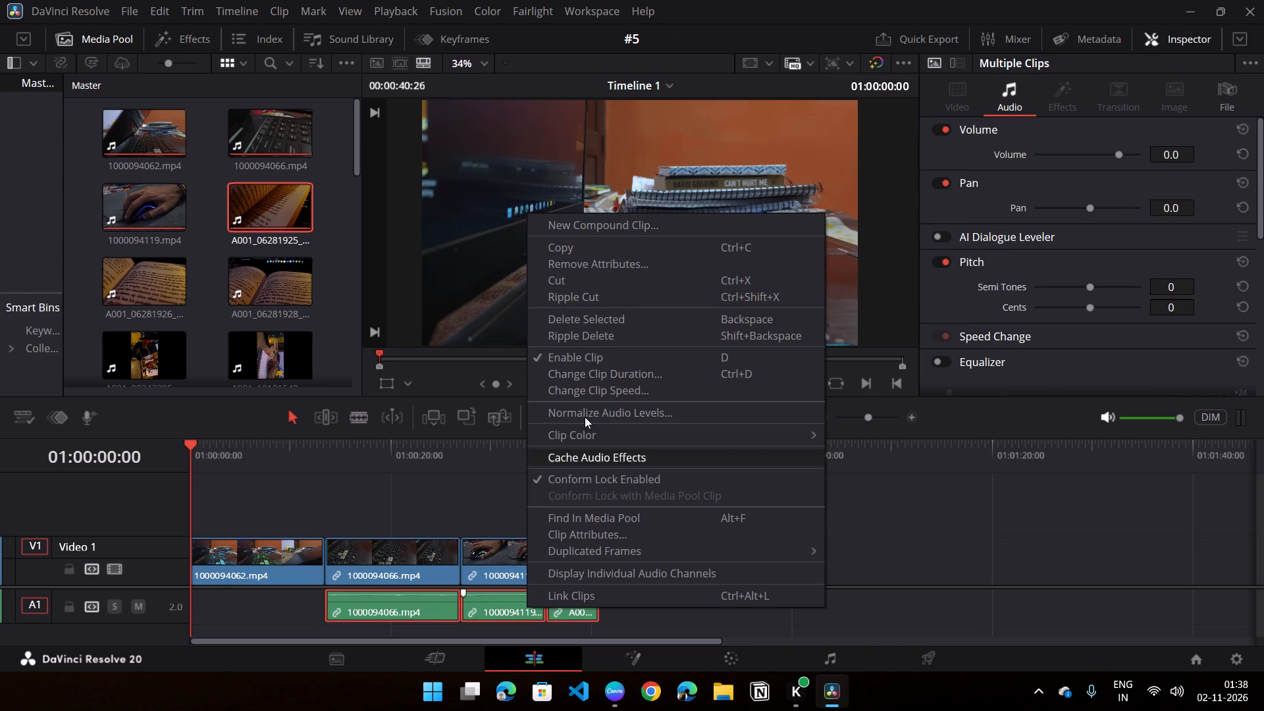
click(618, 319)
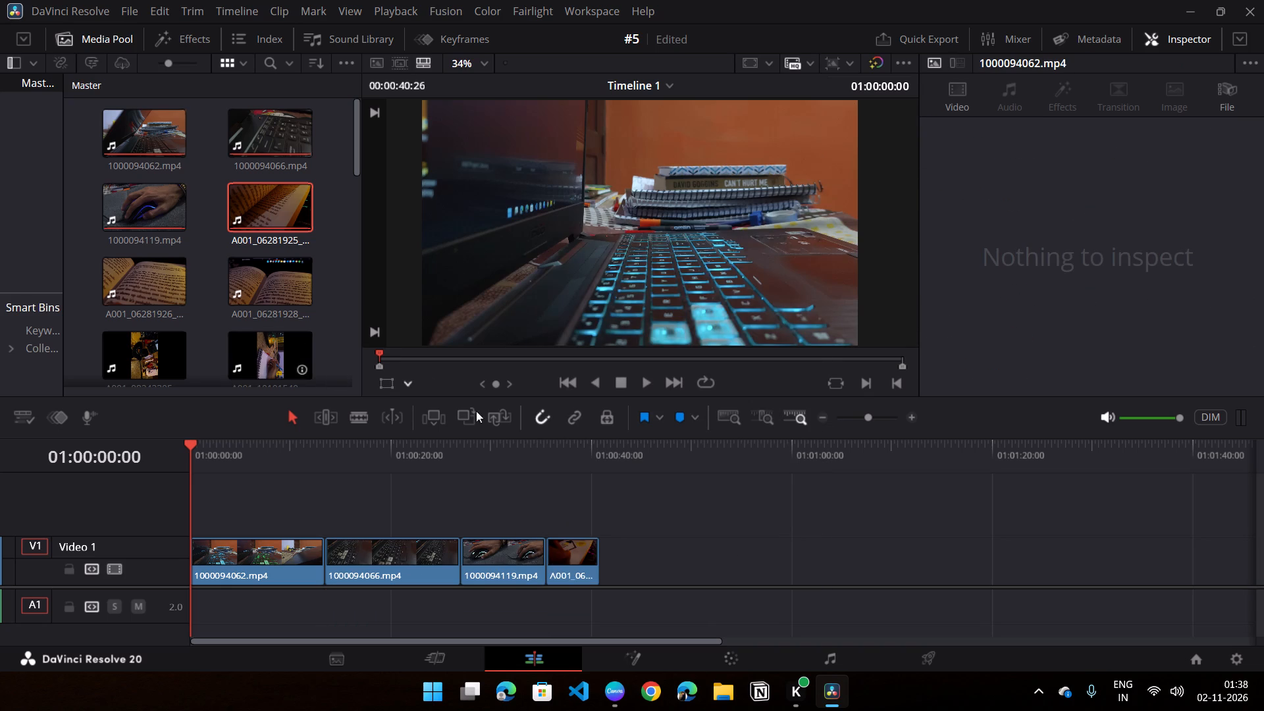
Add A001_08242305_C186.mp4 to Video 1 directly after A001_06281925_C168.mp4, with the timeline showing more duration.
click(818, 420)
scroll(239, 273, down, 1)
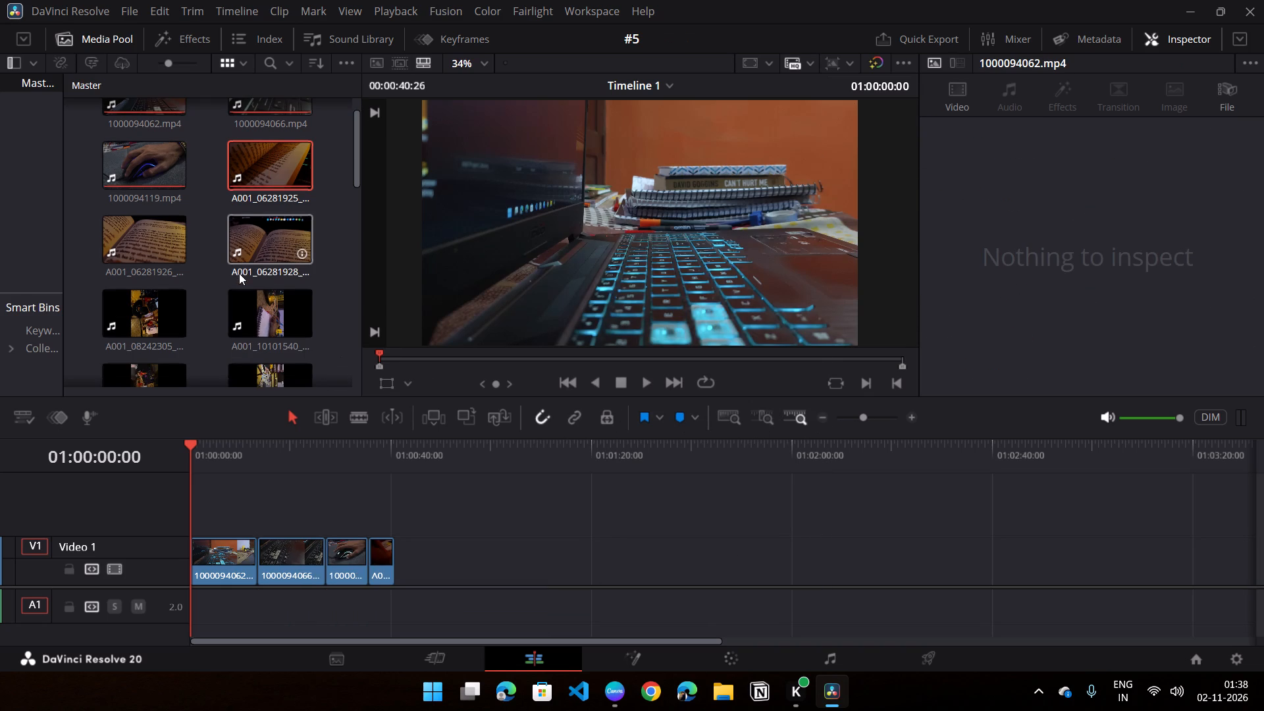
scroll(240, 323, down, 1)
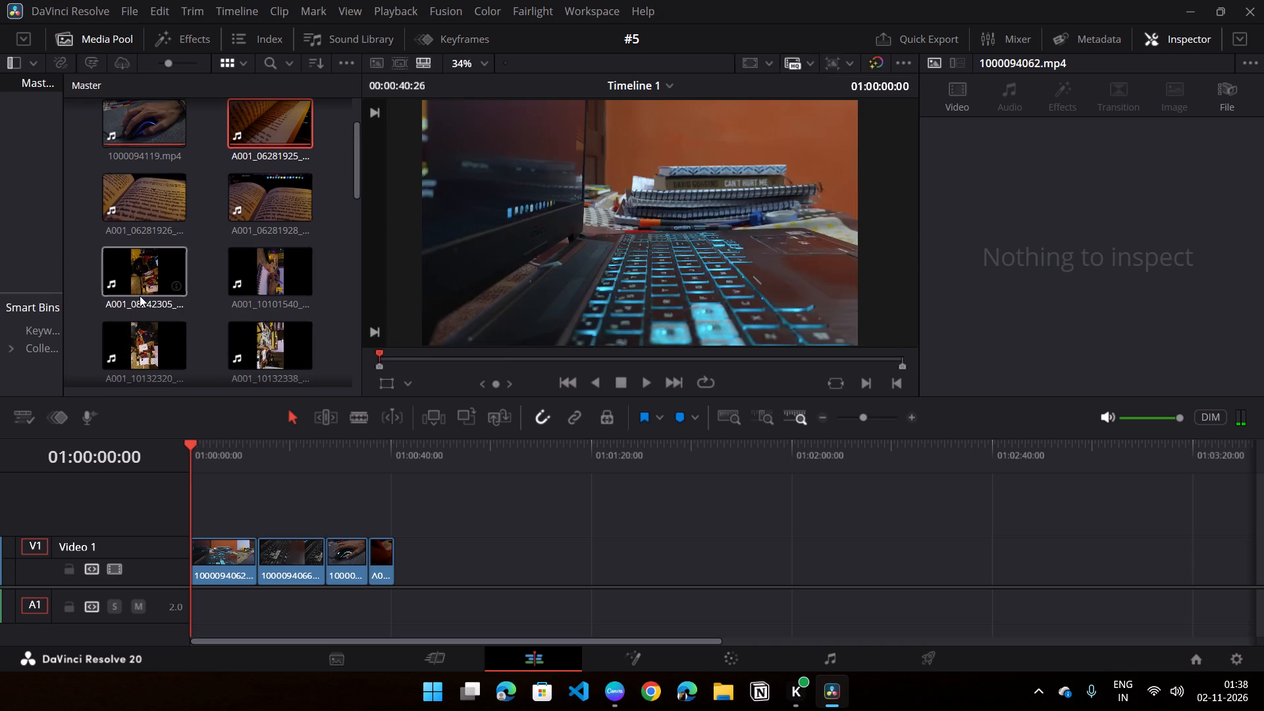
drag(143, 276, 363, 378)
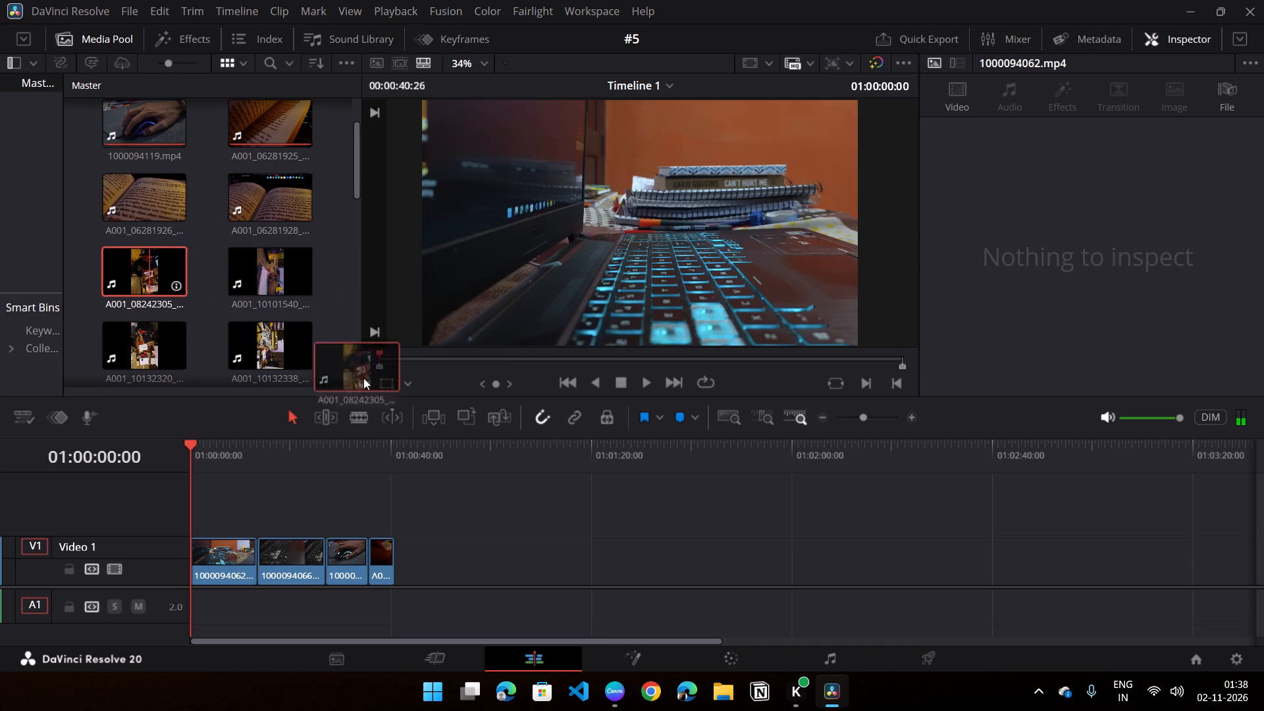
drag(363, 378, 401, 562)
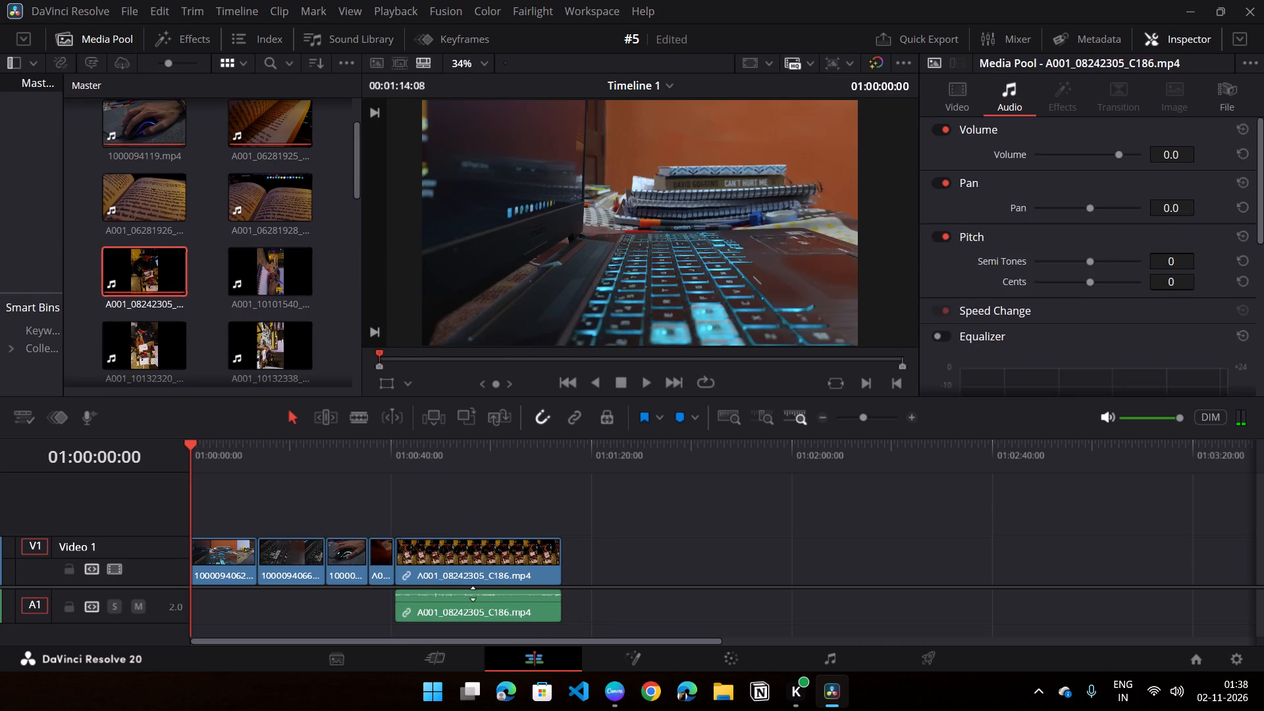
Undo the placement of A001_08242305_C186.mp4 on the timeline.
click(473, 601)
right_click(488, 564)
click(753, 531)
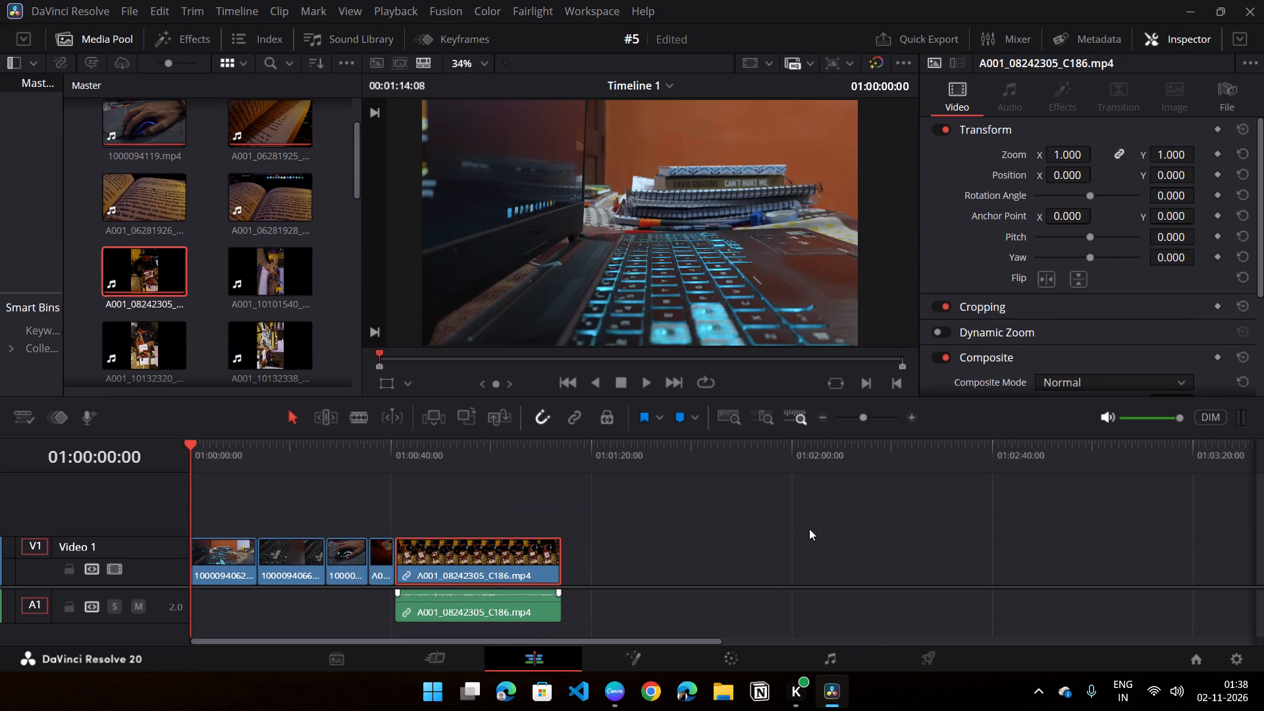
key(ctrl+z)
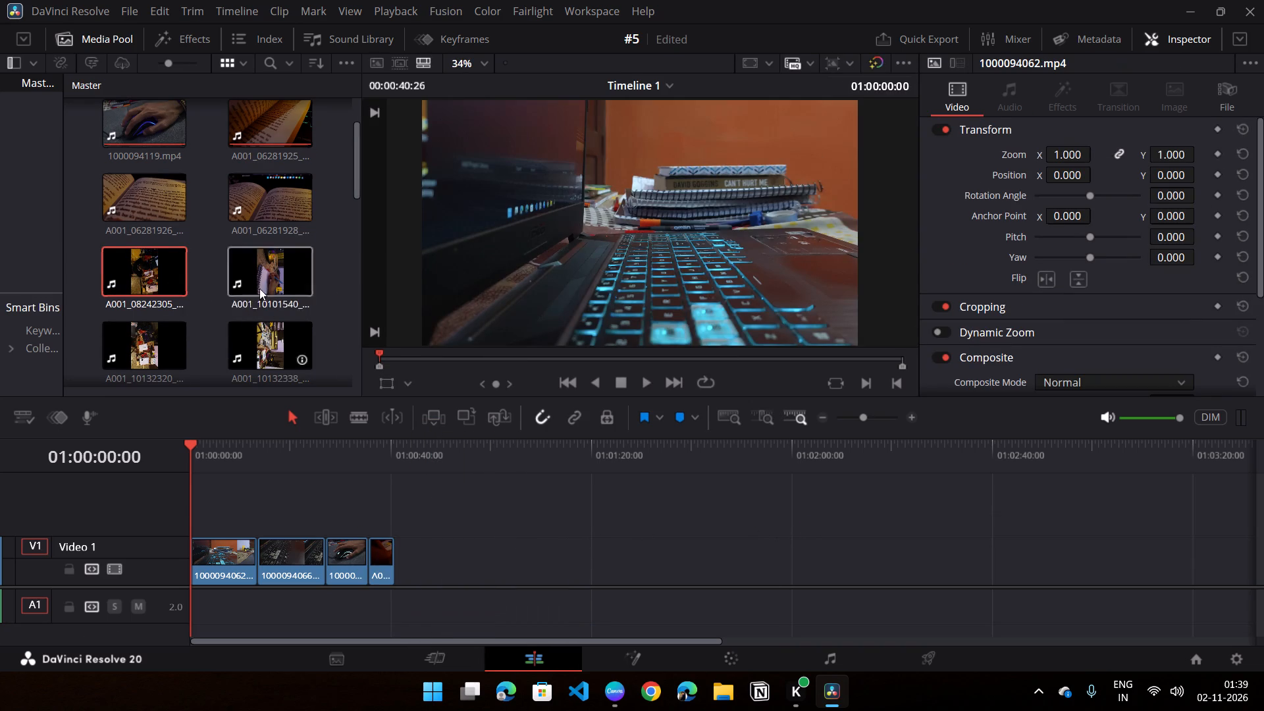
Add A001_08242305_C186.mp4 to Video 1 directly after A001_06281925_C168.mp4 and select its audio on A1.
drag(165, 281, 432, 562)
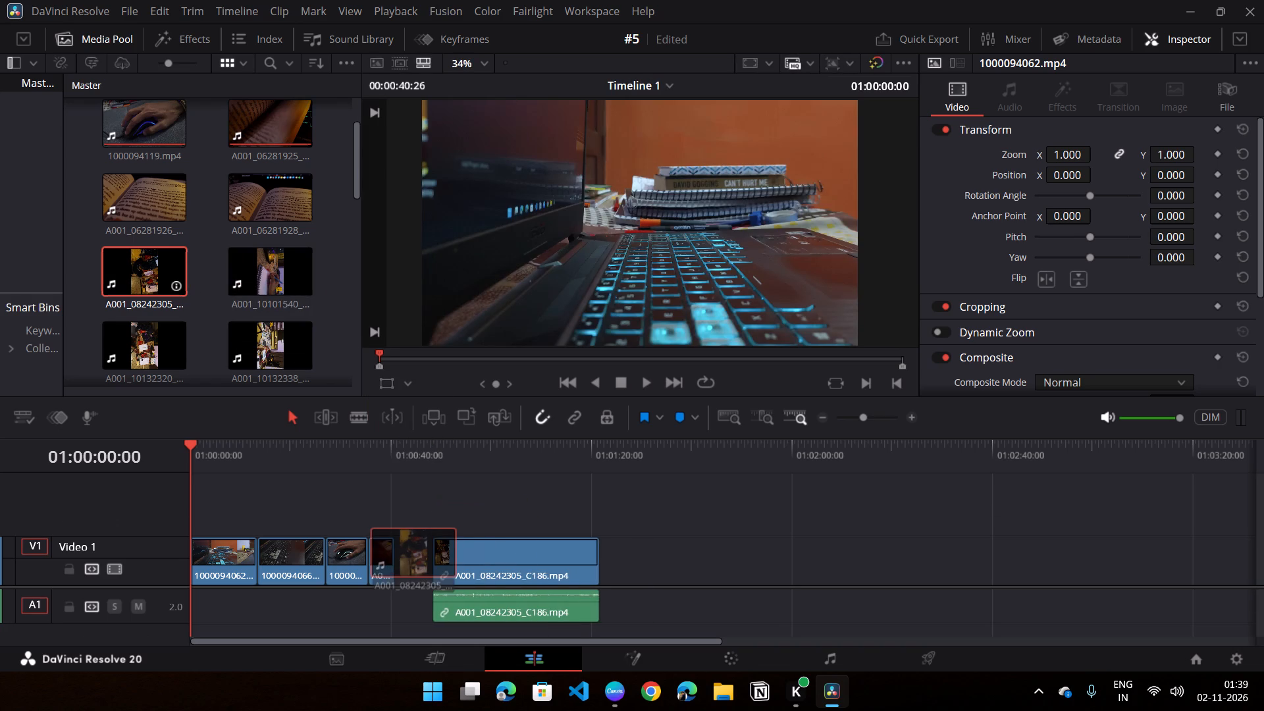
drag(432, 562, 398, 562)
click(458, 609)
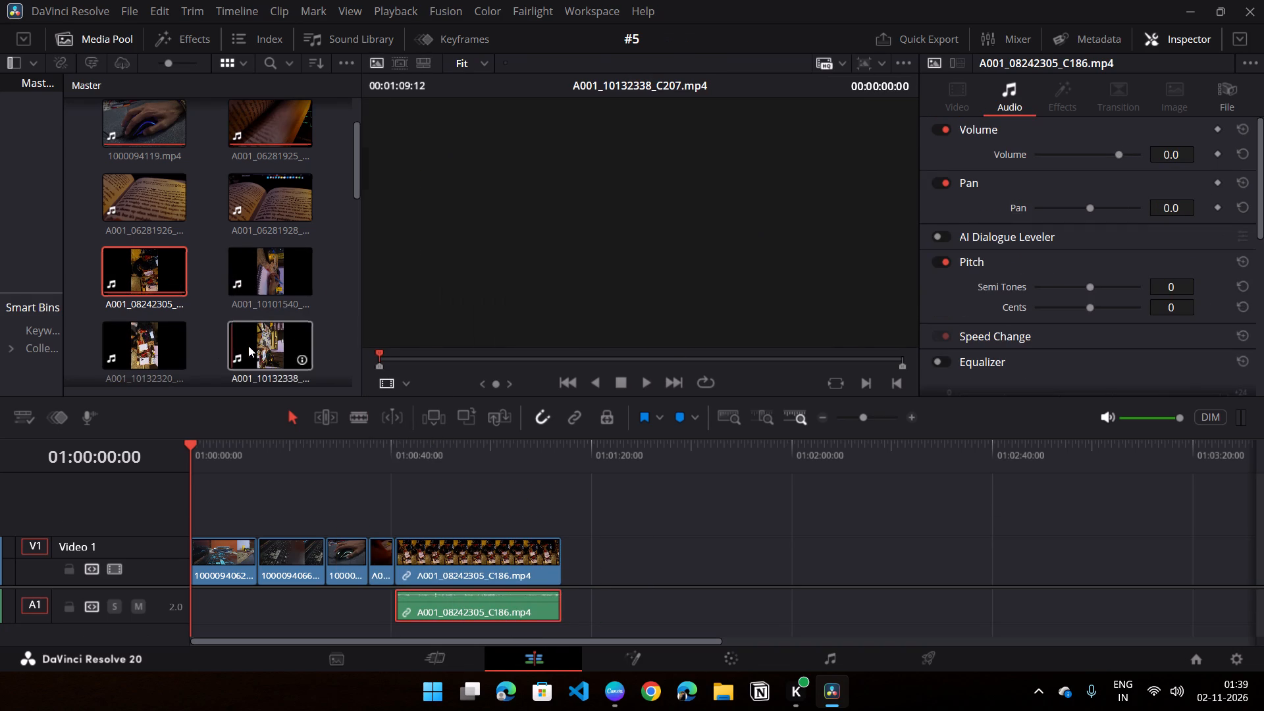
Remove VID_20250926_180546513.mp4 from the media pool.
scroll(252, 347, down, 1)
scroll(253, 271, down, 1)
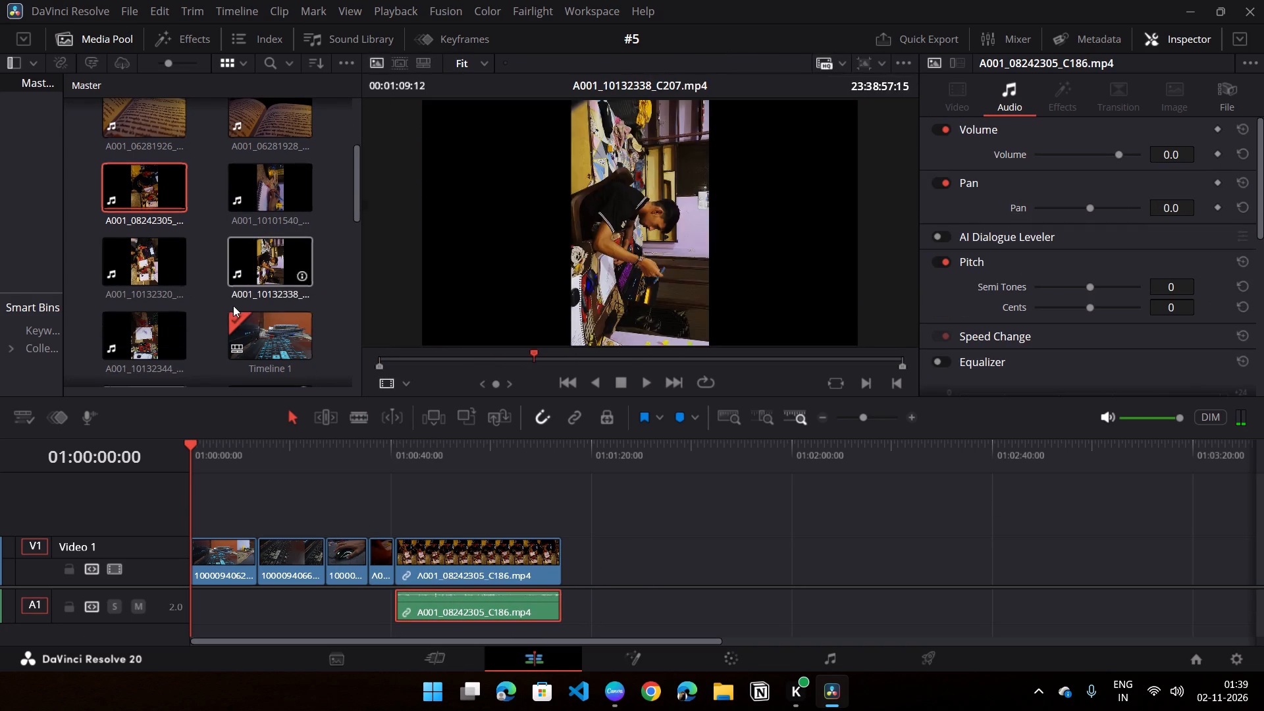
scroll(222, 311, down, 1)
scroll(167, 301, down, 1)
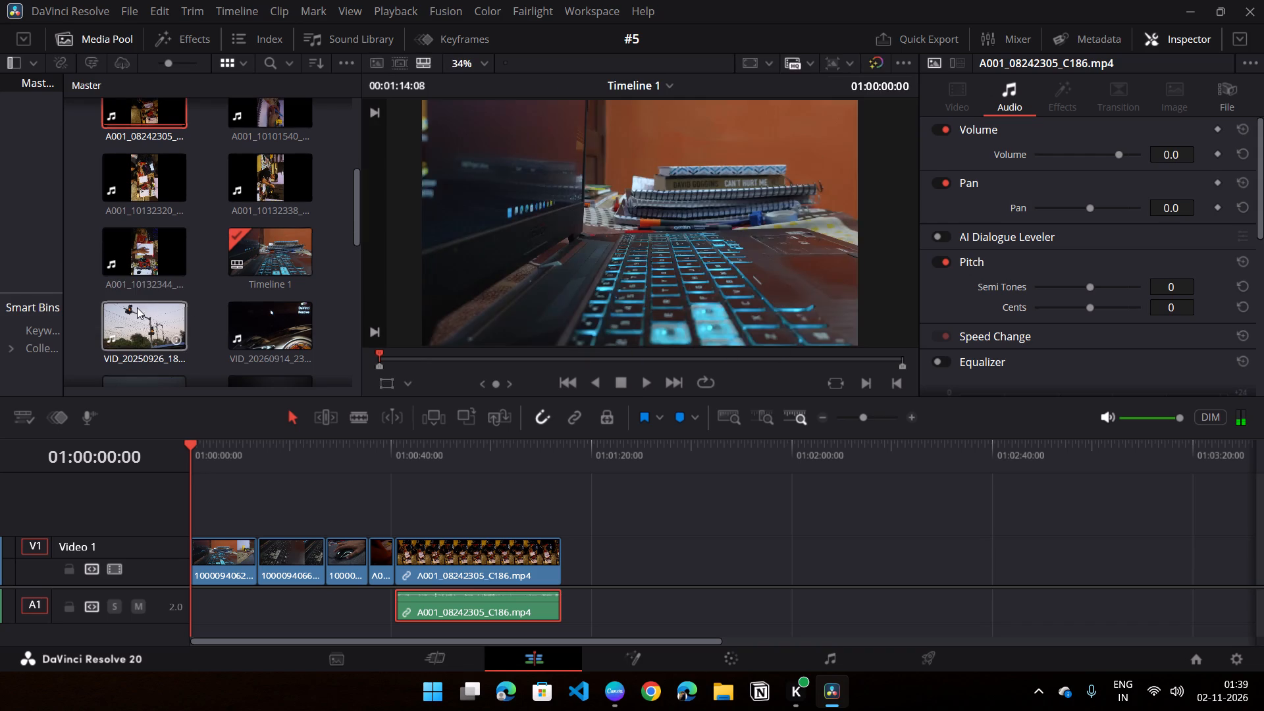
right_click(151, 334)
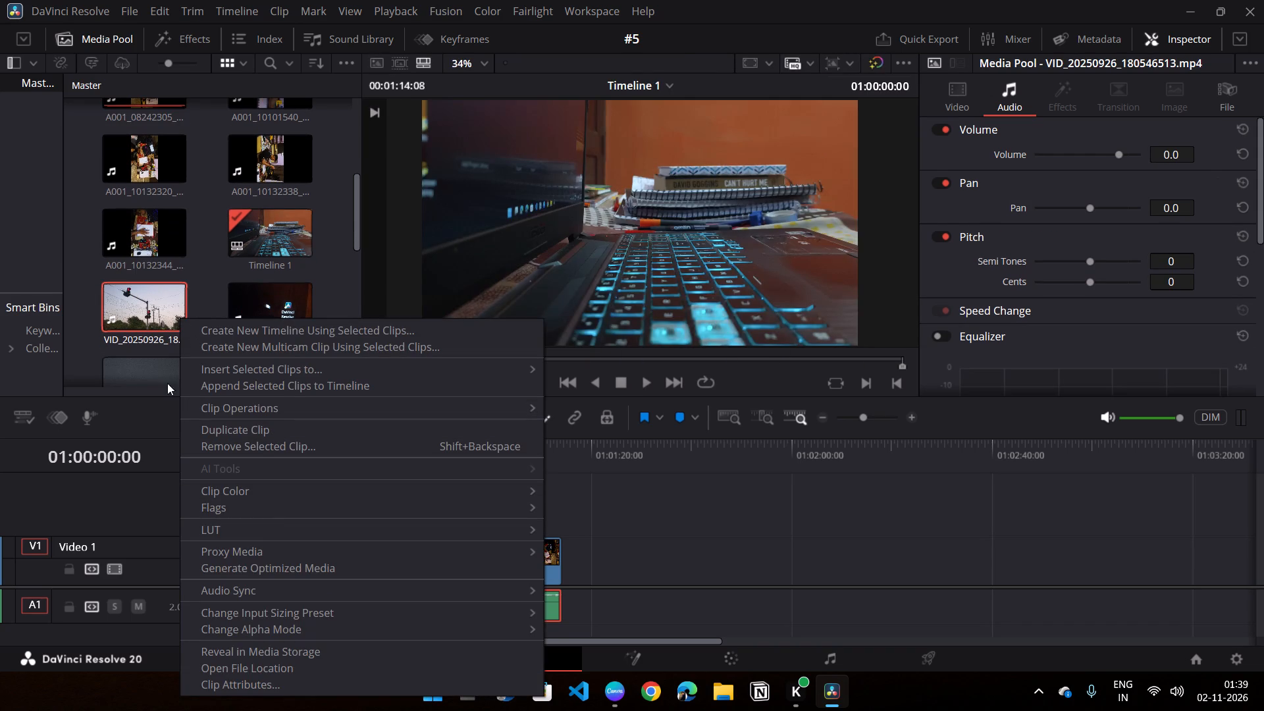
click(249, 452)
Add the VID_20260914 clip showing the DaVinci Resolve logo to Video 1 directly after A001_08242305_C186.mp4.
scroll(215, 259, down, 1)
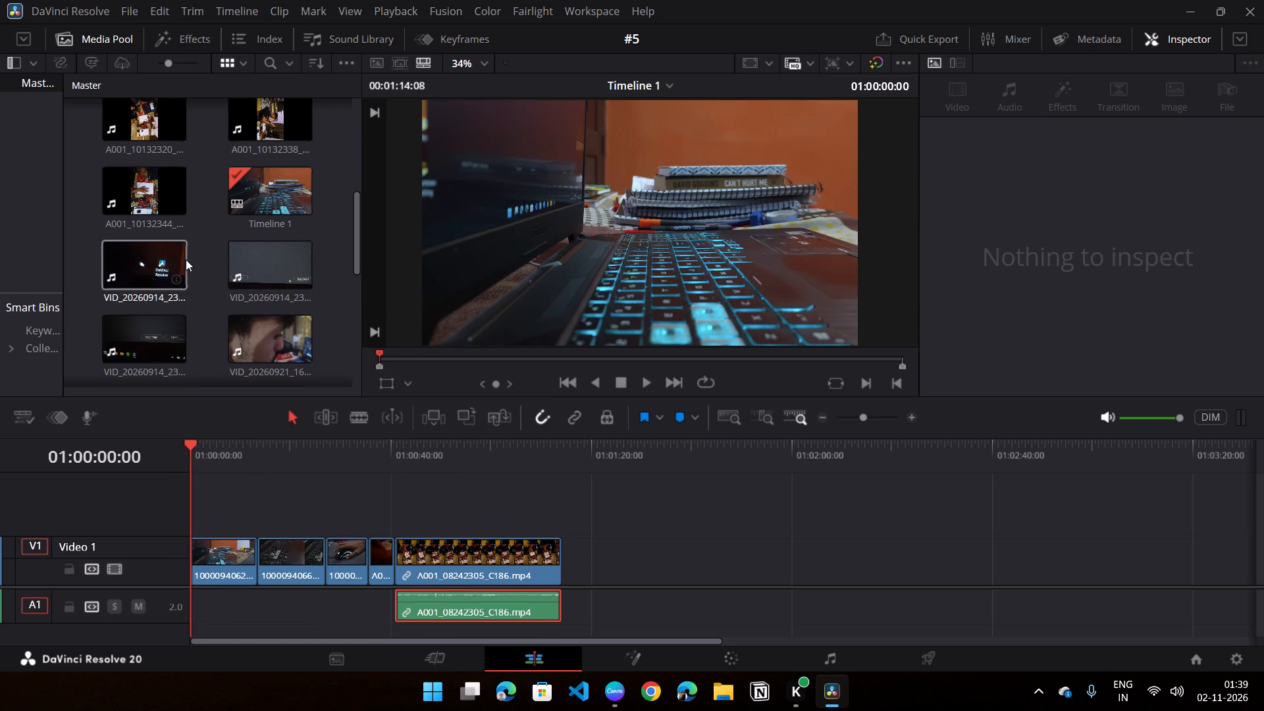
drag(138, 264, 572, 585)
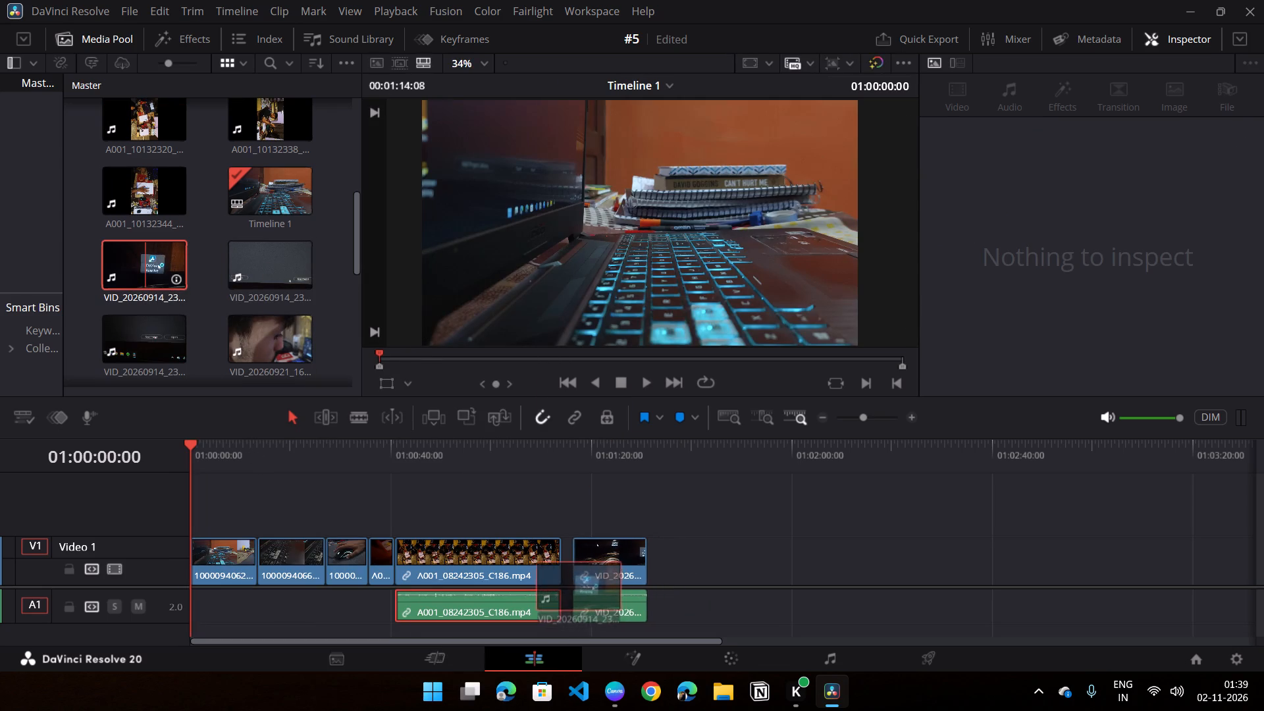
drag(572, 585, 567, 587)
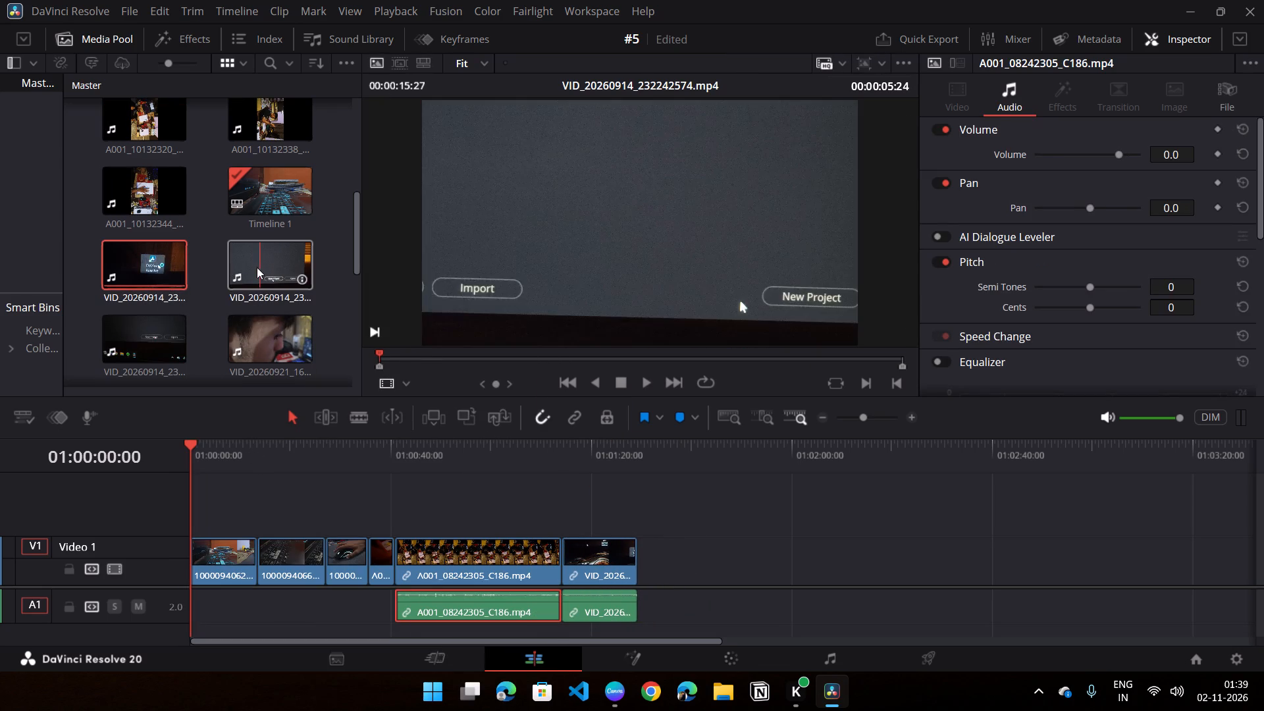
Remove VID_20260914_232242574.mp4 from the media pool.
scroll(261, 268, down, 1)
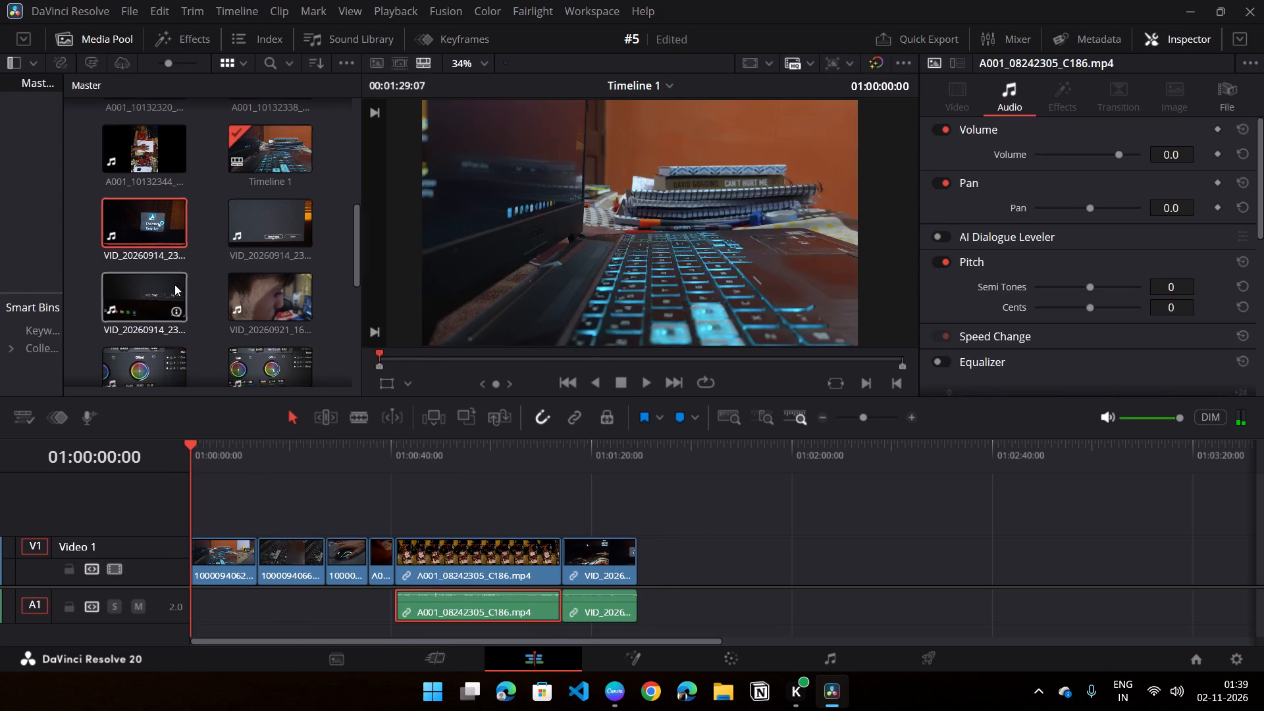
right_click(274, 224)
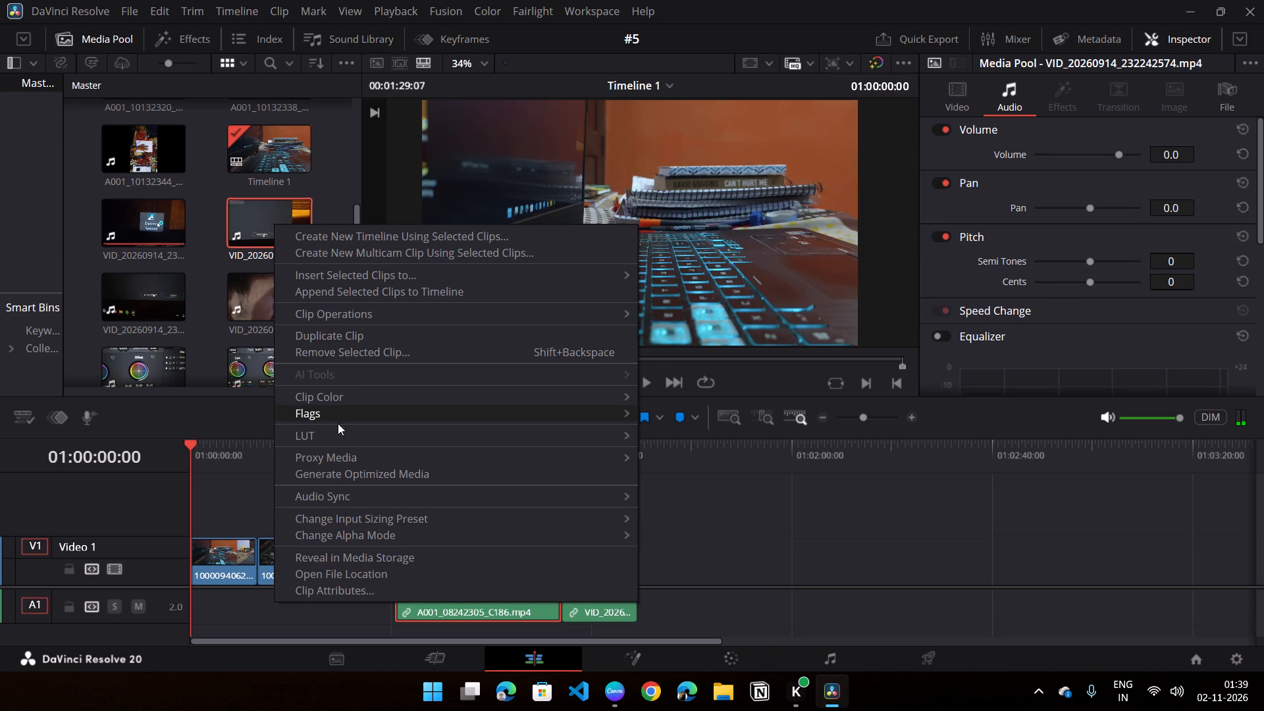
click(377, 355)
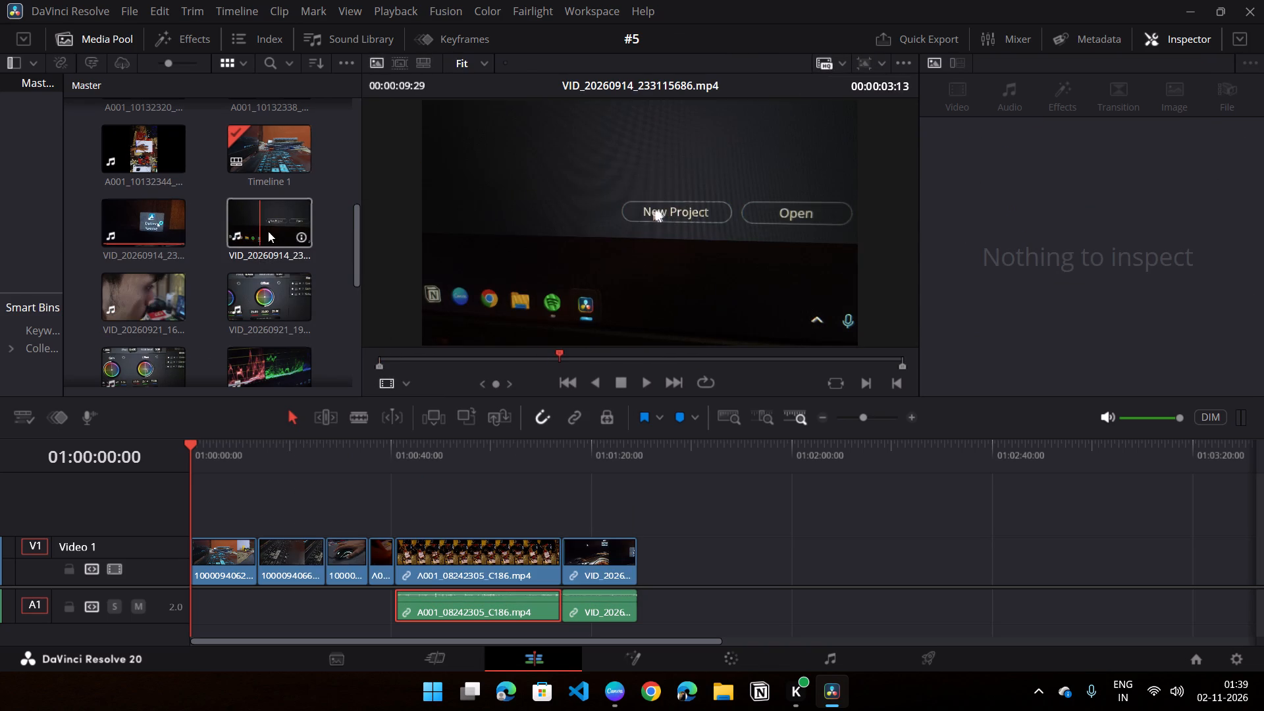
Add VID_20260914_233115686.mp4 to Video 1 directly after the DaVinci Resolve logo clip.
drag(257, 232, 645, 581)
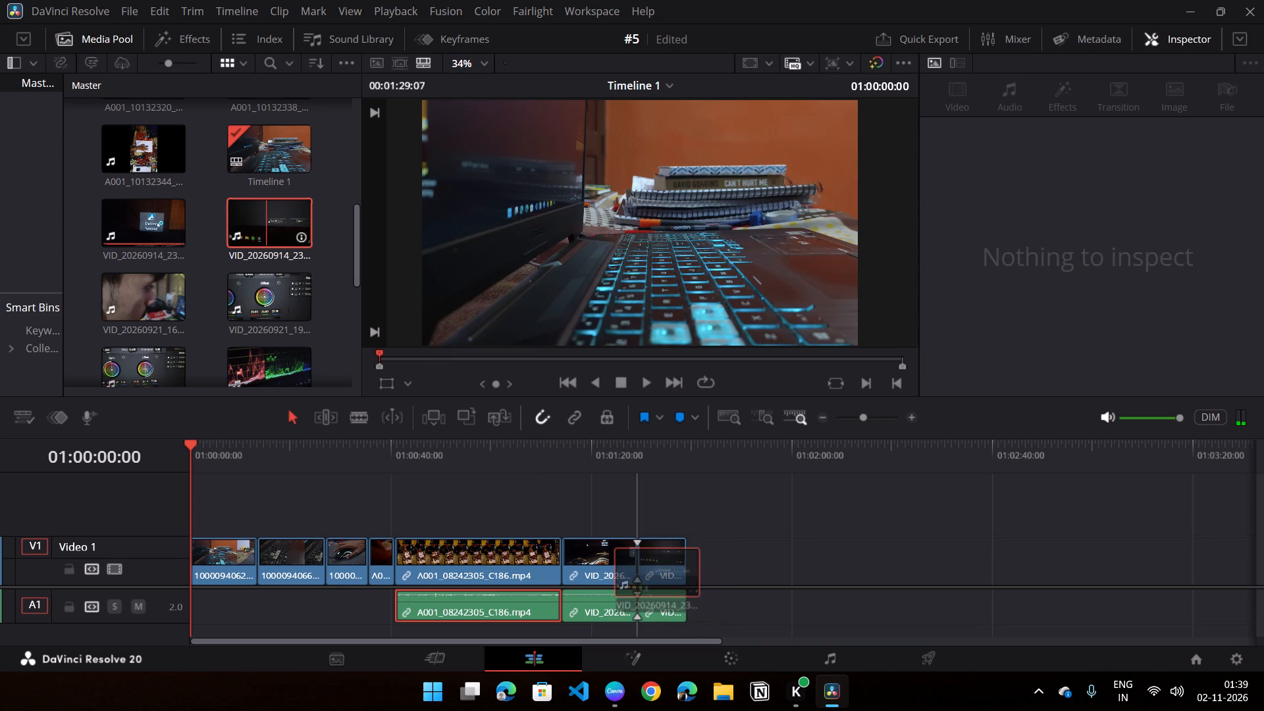
drag(645, 581, 643, 580)
Add the VID_20260921_19485562… colour-wheel clip to Video 1 directly after VID_20260914_233115686.mp4.
scroll(261, 289, down, 1)
drag(163, 321, 169, 321)
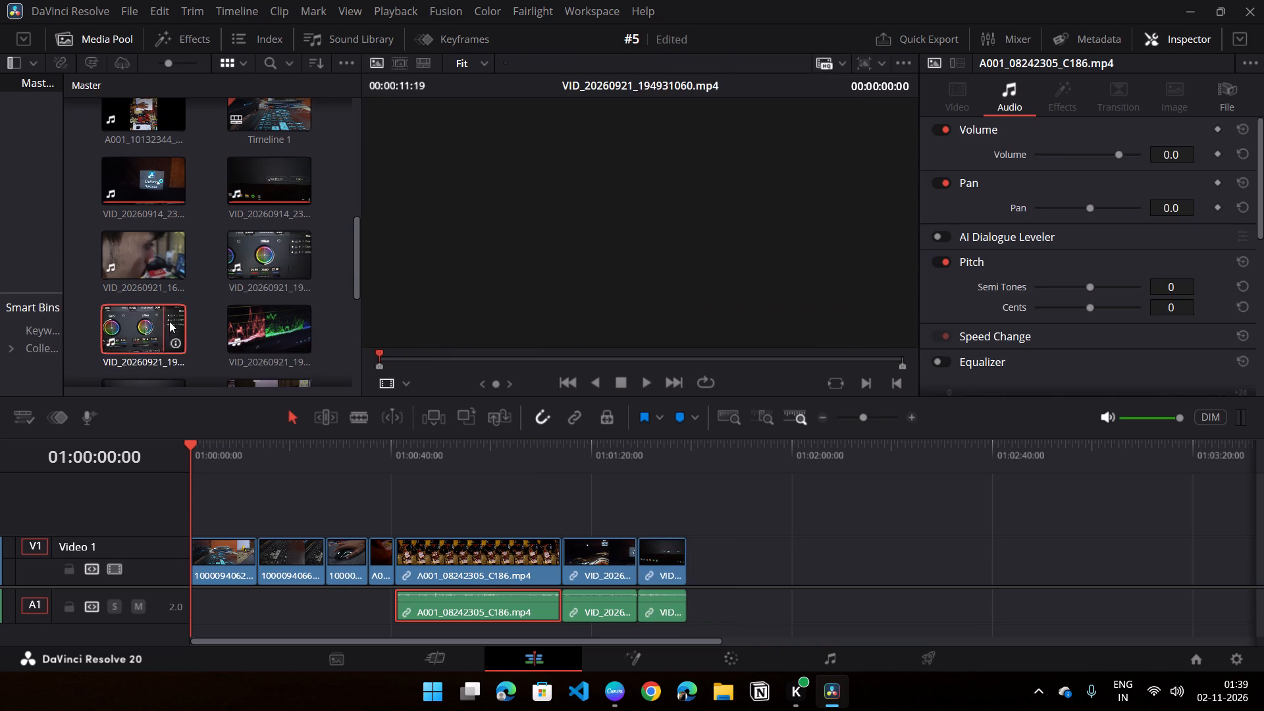
drag(169, 321, 144, 322)
drag(266, 265, 727, 569)
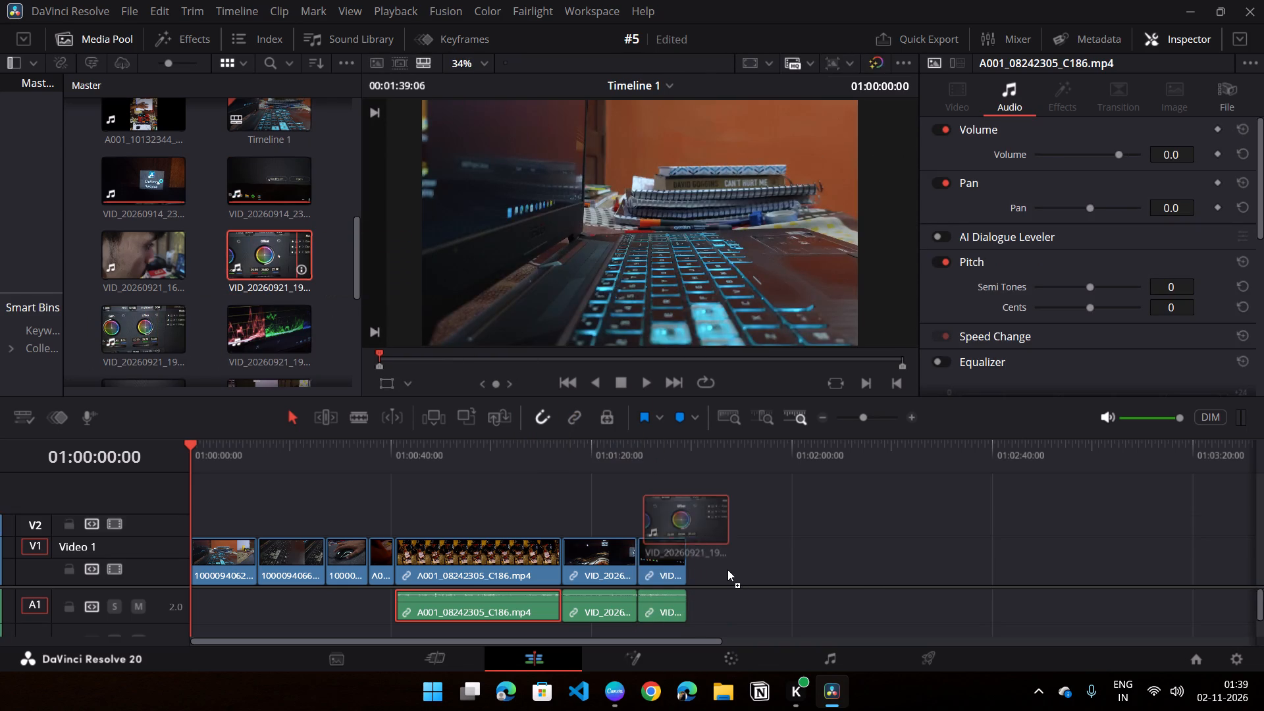
drag(727, 569, 686, 581)
Add the VID_20260921 clip showing red and green scopes to Video 1 directly after the colour-wheel clip.
scroll(252, 302, down, 1)
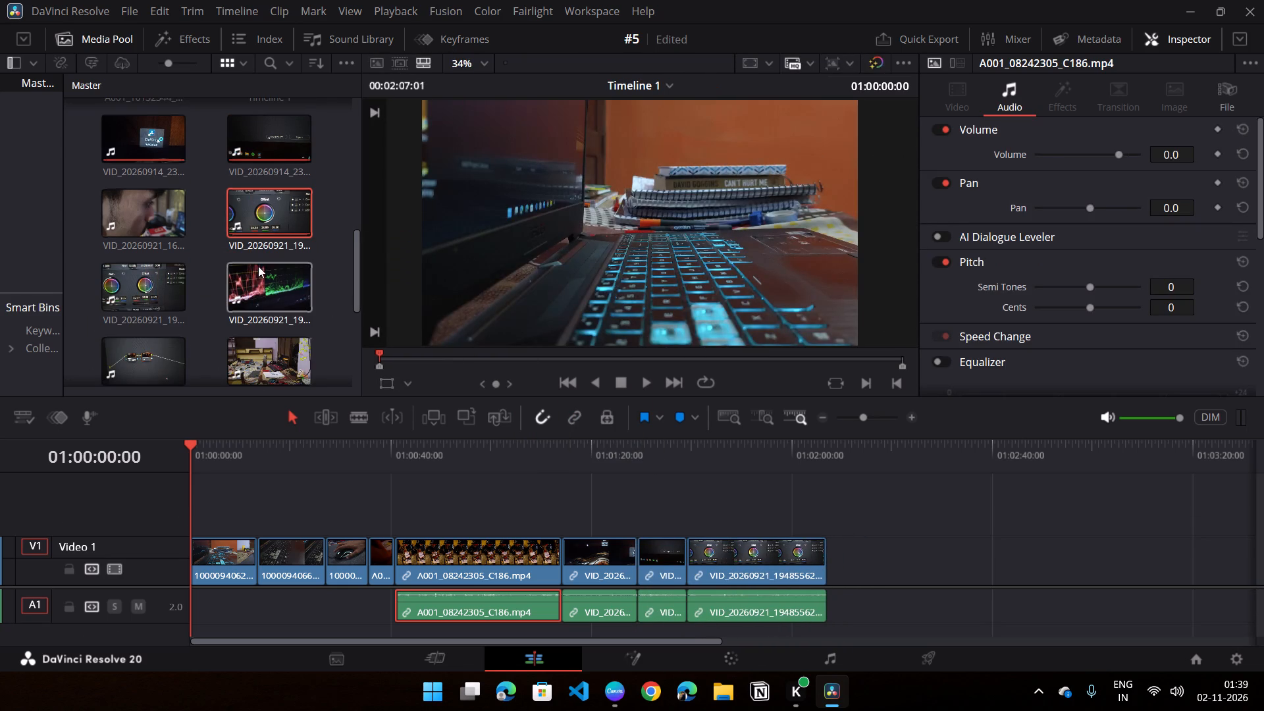
drag(261, 288, 833, 573)
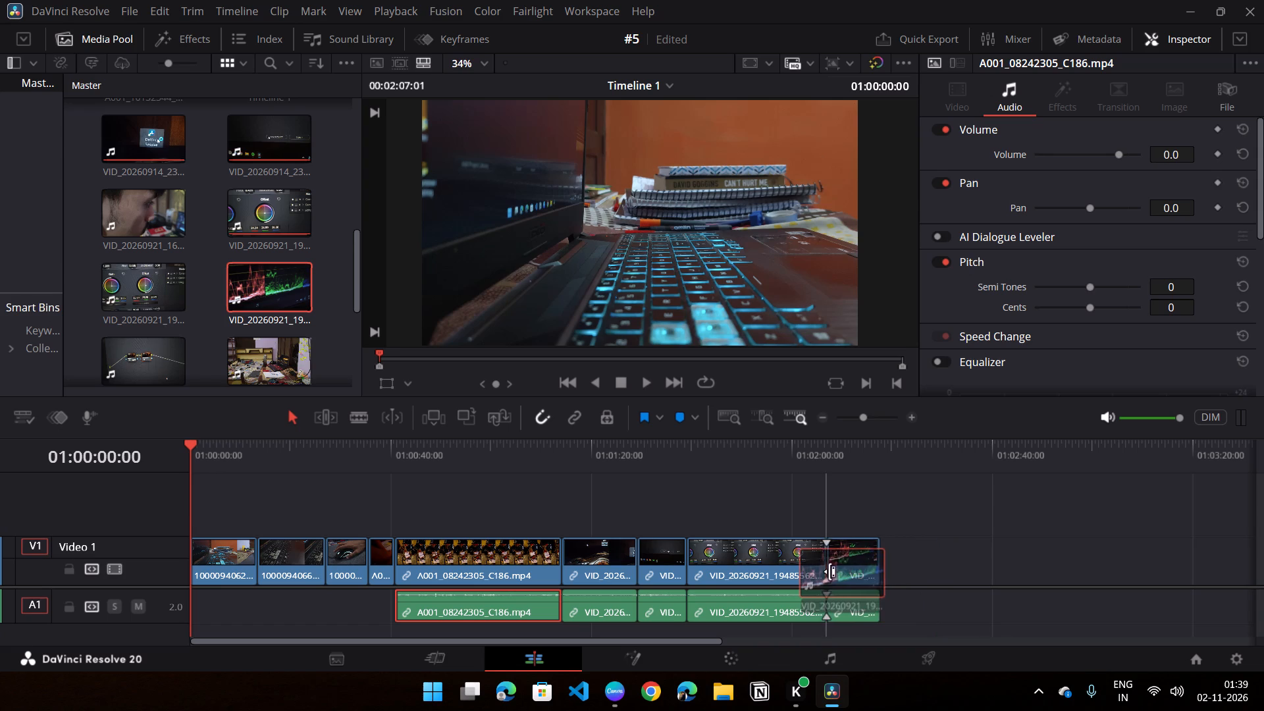
Add the VID_20260921 clip showing a node graph to Video 1 directly after the red and green scopes clip.
scroll(271, 291, down, 1)
drag(159, 322, 925, 569)
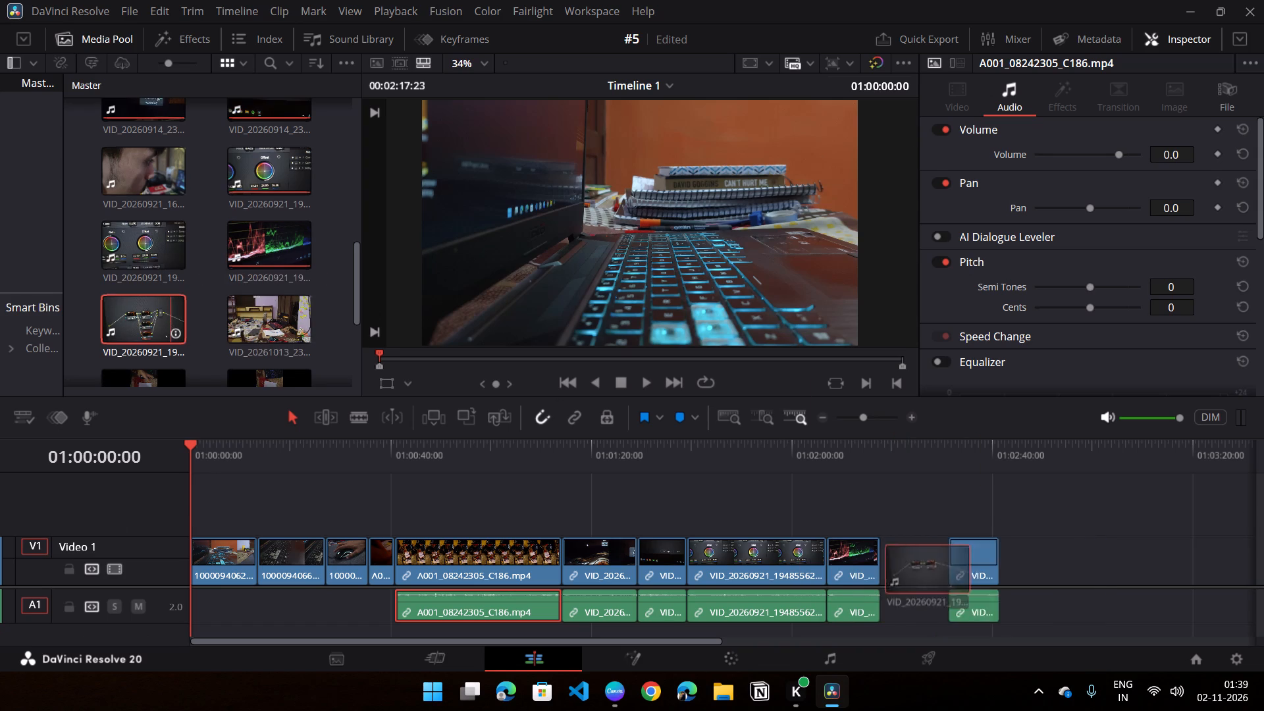
drag(925, 569, 883, 569)
Add VID_20261014_193130166.mp4 to Video 1 directly after the node-graph clip.
scroll(323, 260, down, 1)
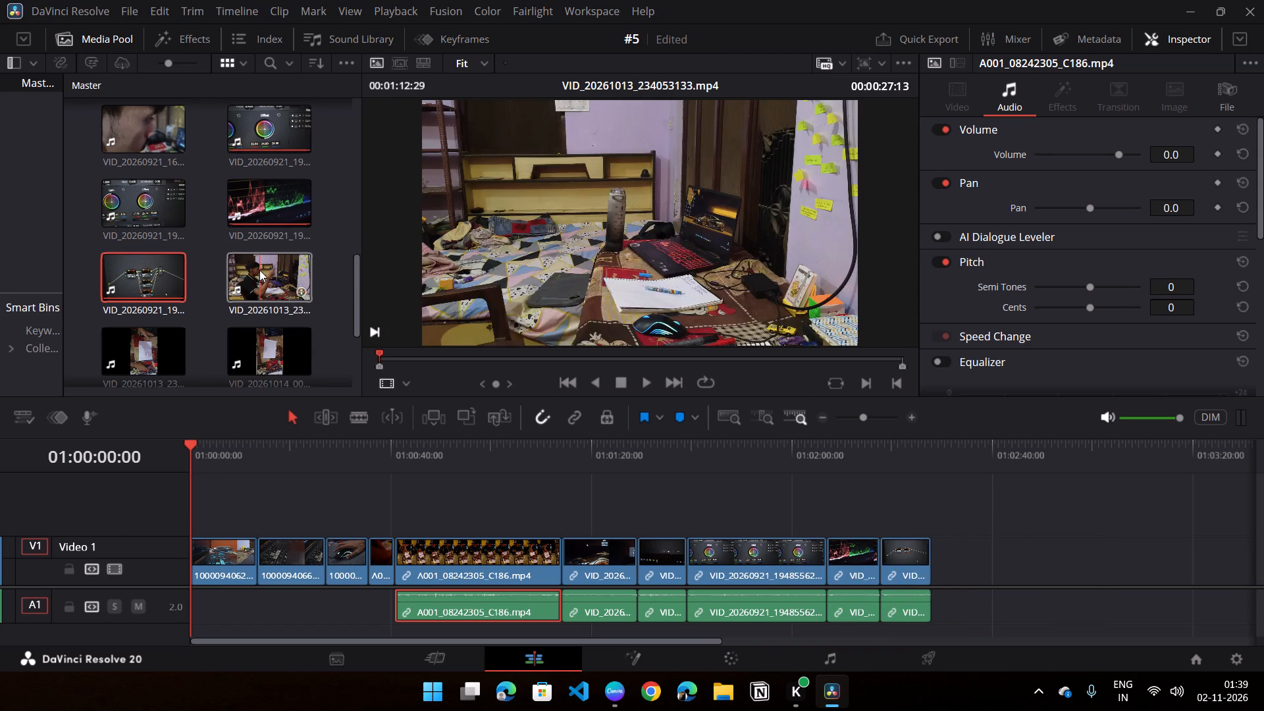
scroll(271, 298, down, 2)
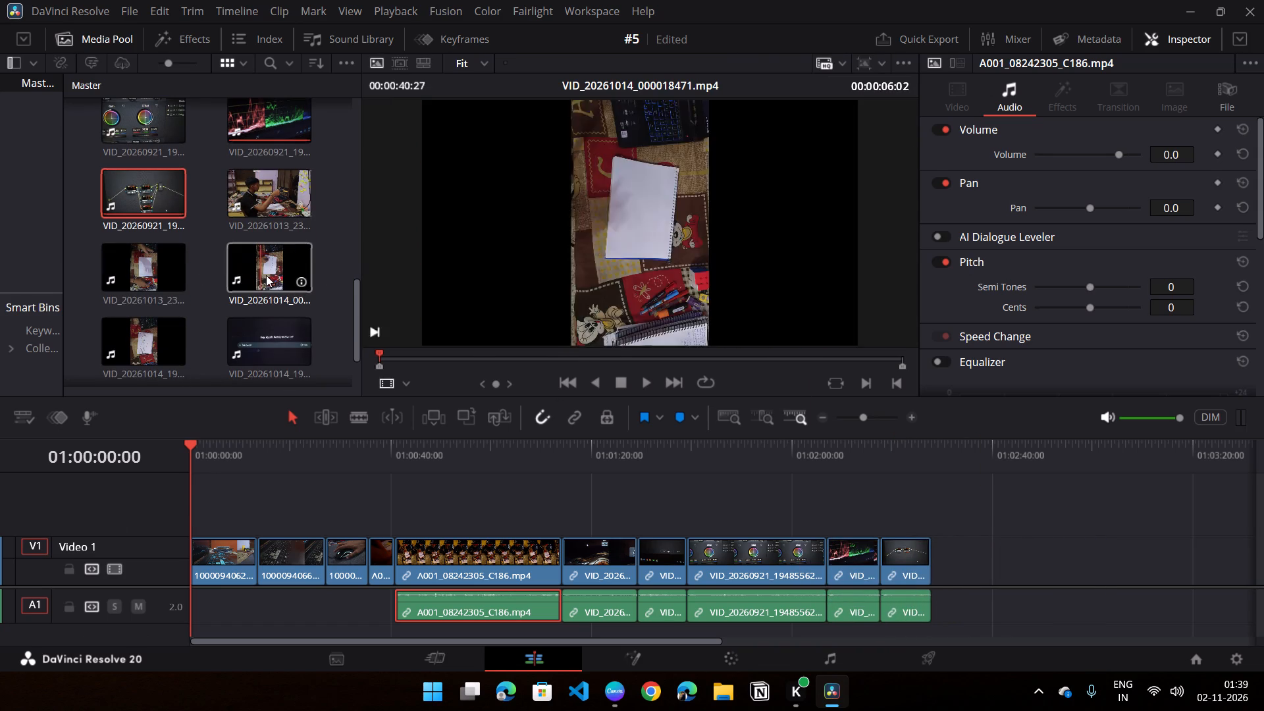
scroll(142, 275, down, 1)
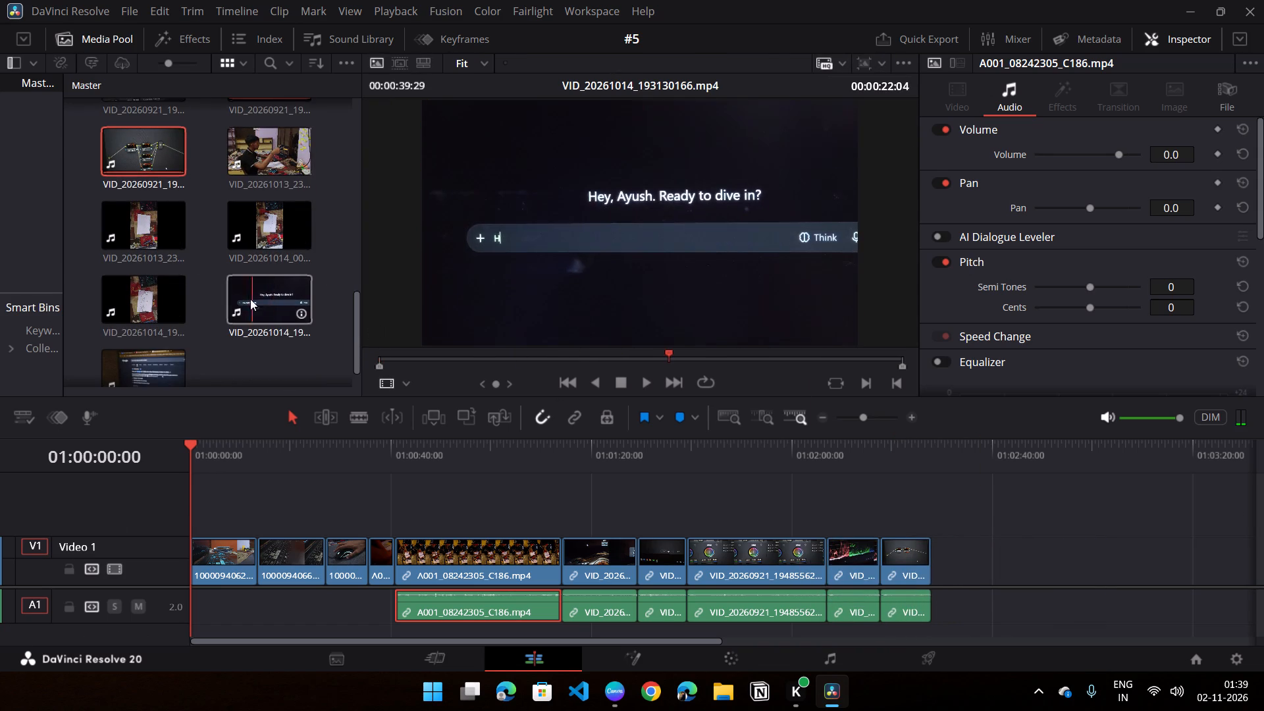
scroll(242, 303, down, 1)
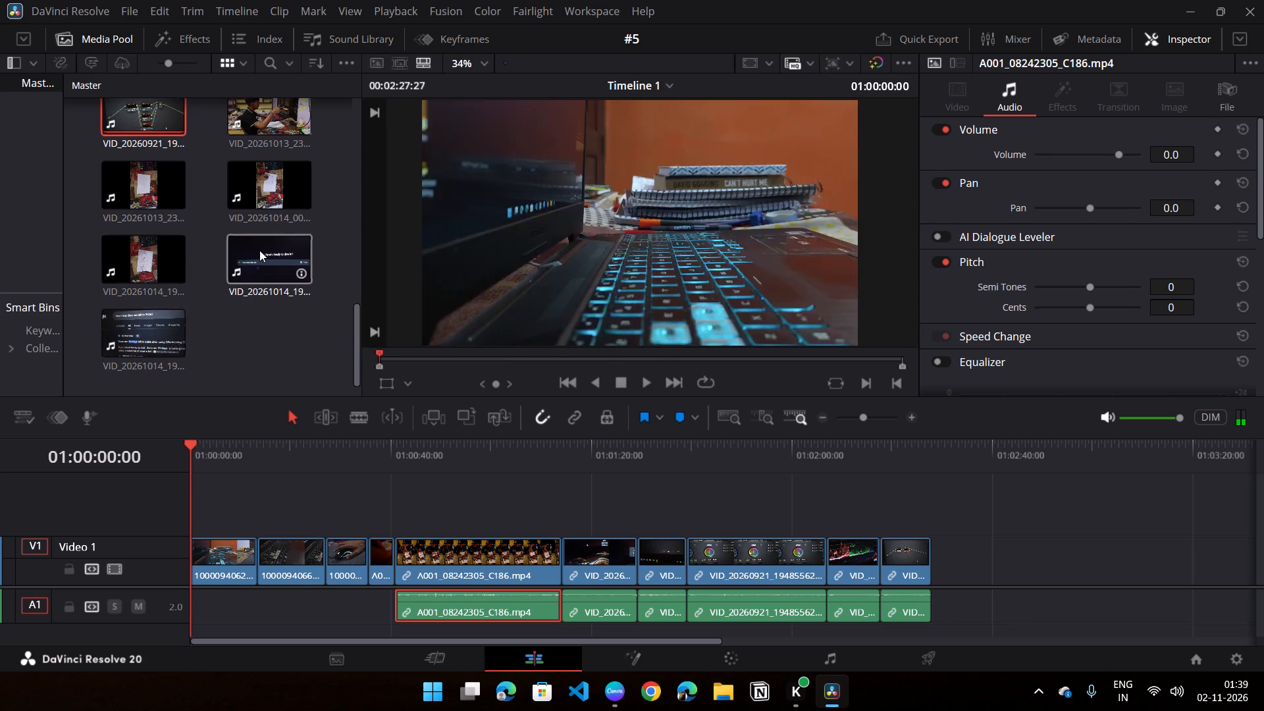
drag(252, 262, 356, 278)
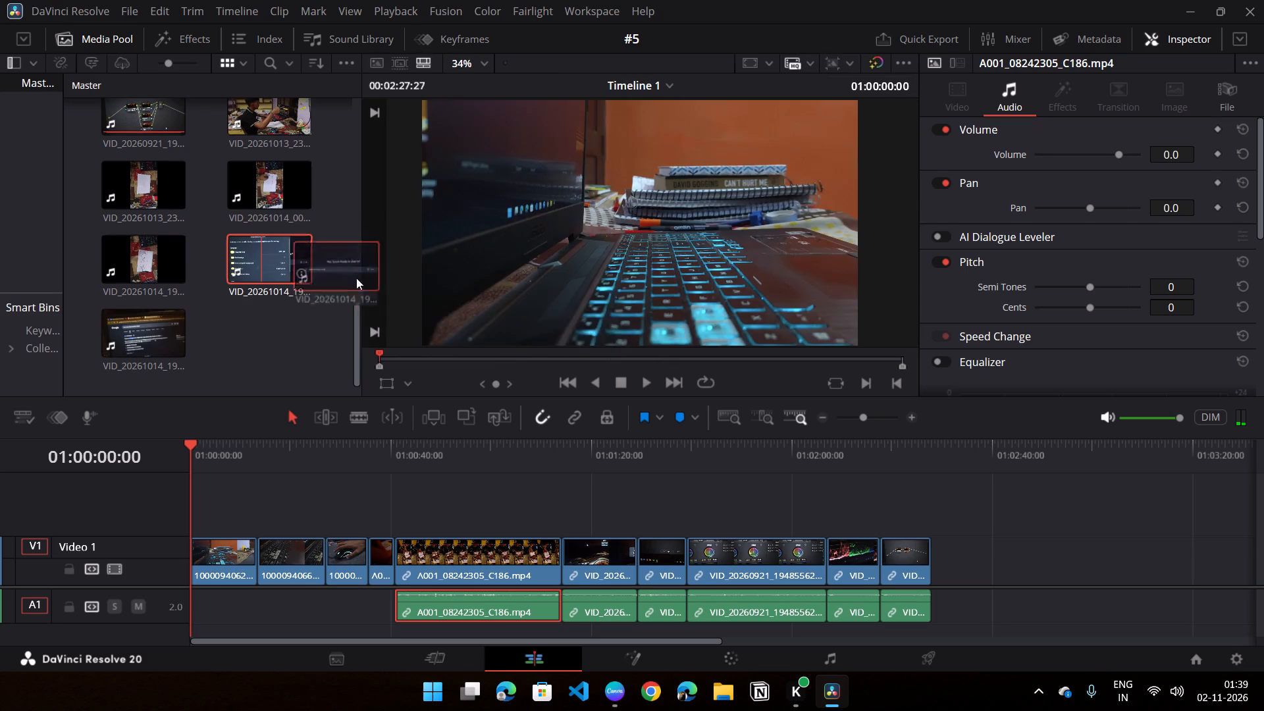
drag(356, 278, 949, 577)
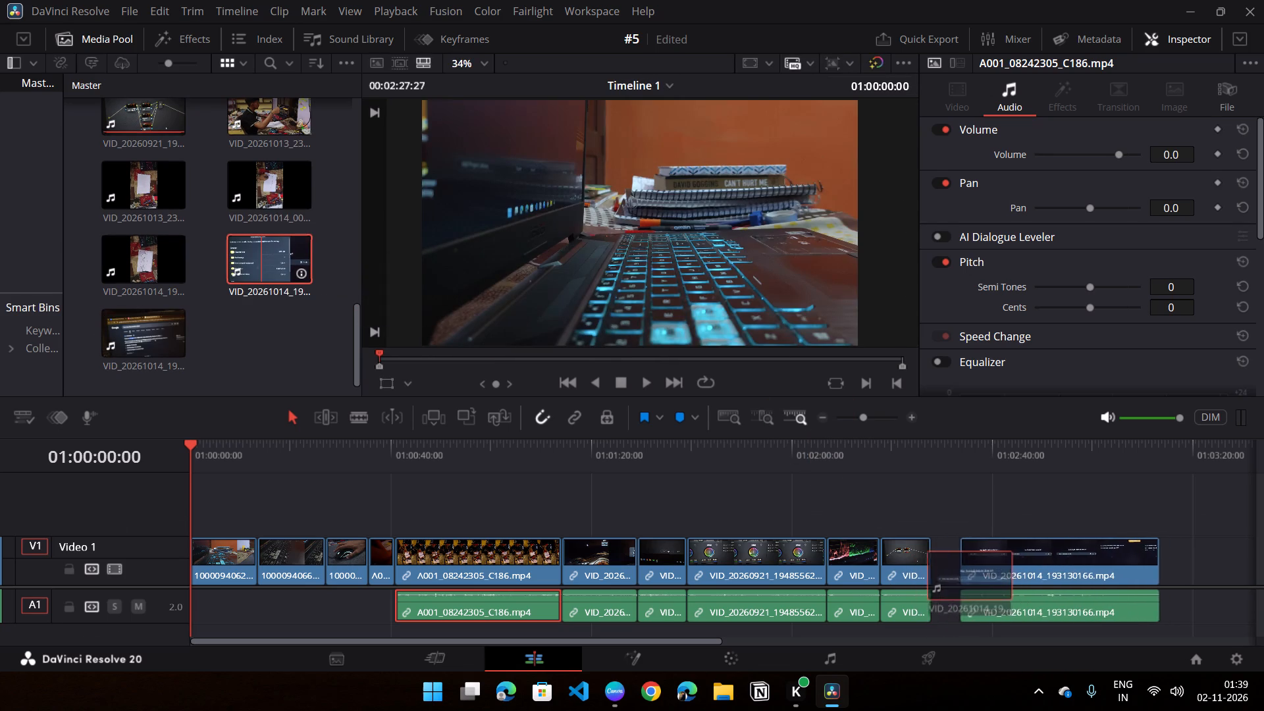
drag(949, 577, 926, 579)
Add the A001_06281926 open-book clip to Video 1 directly after VID_20261014_193130166.mp4.
scroll(99, 244, up, 11)
scroll(194, 235, up, 5)
scroll(282, 276, down, 3)
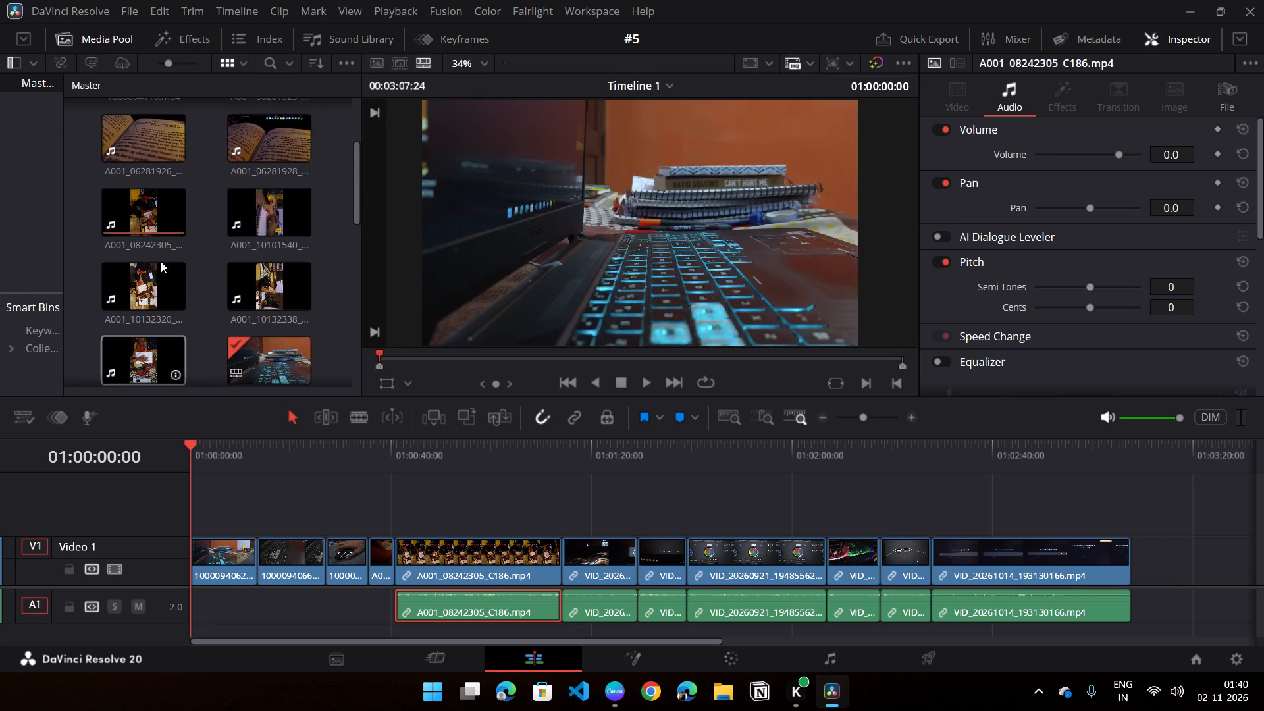
scroll(158, 268, up, 3)
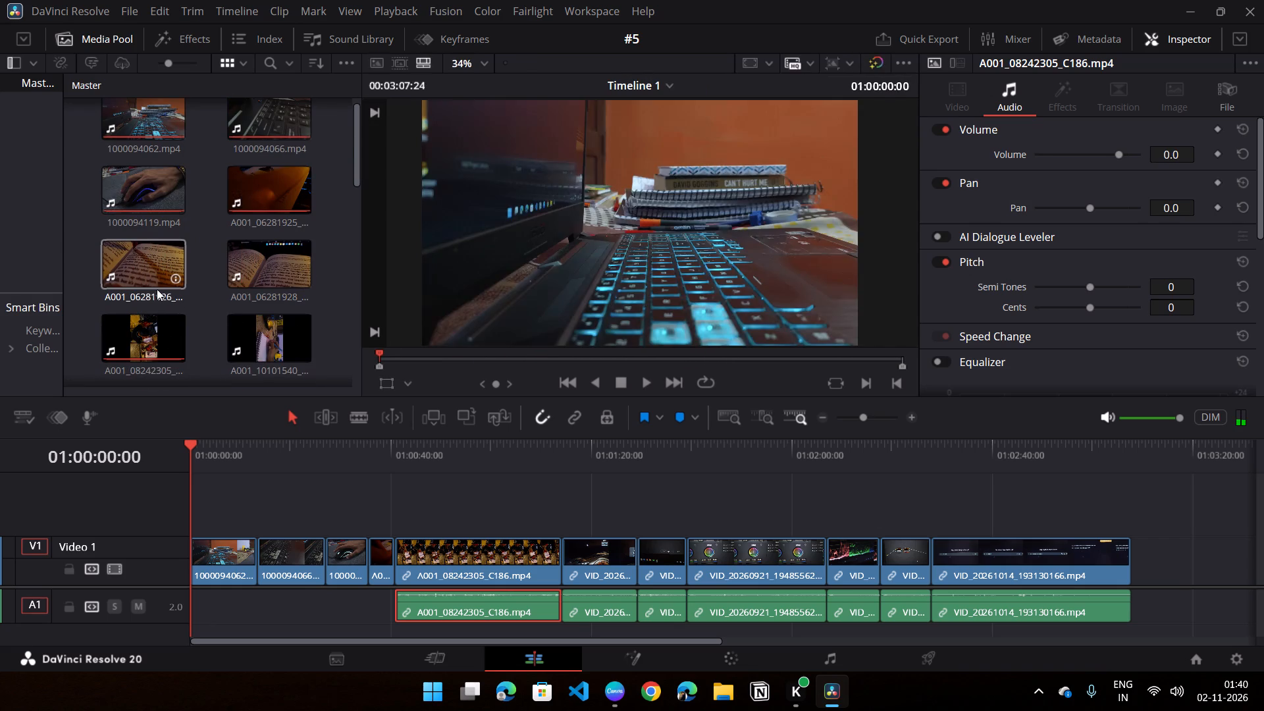
drag(124, 270, 1163, 566)
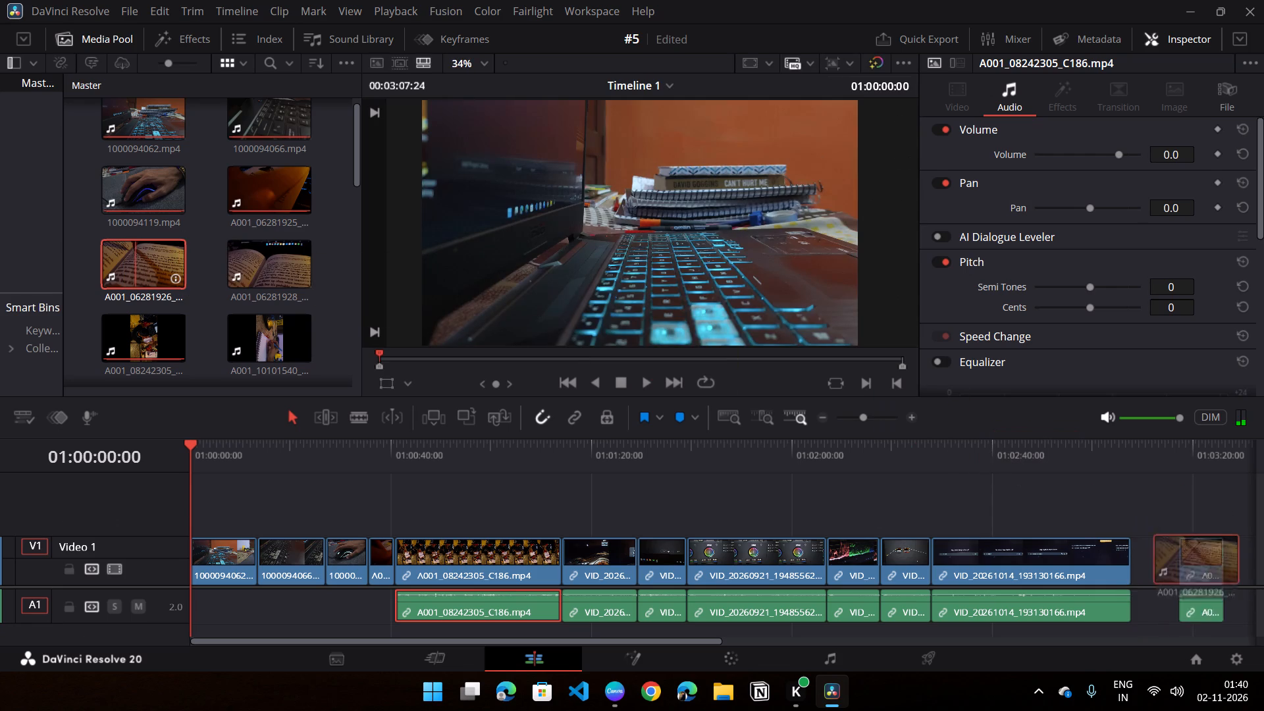
drag(1163, 566, 1132, 572)
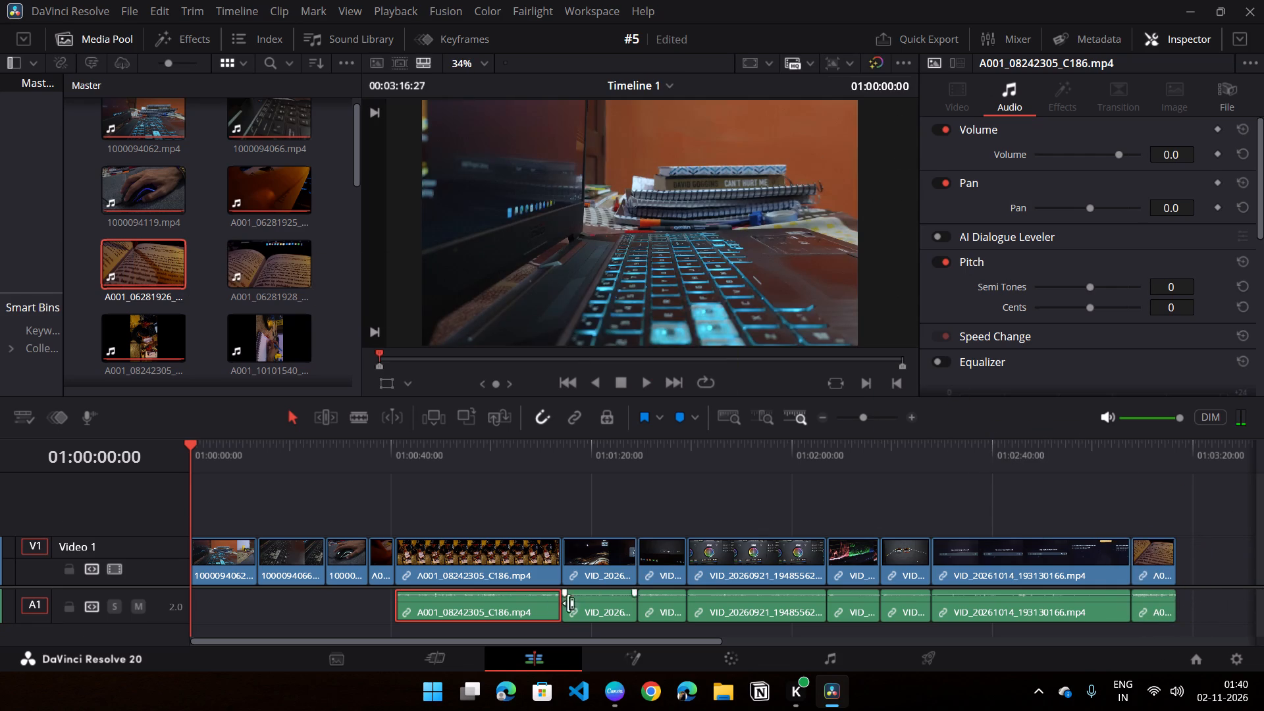
Delete all the audio clips on track A1, from A001_08242305_C186.mp4 through the open-book clip, keeping the video.
click(545, 610)
shift+click(1141, 606)
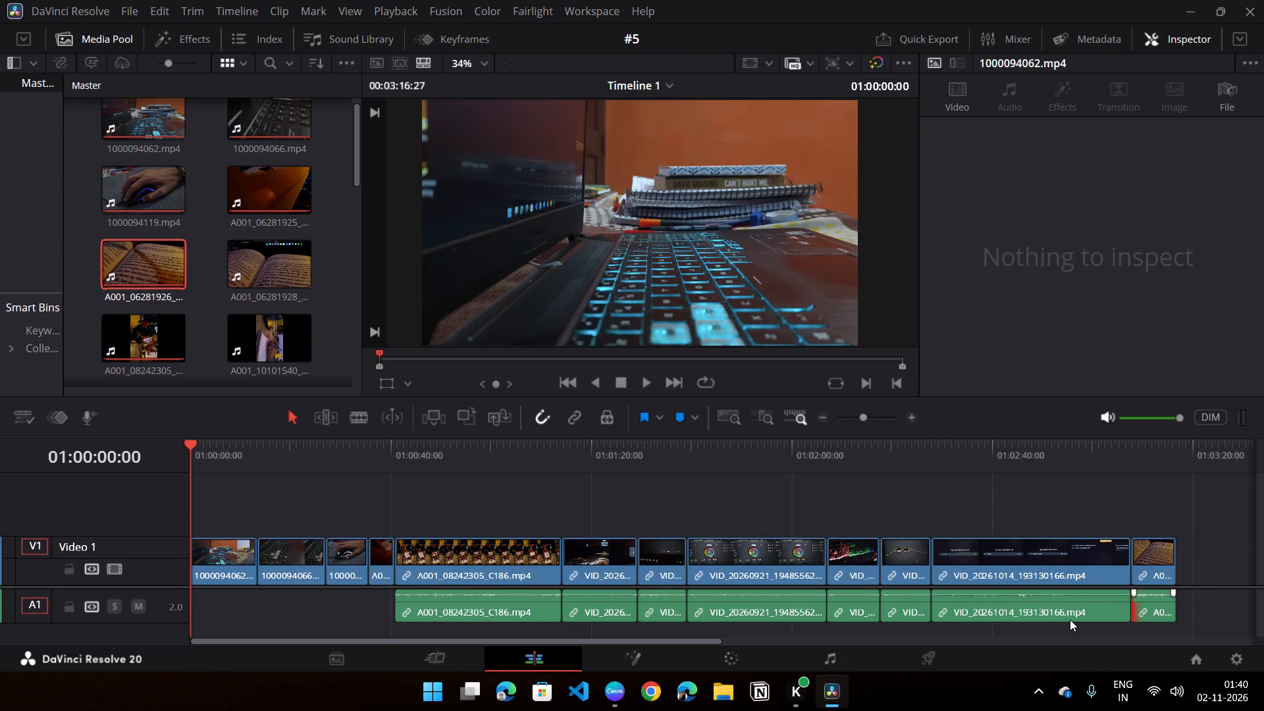
click(517, 603)
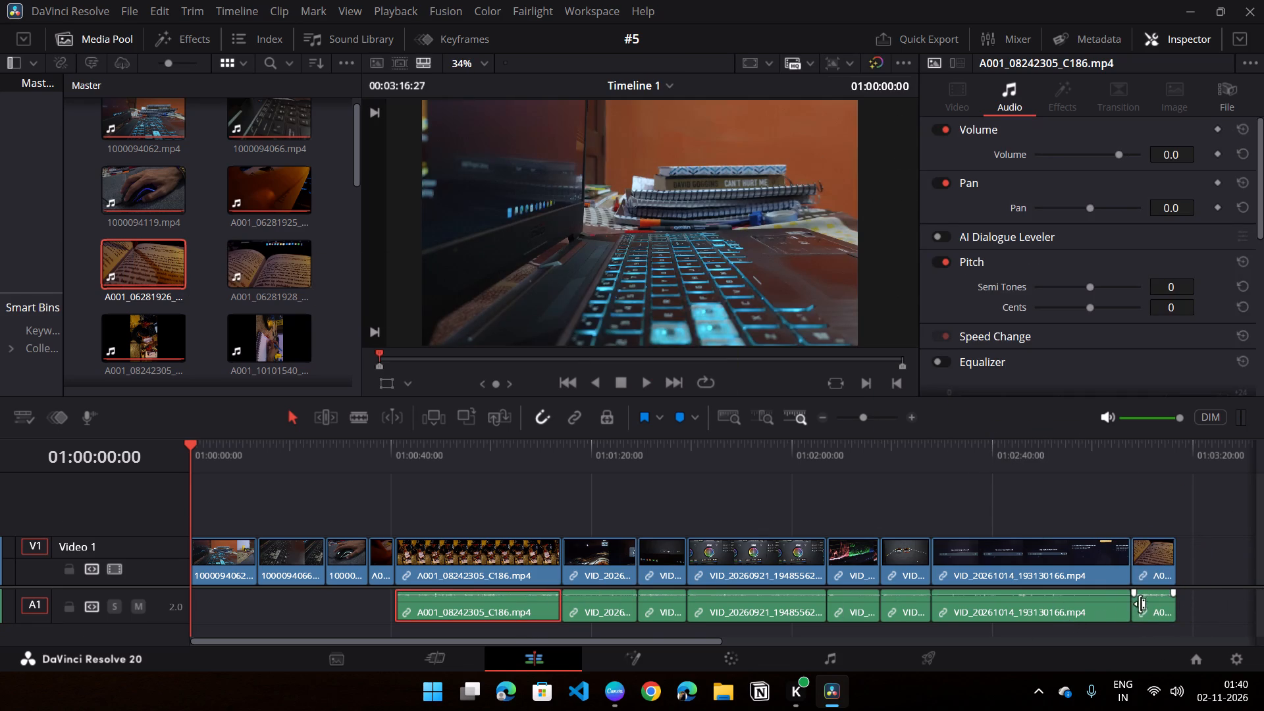
shift+click(1150, 604)
right_click(1084, 610)
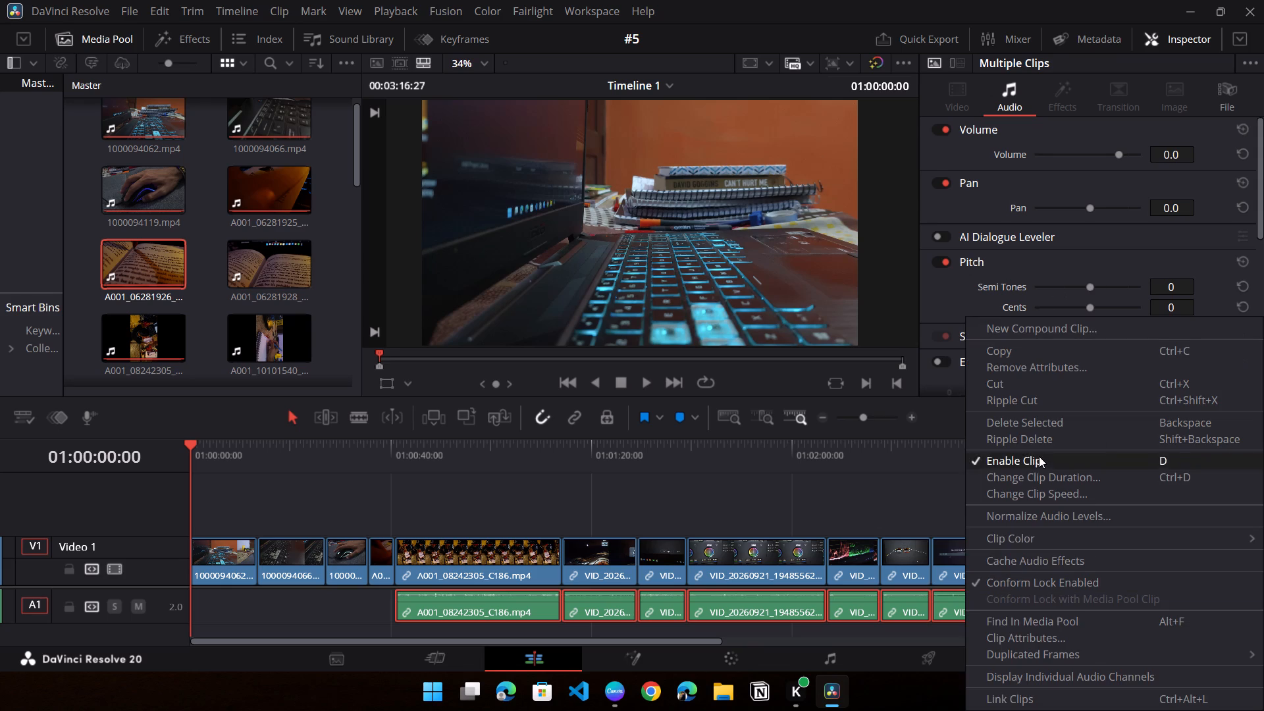
click(1057, 415)
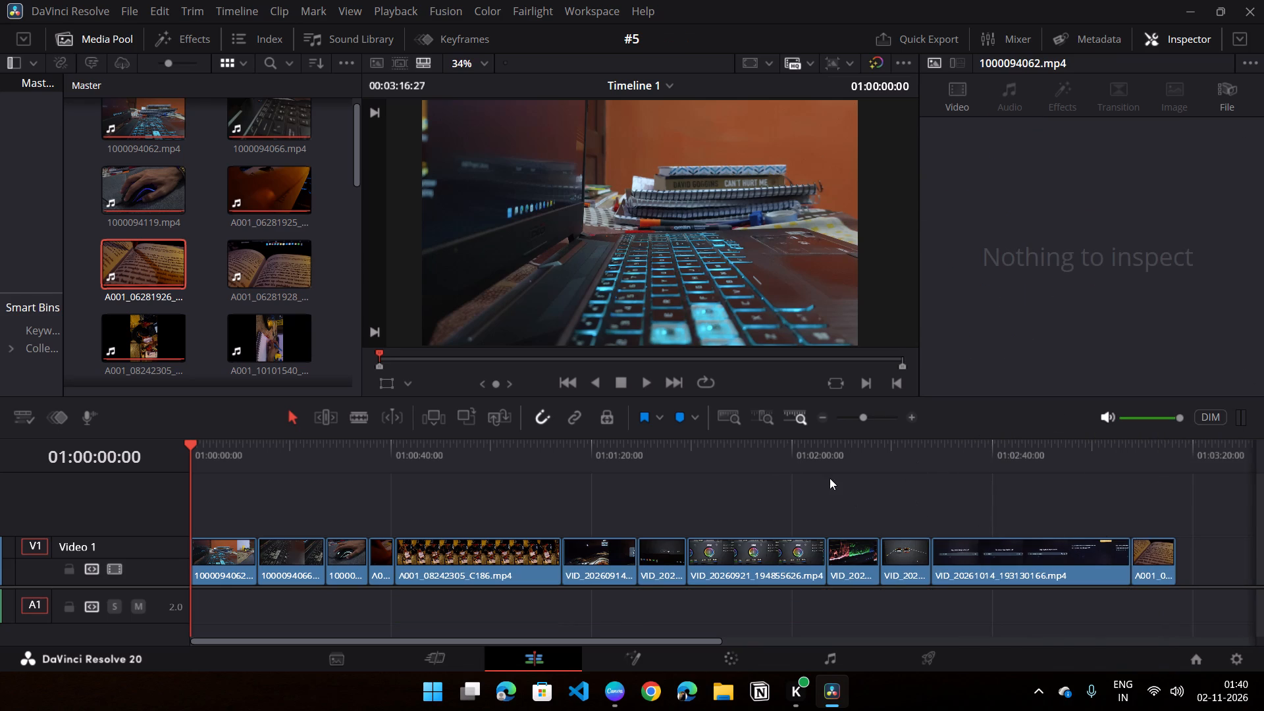
In File Explorer, open the Sfx folder inside Editing material and import the flick sound into the media pool.
scroll(299, 263, down, 4)
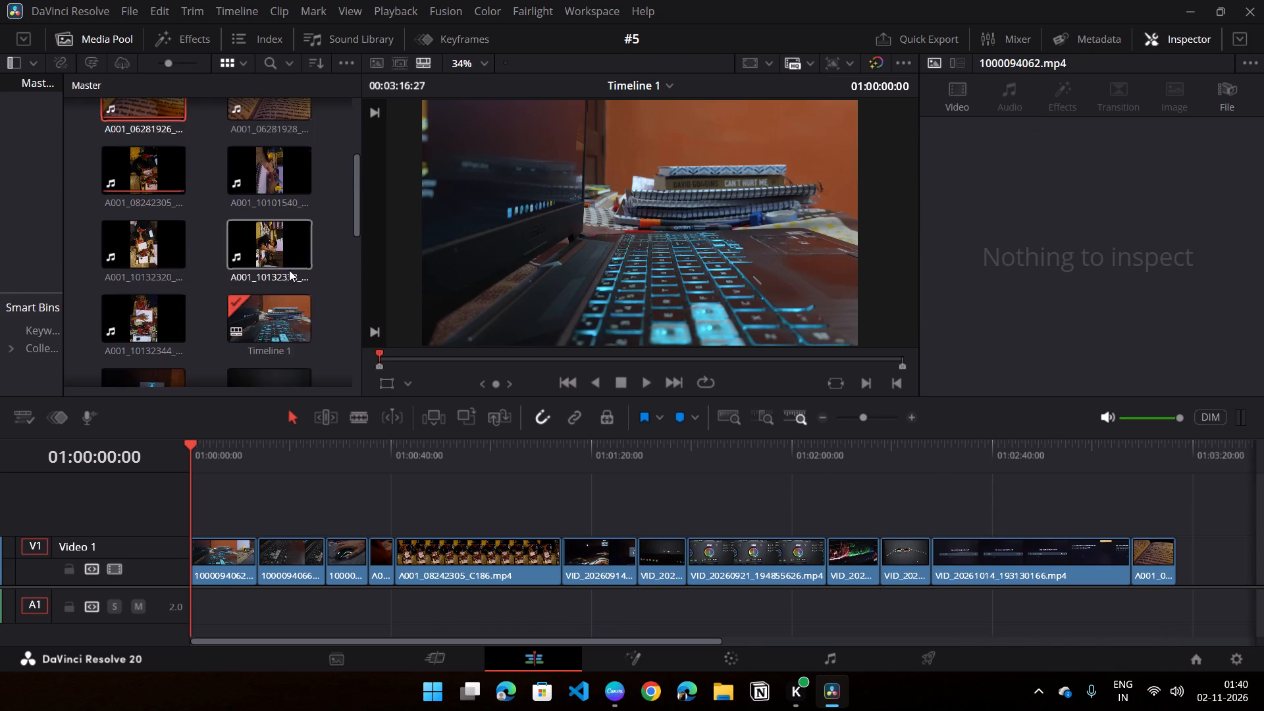
scroll(289, 270, down, 6)
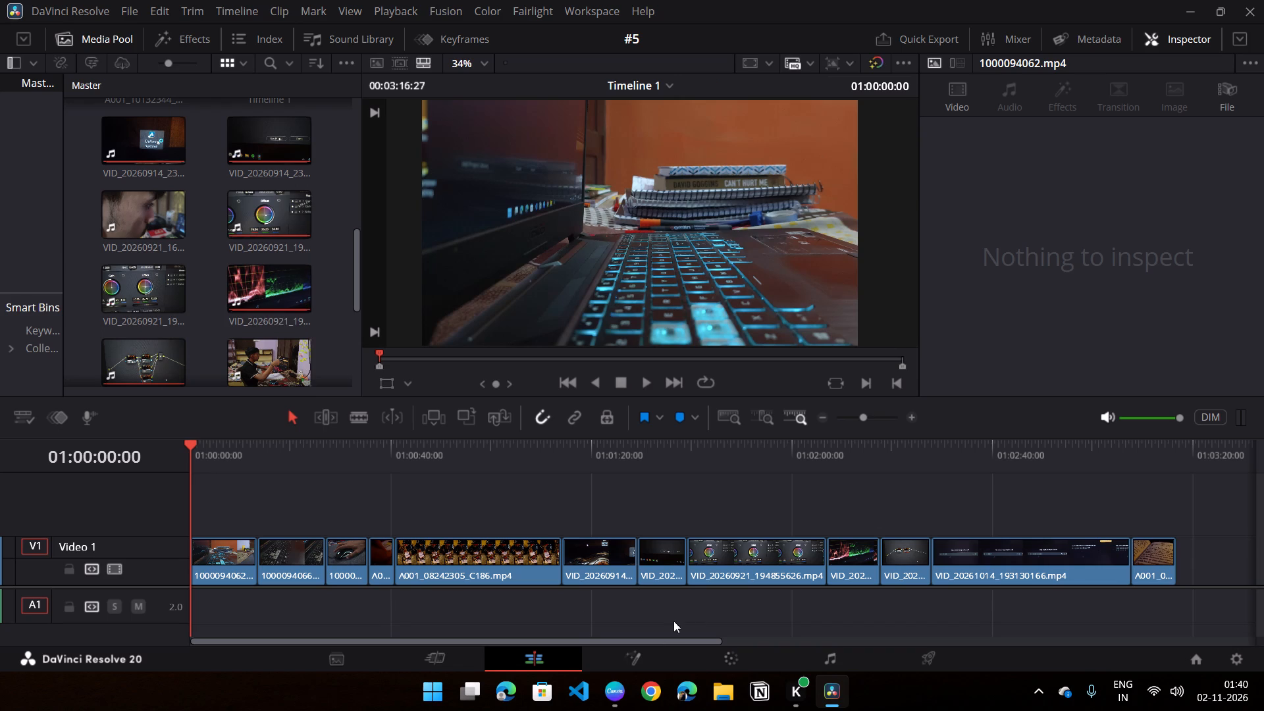
click(716, 694)
scroll(757, 278, down, 2)
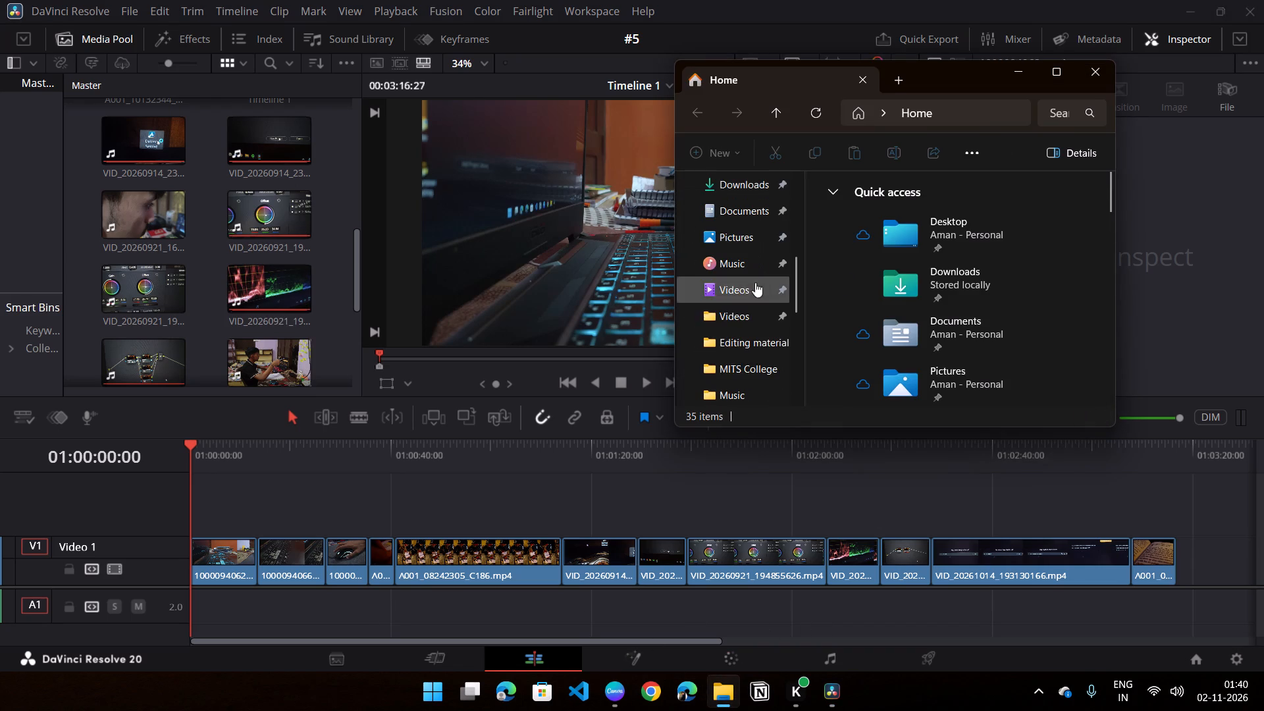
click(756, 347)
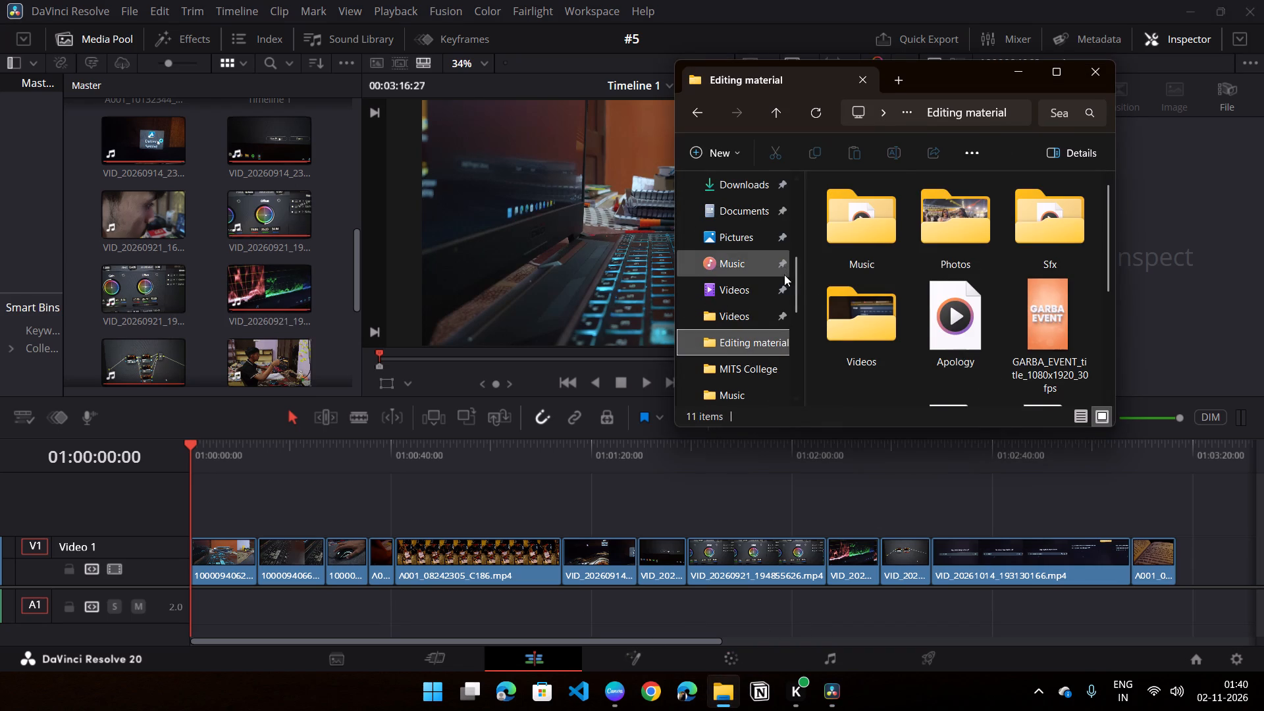
scroll(803, 282, down, 1)
double_click(1032, 237)
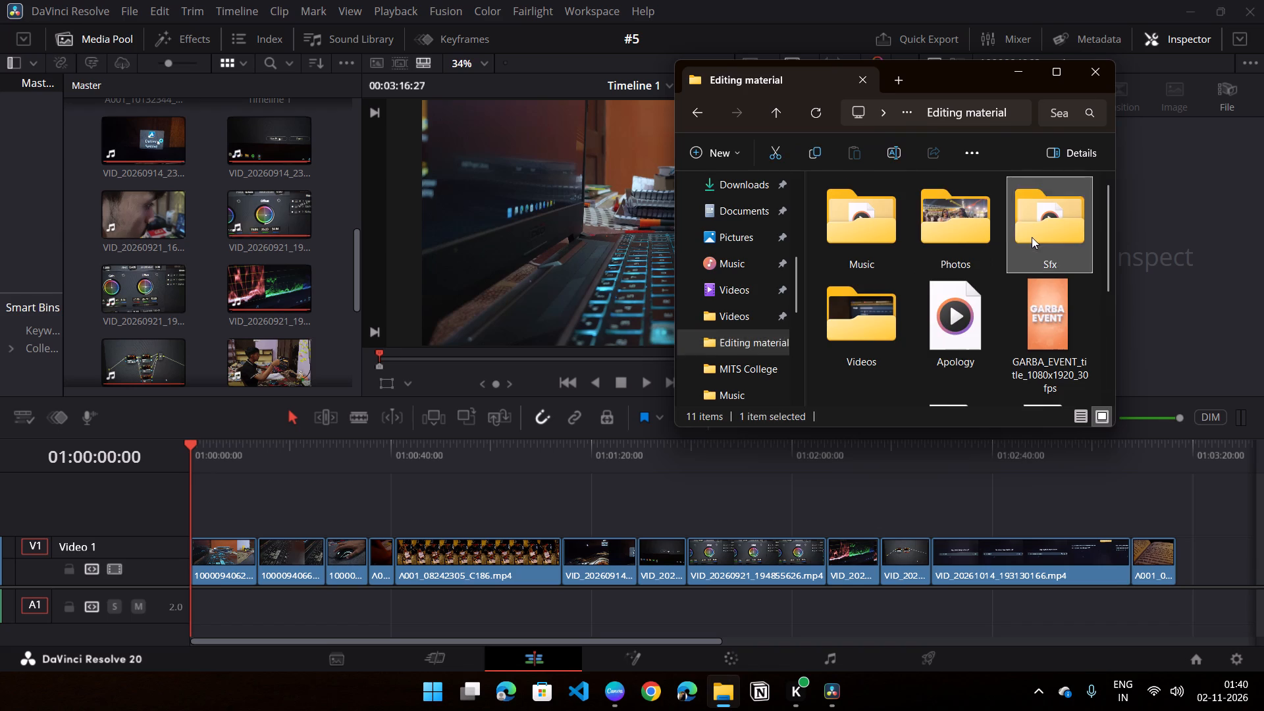
scroll(287, 291, down, 13)
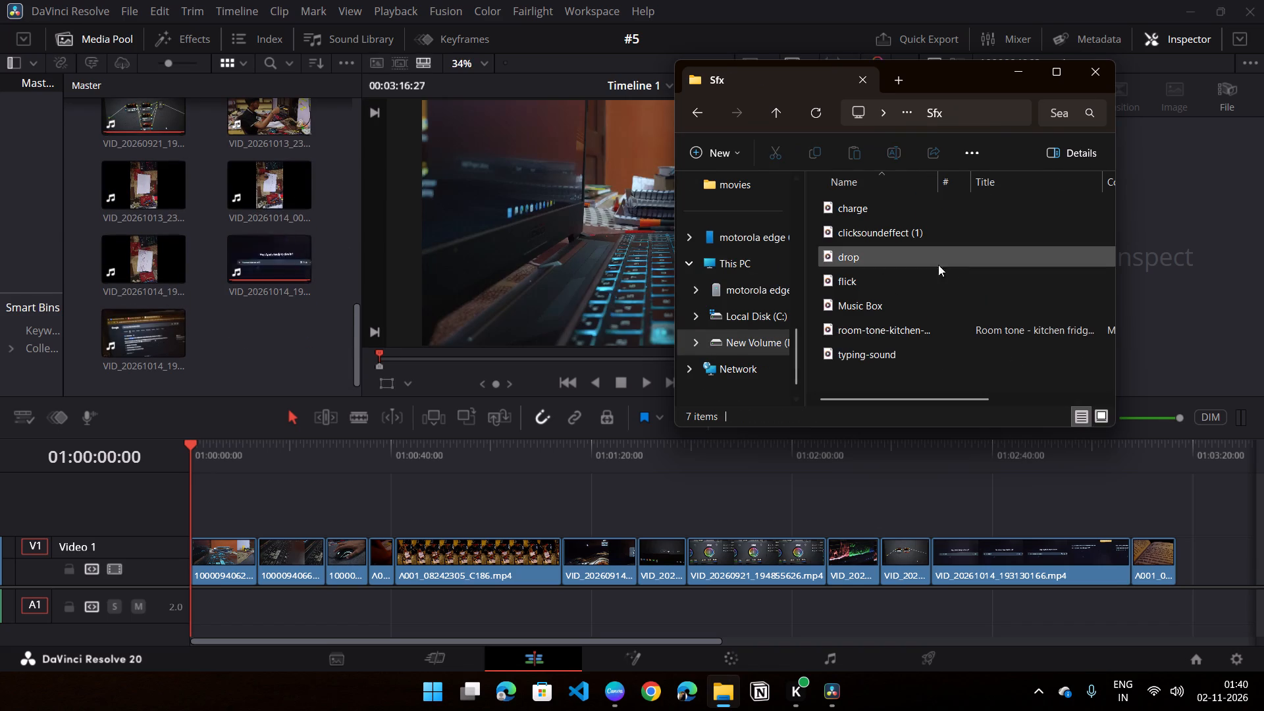
drag(907, 283, 587, 286)
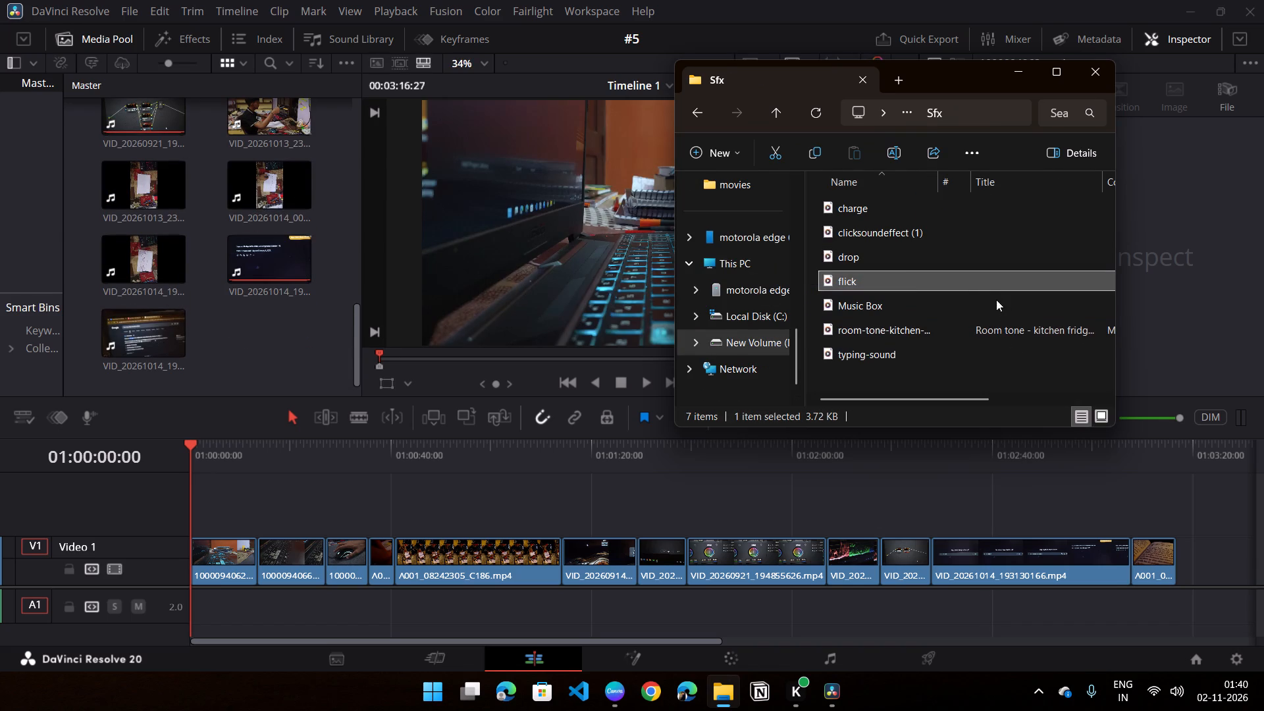
drag(966, 282, 252, 314)
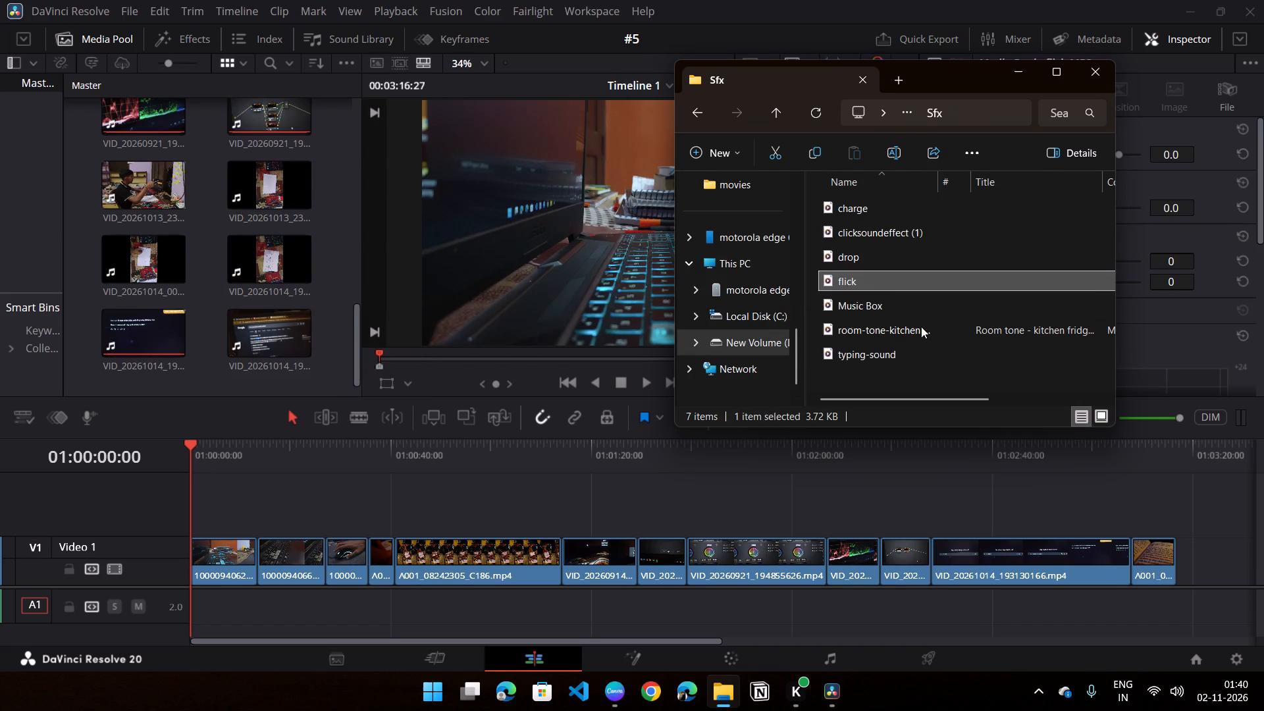
Import the typing-sound, charge, clicksoundeffect (1) and drop sounds from the Sfx folder into the media pool.
drag(874, 357, 261, 355)
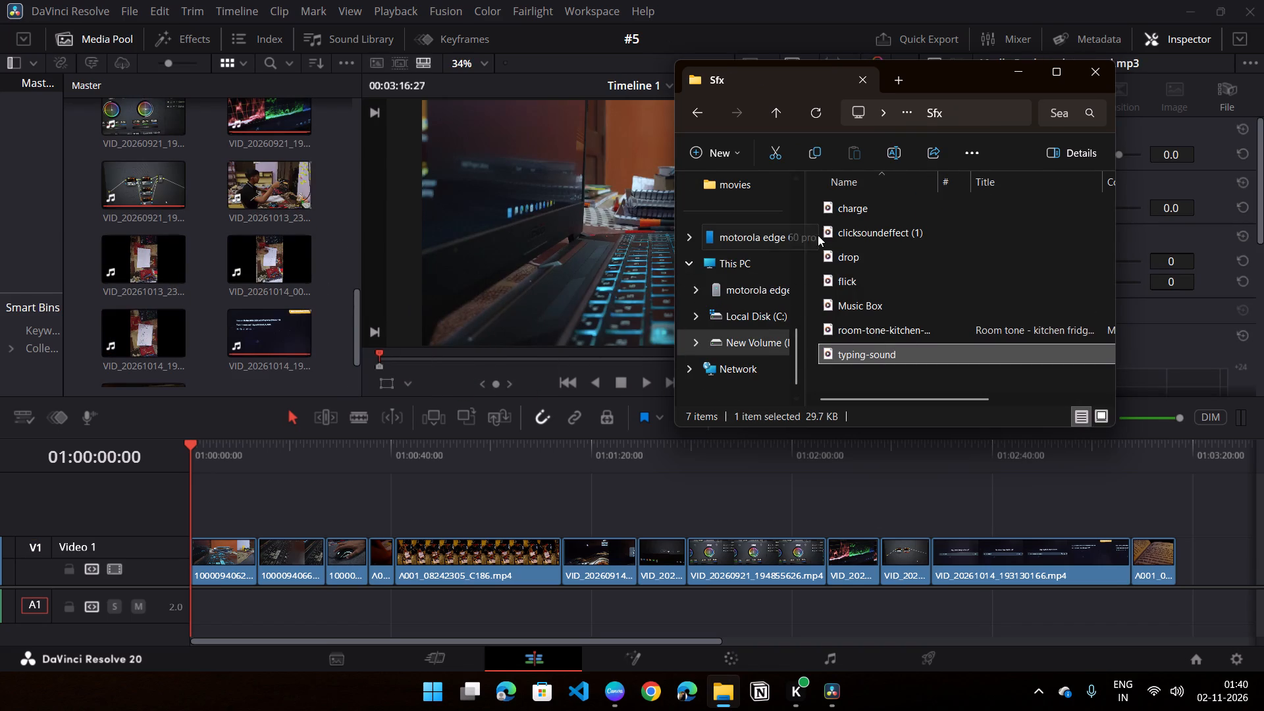
drag(868, 211, 205, 290)
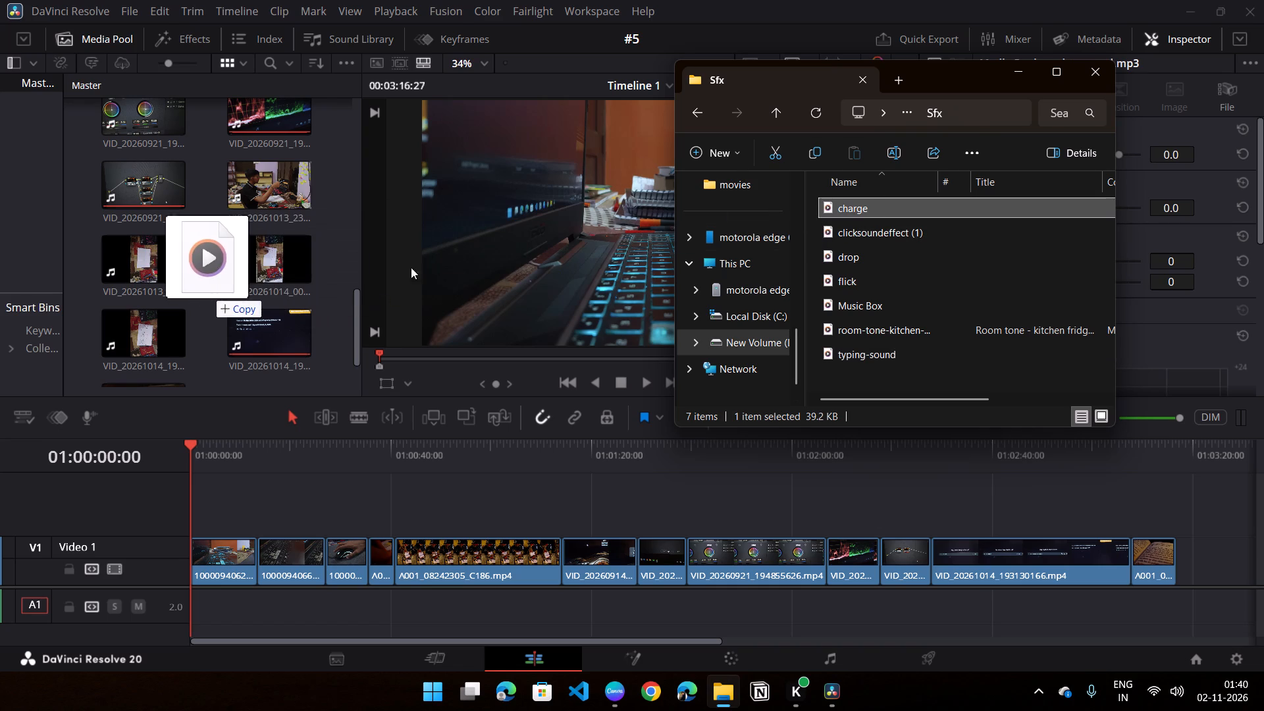
drag(970, 223, 242, 255)
click(952, 240)
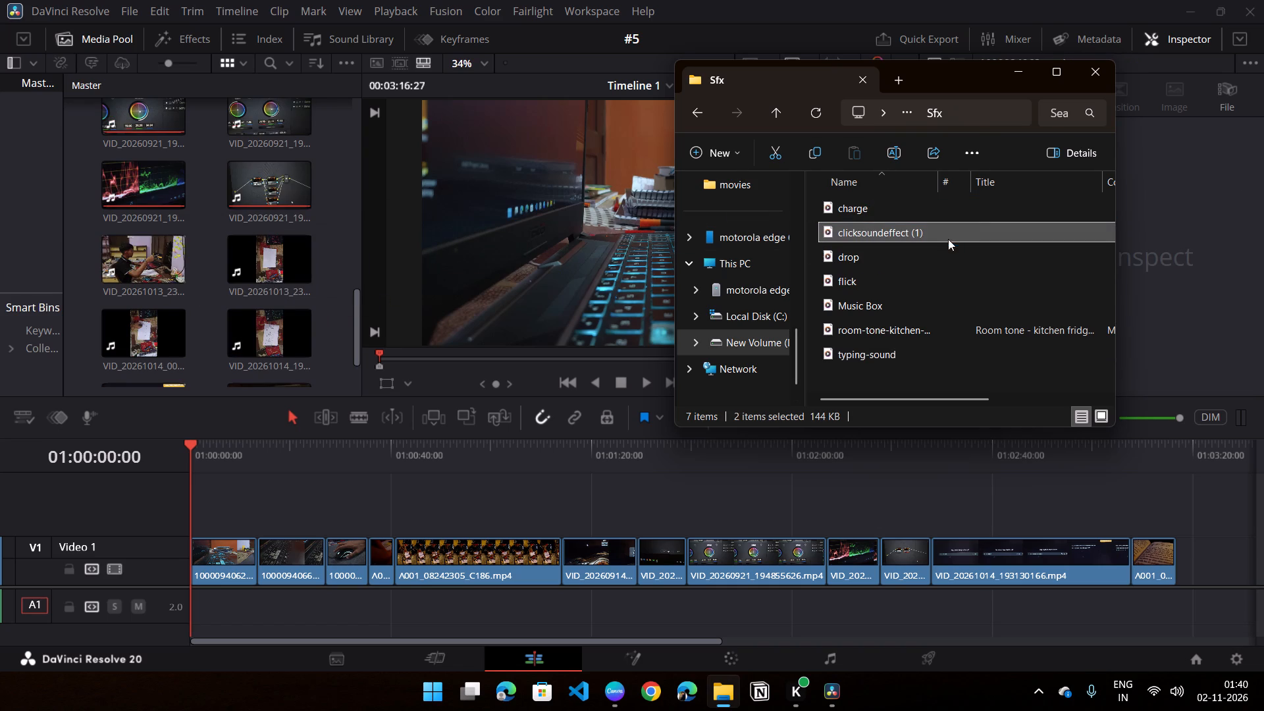
drag(930, 234, 169, 300)
drag(905, 249, 839, 269)
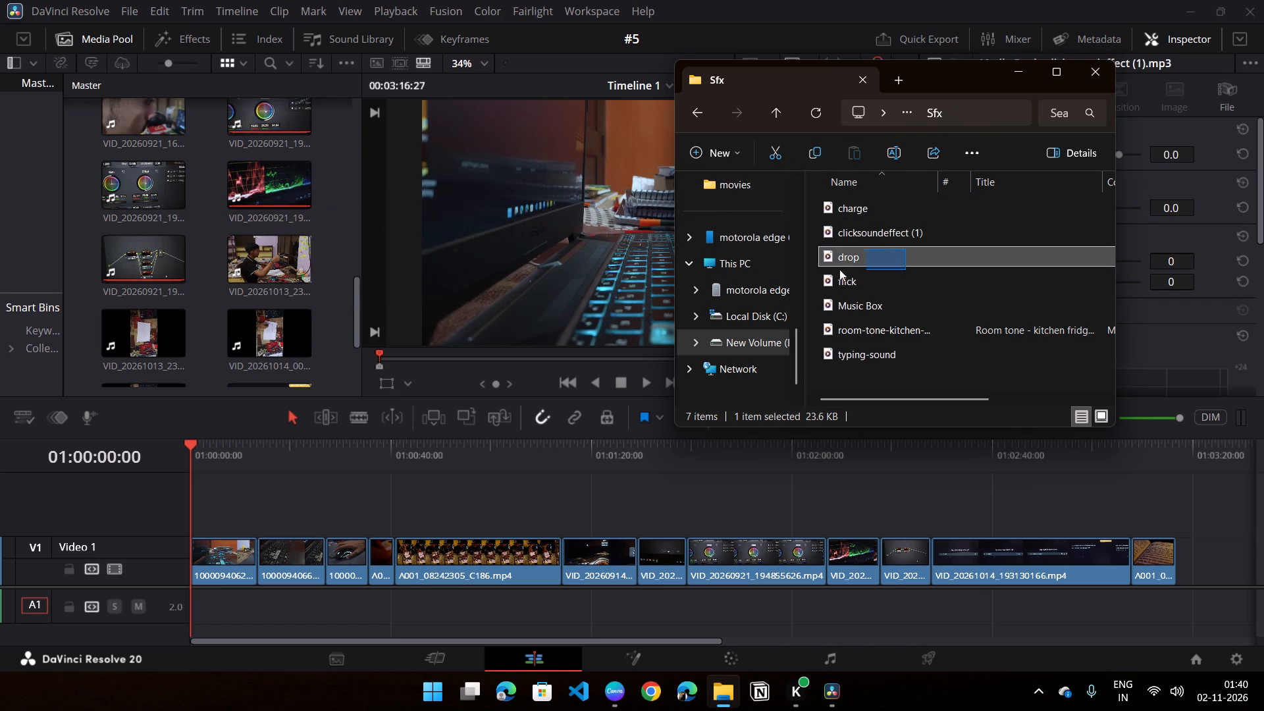
drag(839, 269, 570, 247)
drag(886, 263, 198, 305)
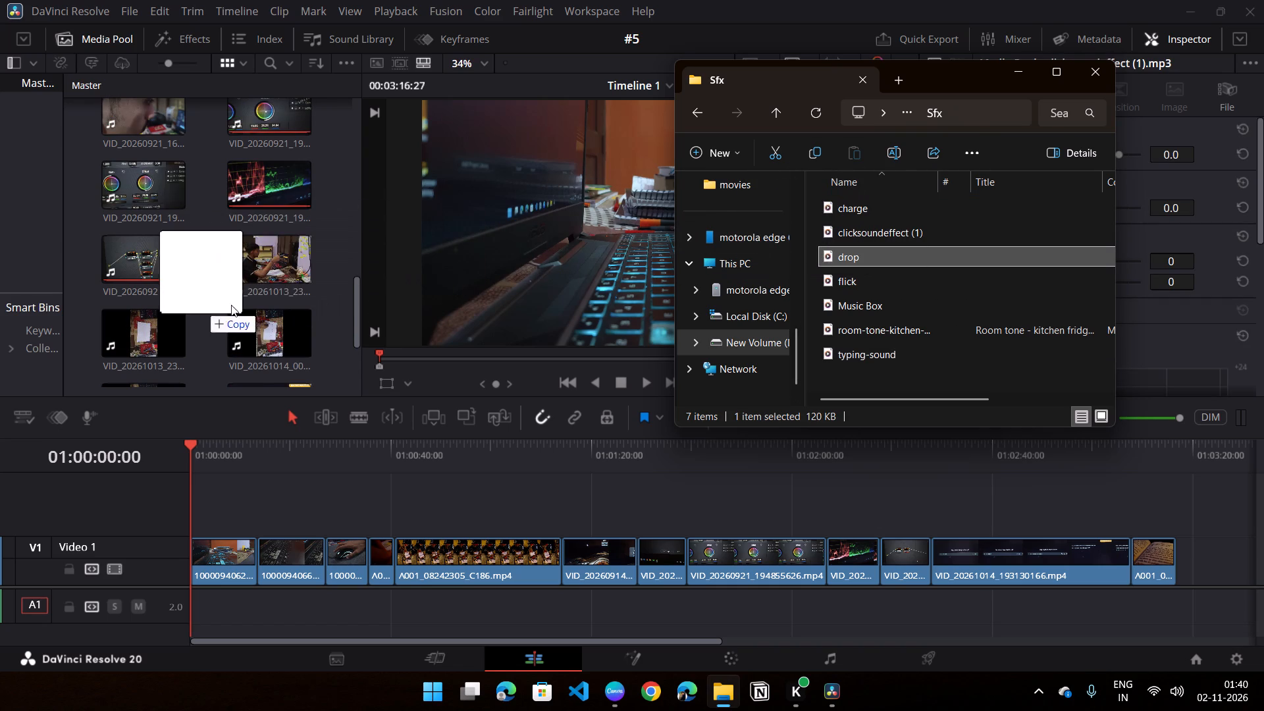
Preview the Music Box sound using Media Player just once, and import it into the media pool.
double_click(877, 306)
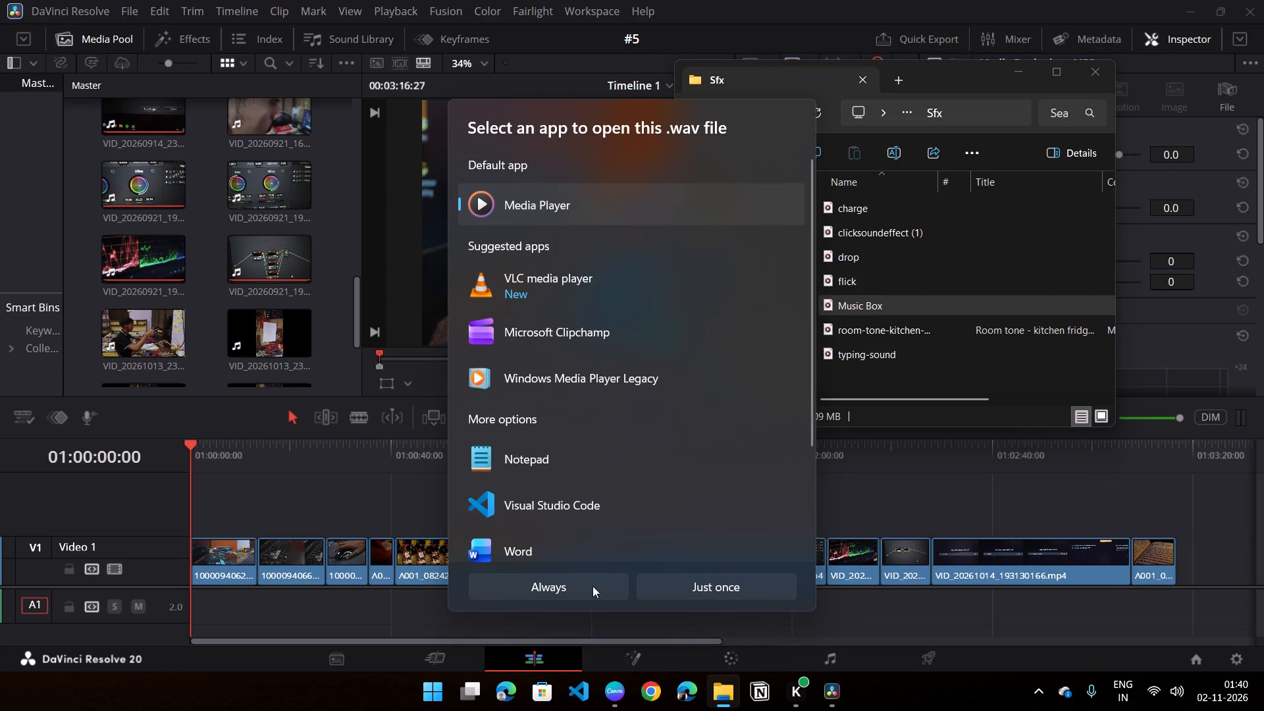
click(681, 594)
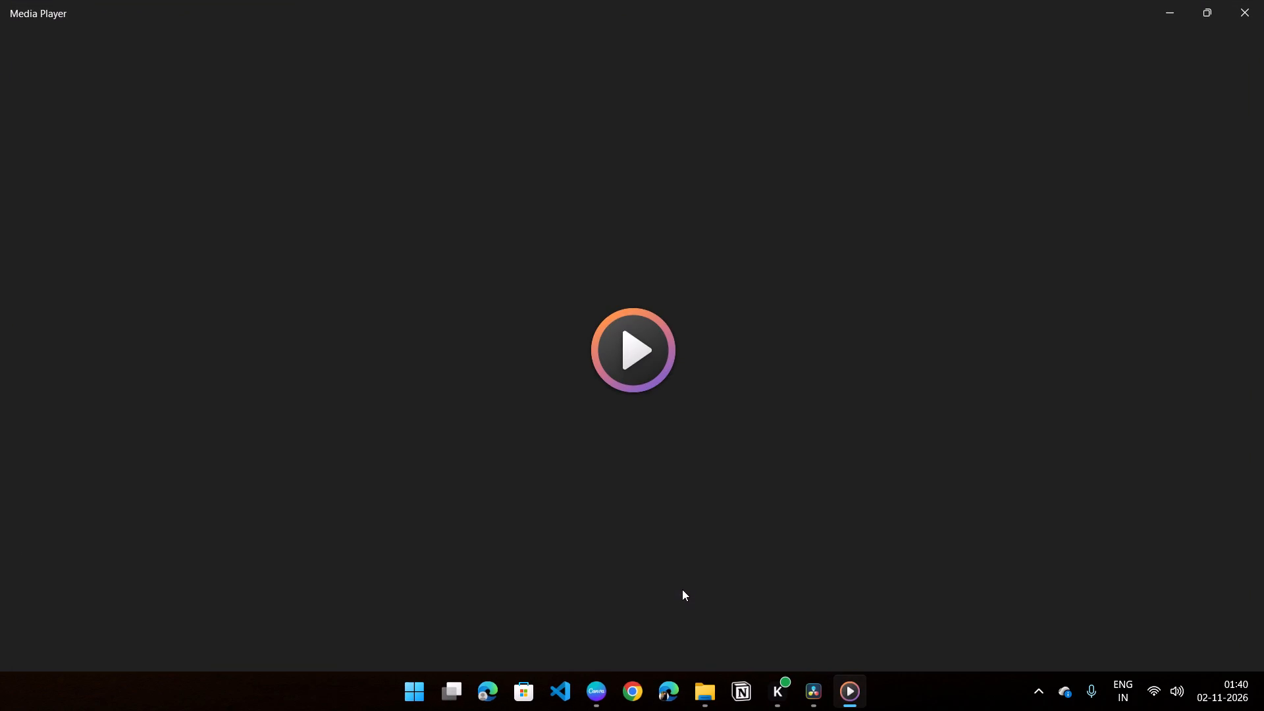
click(1255, 9)
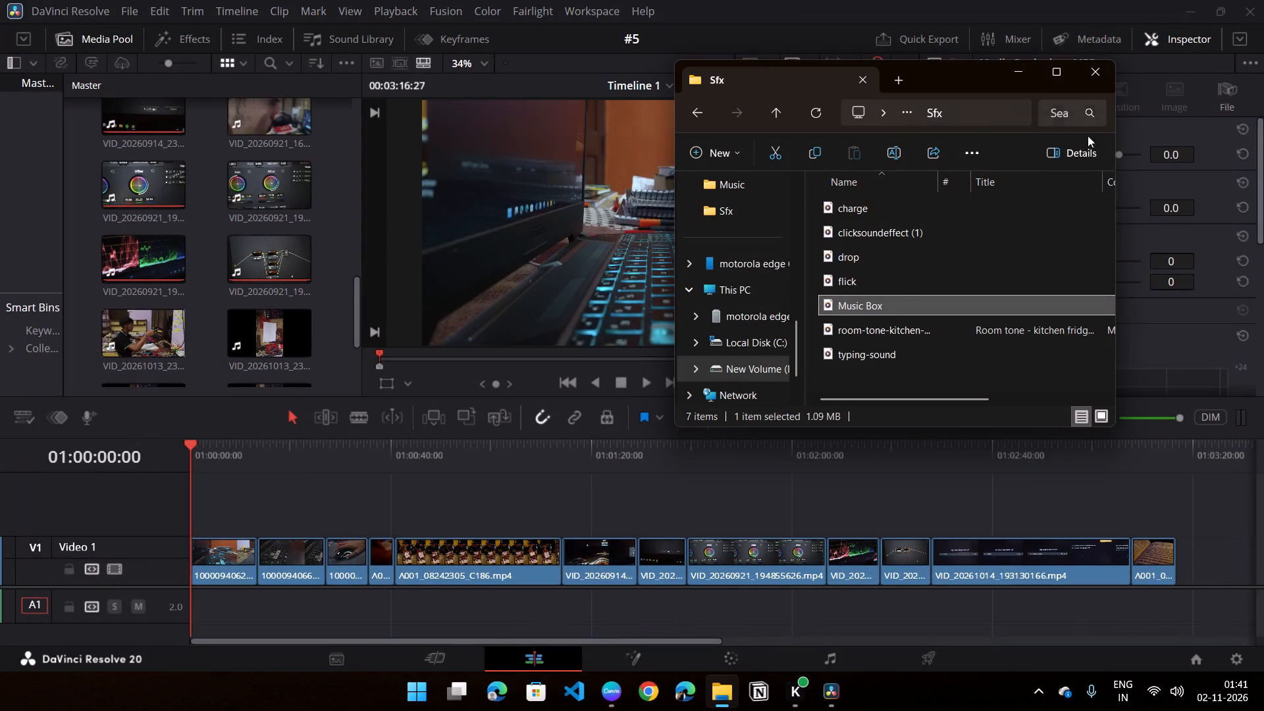
drag(871, 301, 140, 348)
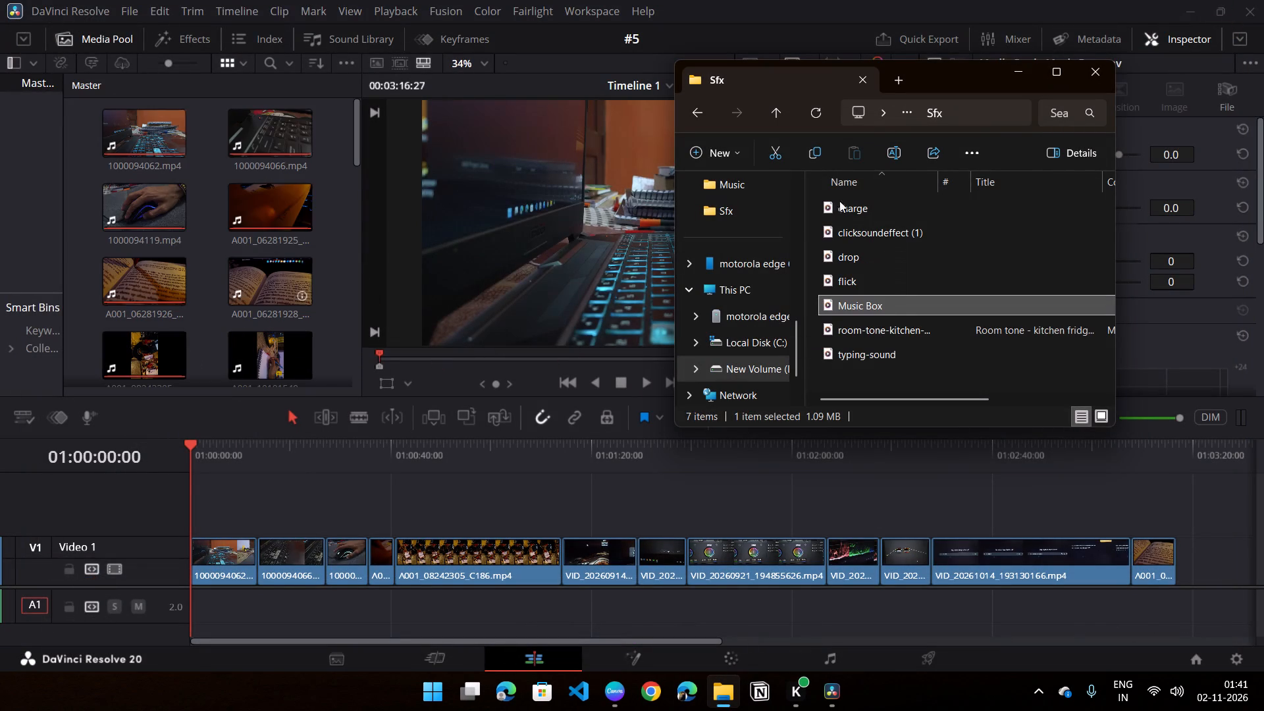
Import the Tame Impala Loser song from Editing material's Music folder into the media pool and close File Explorer.
scroll(916, 228, down, 4)
scroll(908, 252, up, 5)
click(740, 363)
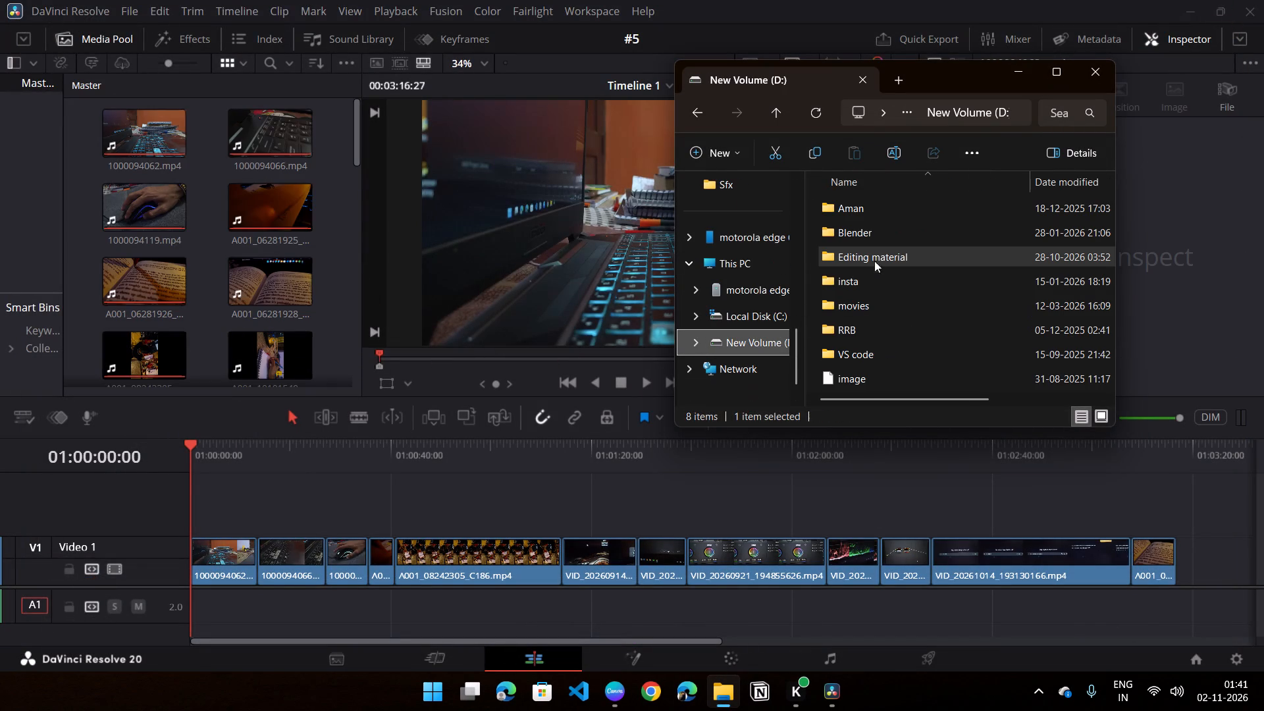
scroll(738, 335, down, 3)
scroll(750, 210, up, 2)
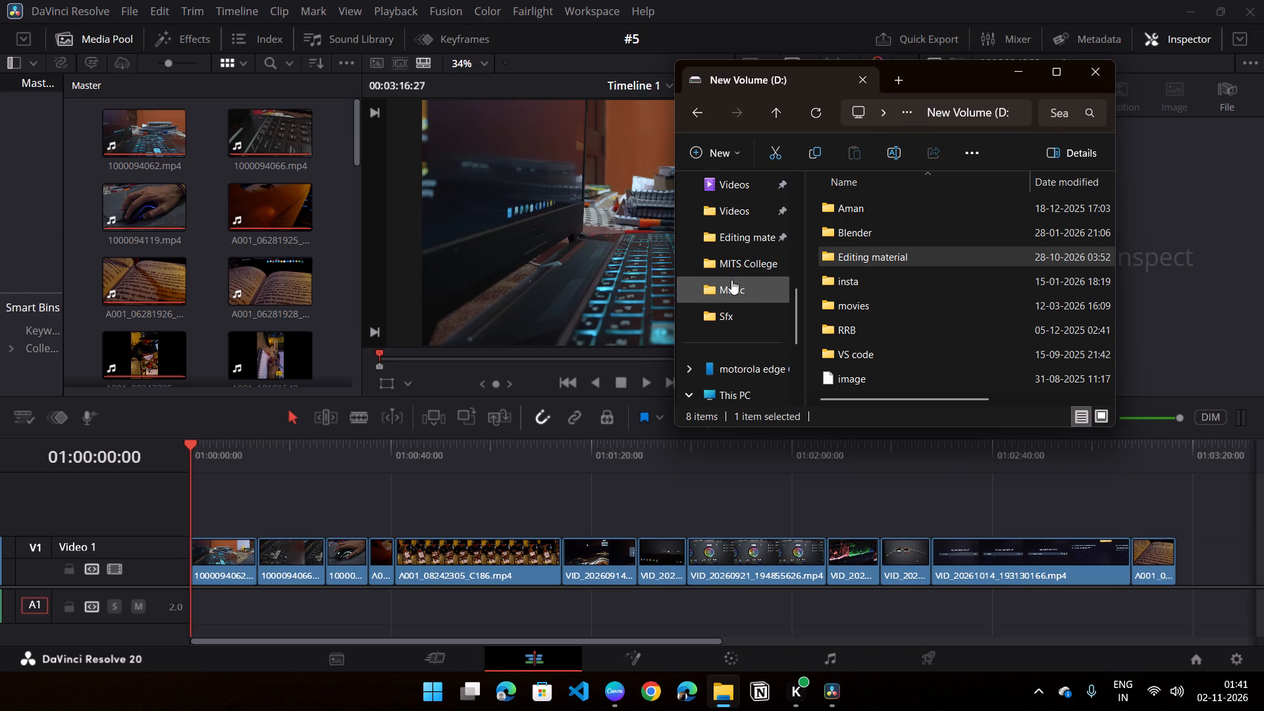
click(768, 234)
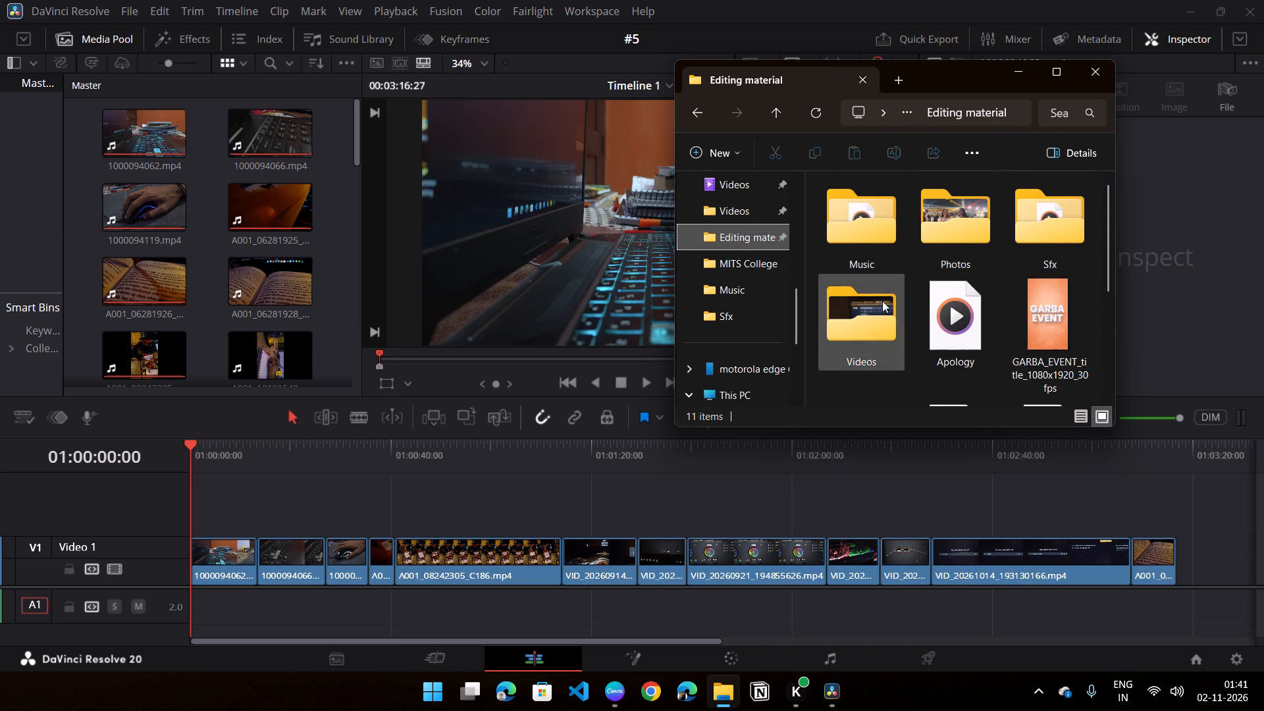
double_click(873, 247)
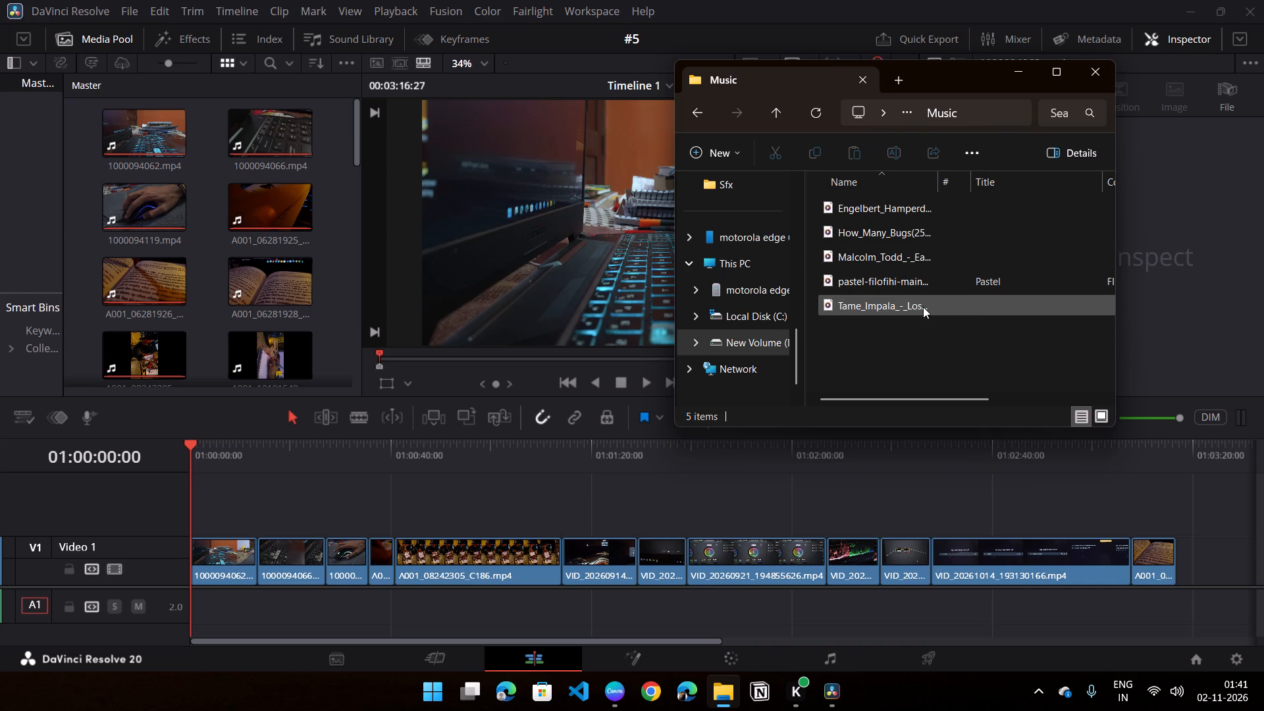
drag(923, 307, 138, 329)
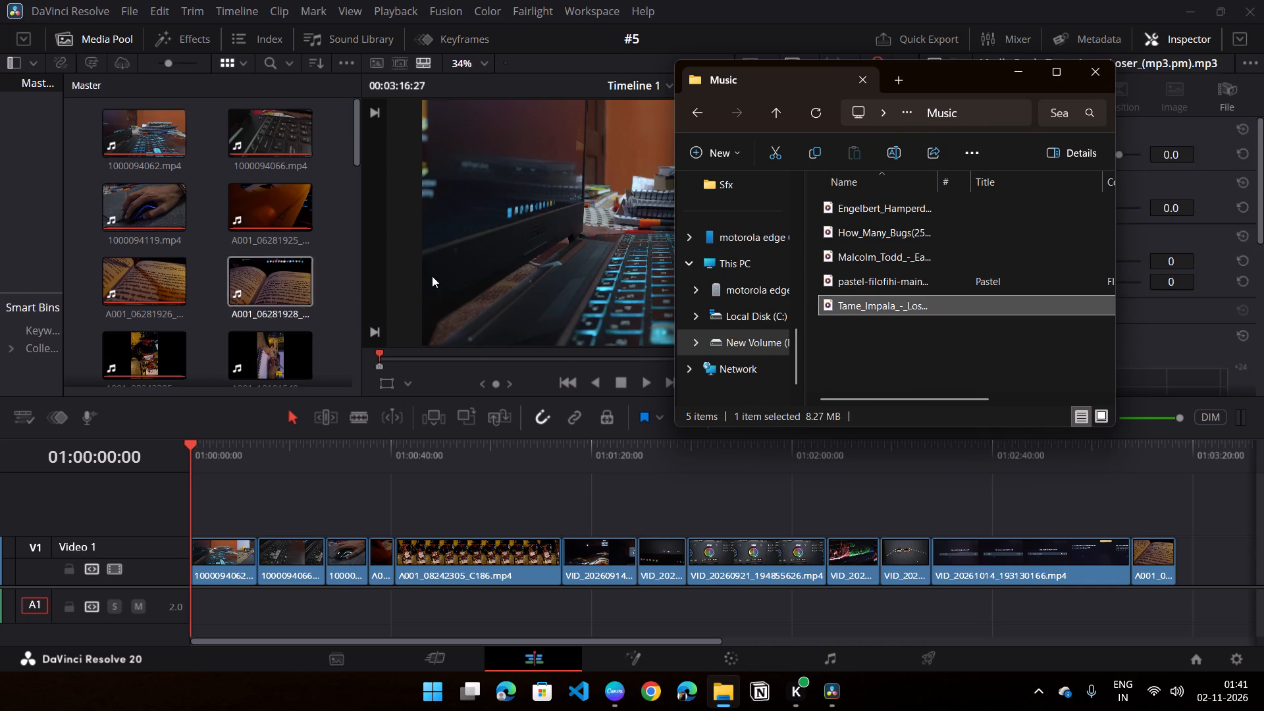
click(1091, 72)
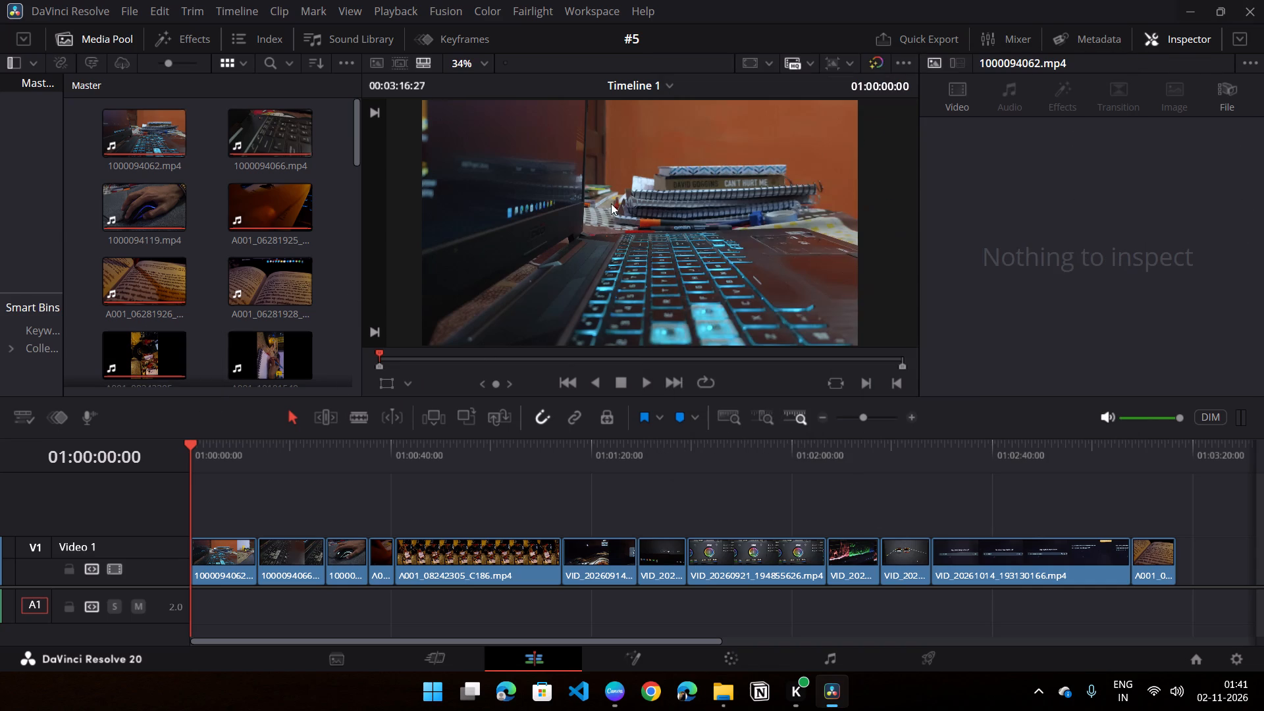
Add the Tame Impala Loser song to audio track A1, starting about 2 seconds into the timeline.
scroll(255, 321, down, 12)
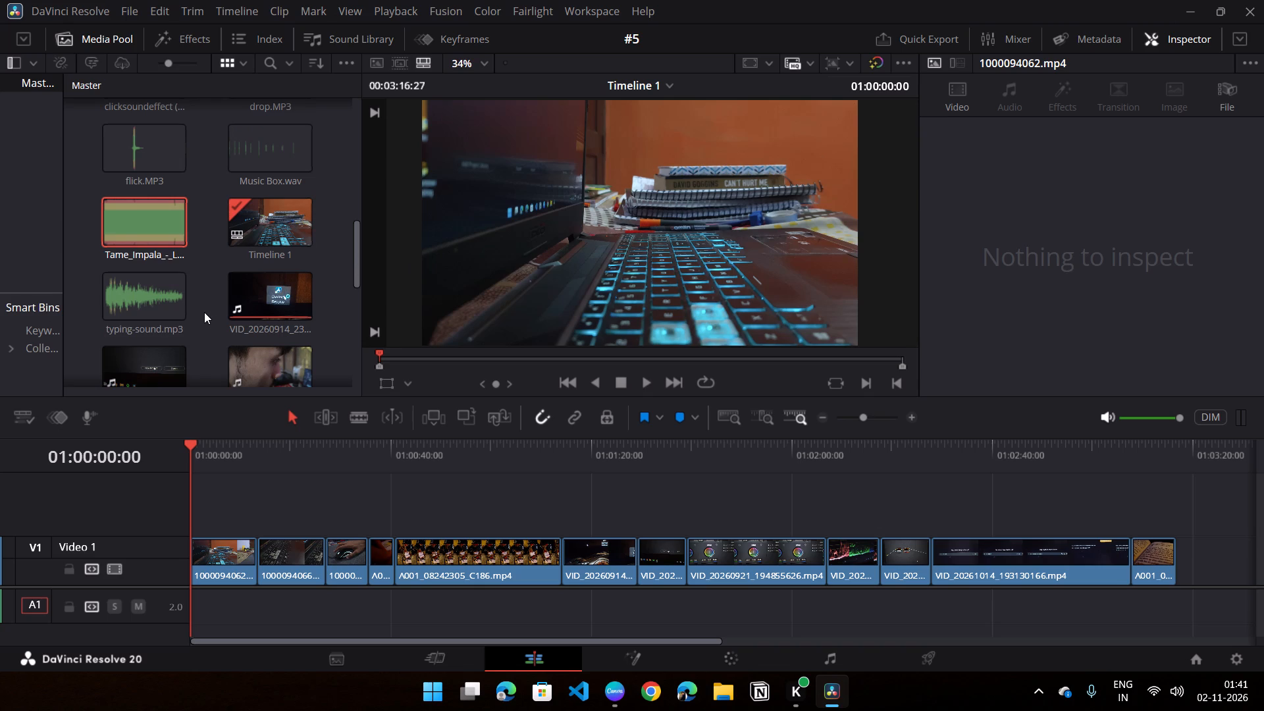
drag(114, 228, 289, 574)
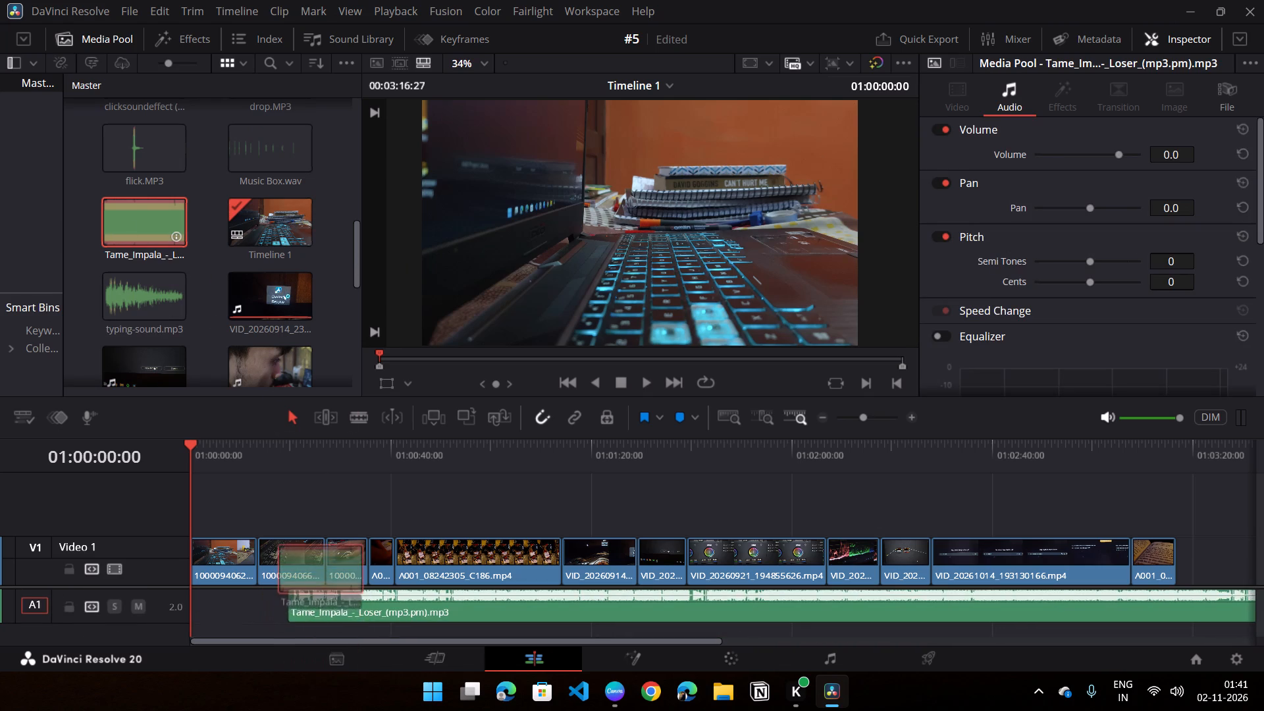
drag(289, 574, 199, 600)
Raise the divider between the video and audio tracks to give the audio tracks more timeline space.
scroll(255, 606, up, 7)
drag(282, 586, 317, 473)
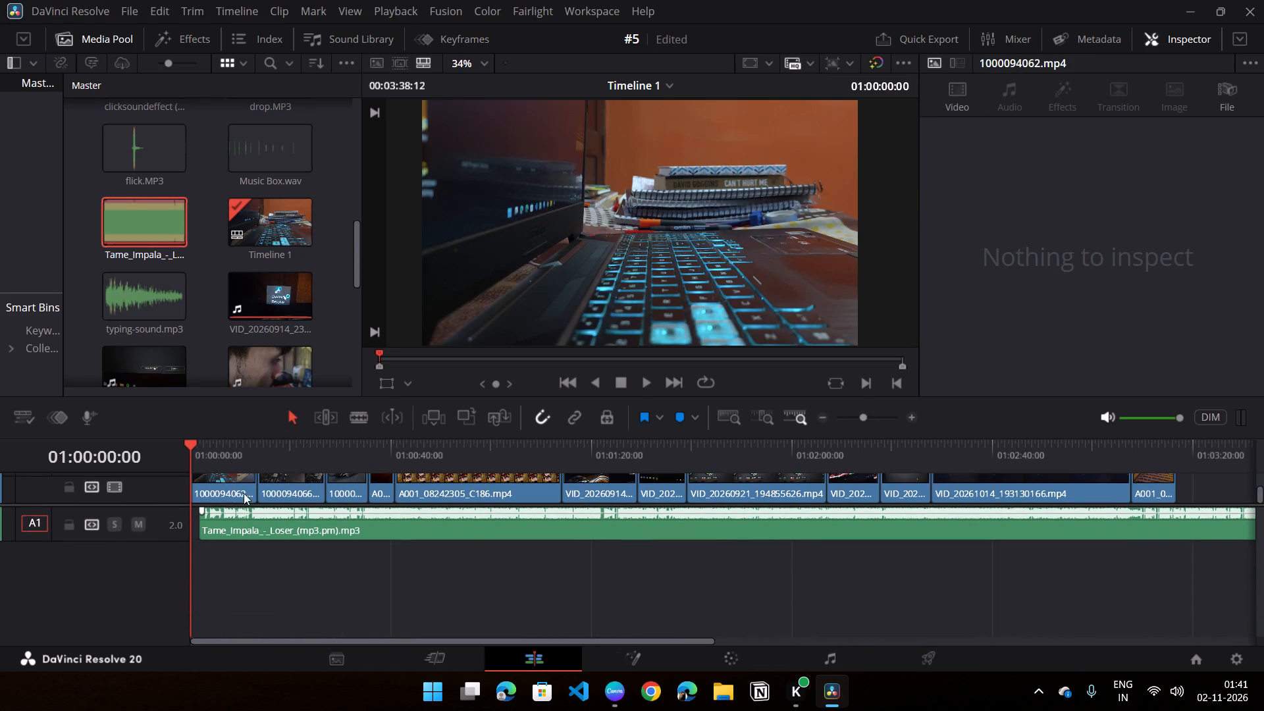
Move the Tame Impala Loser clip to the very start of the timeline on audio track A1.
drag(215, 506, 215, 543)
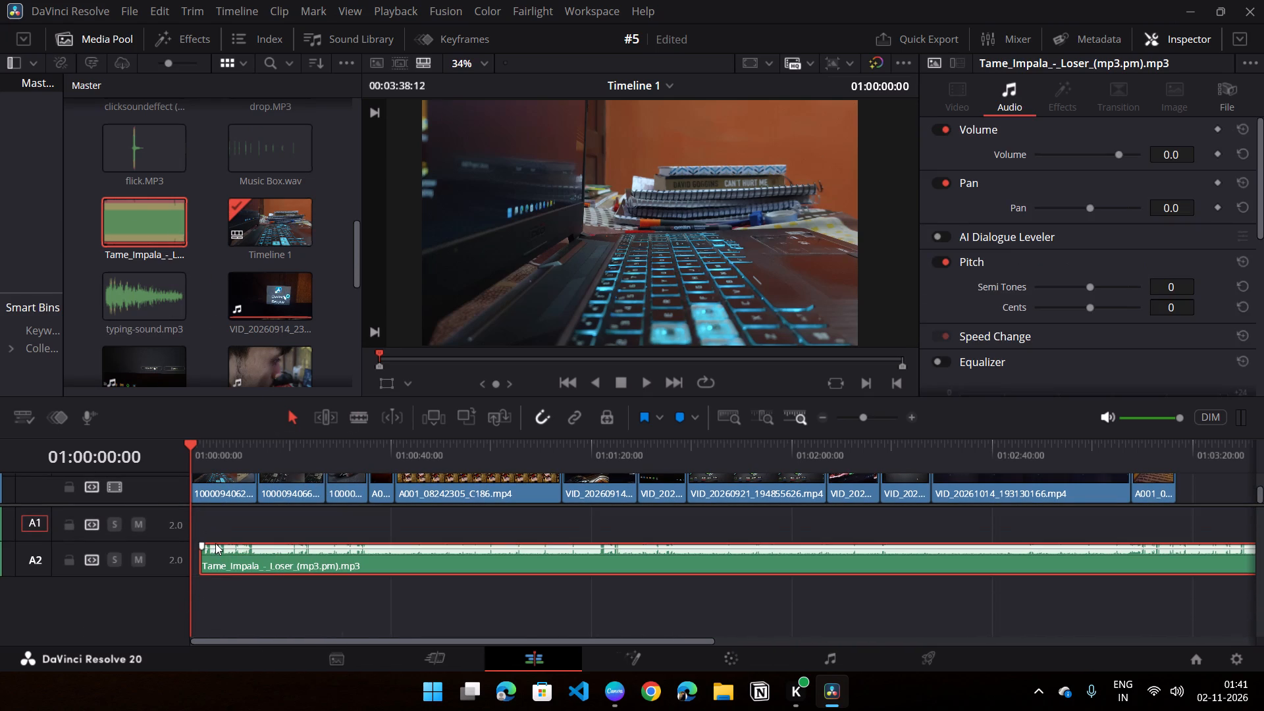
scroll(235, 528, up, 2)
drag(235, 558, 210, 528)
Rearrange the timeline area to show the full Video 1 track above a taller Audio 1 track, and enlarge the whole timeline.
drag(271, 505, 257, 579)
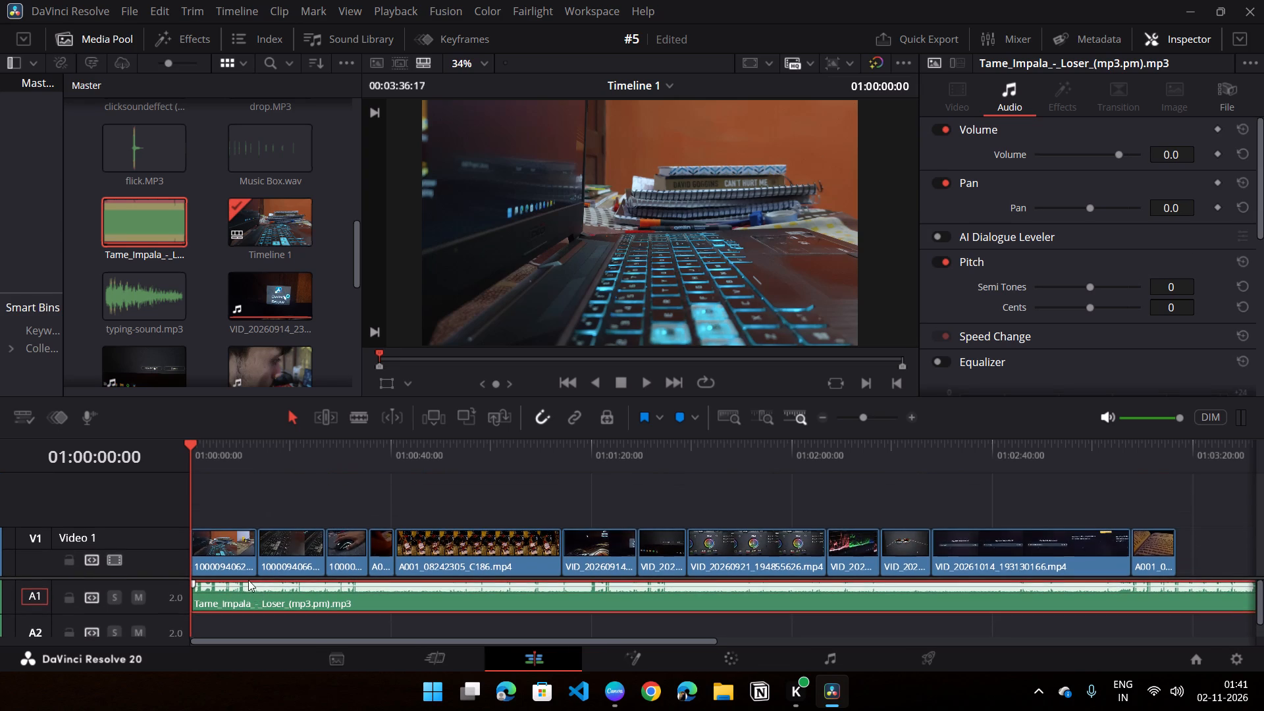
drag(146, 612, 151, 629)
scroll(278, 612, up, 5)
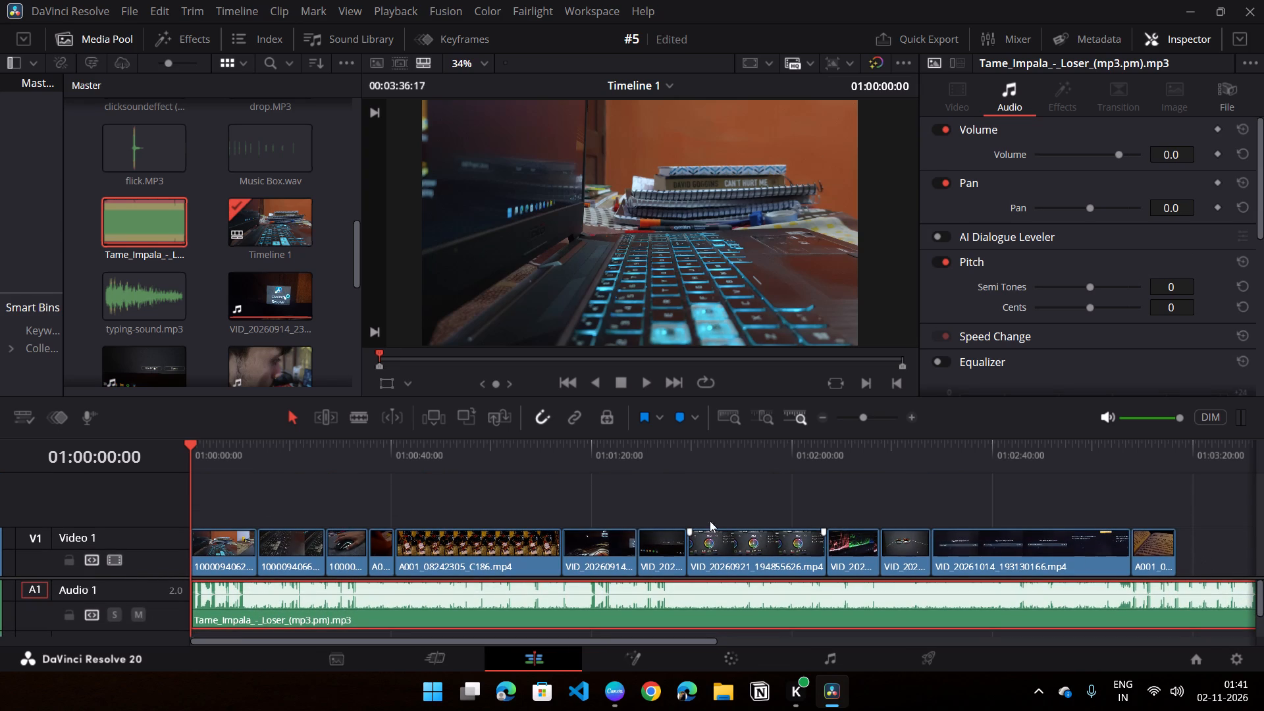
scroll(663, 521, down, 3)
scroll(126, 607, up, 5)
drag(569, 436, 574, 406)
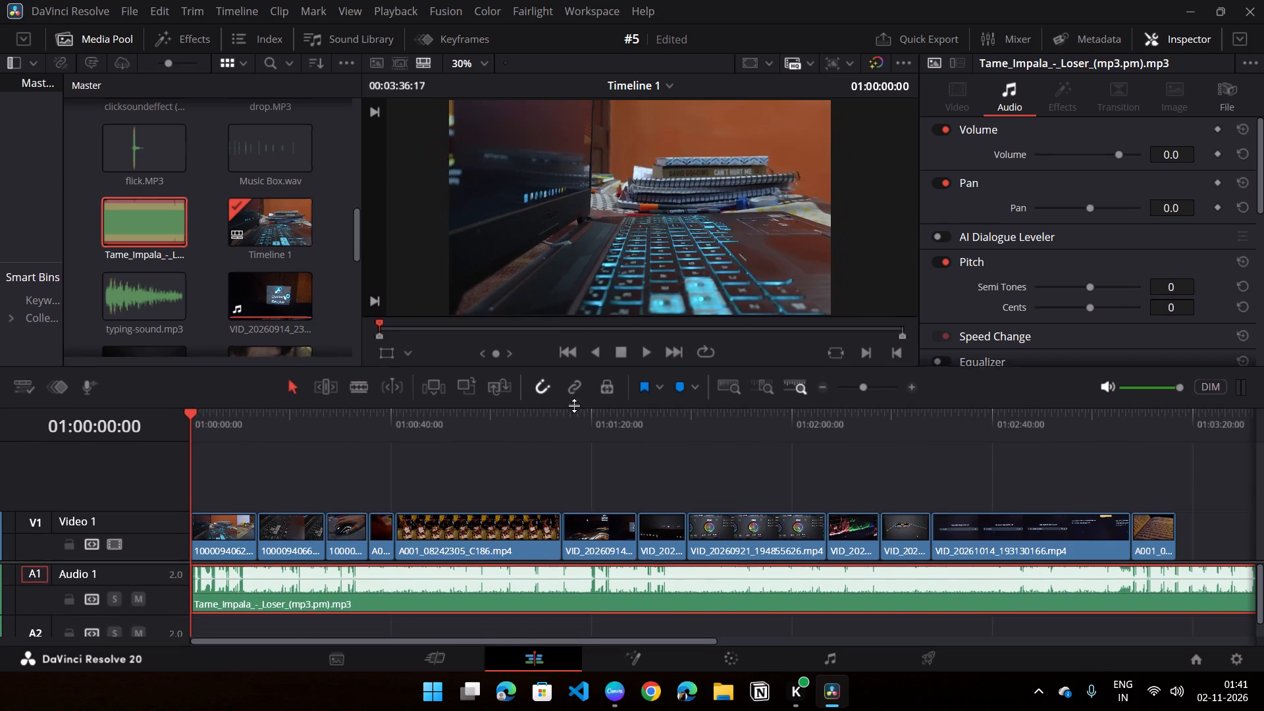
Play and scrub the first few seconds of the timeline to find where 1000094062.mp4 should start against the music.
drag(190, 425, 184, 429)
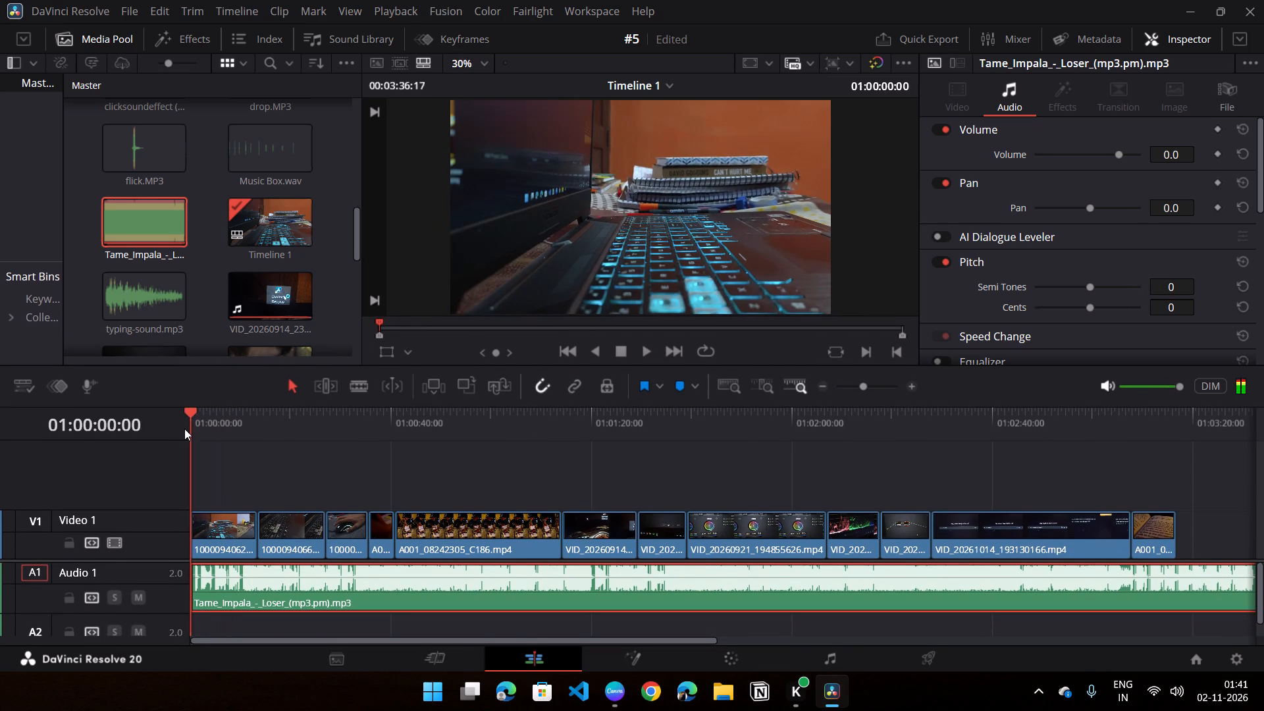
key(space)
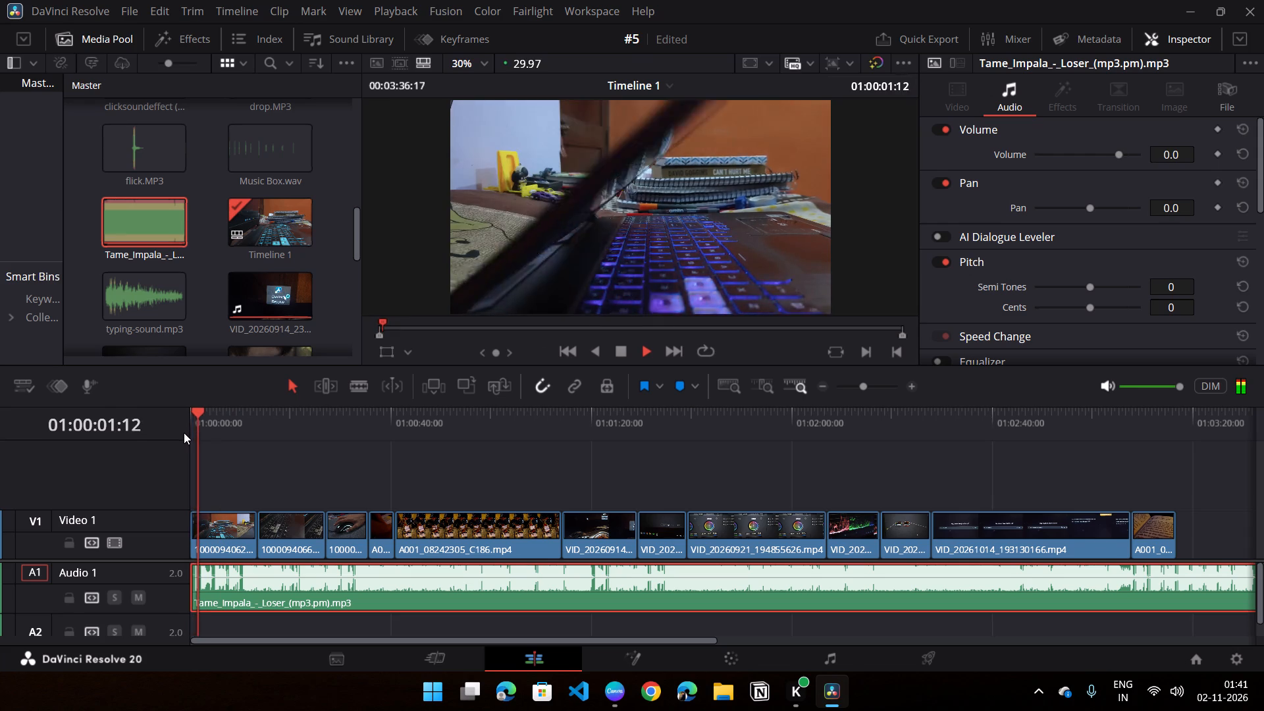
key(space)
key(space)
drag(200, 417, 211, 416)
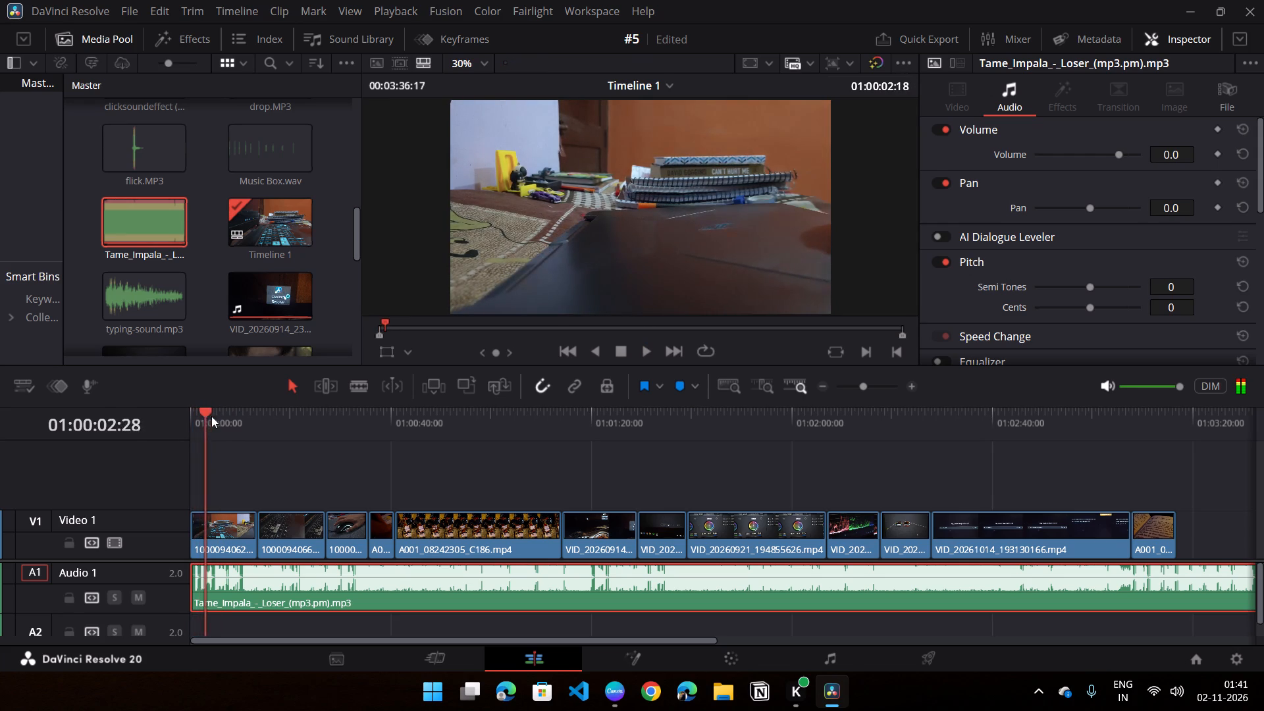
drag(211, 416, 189, 425)
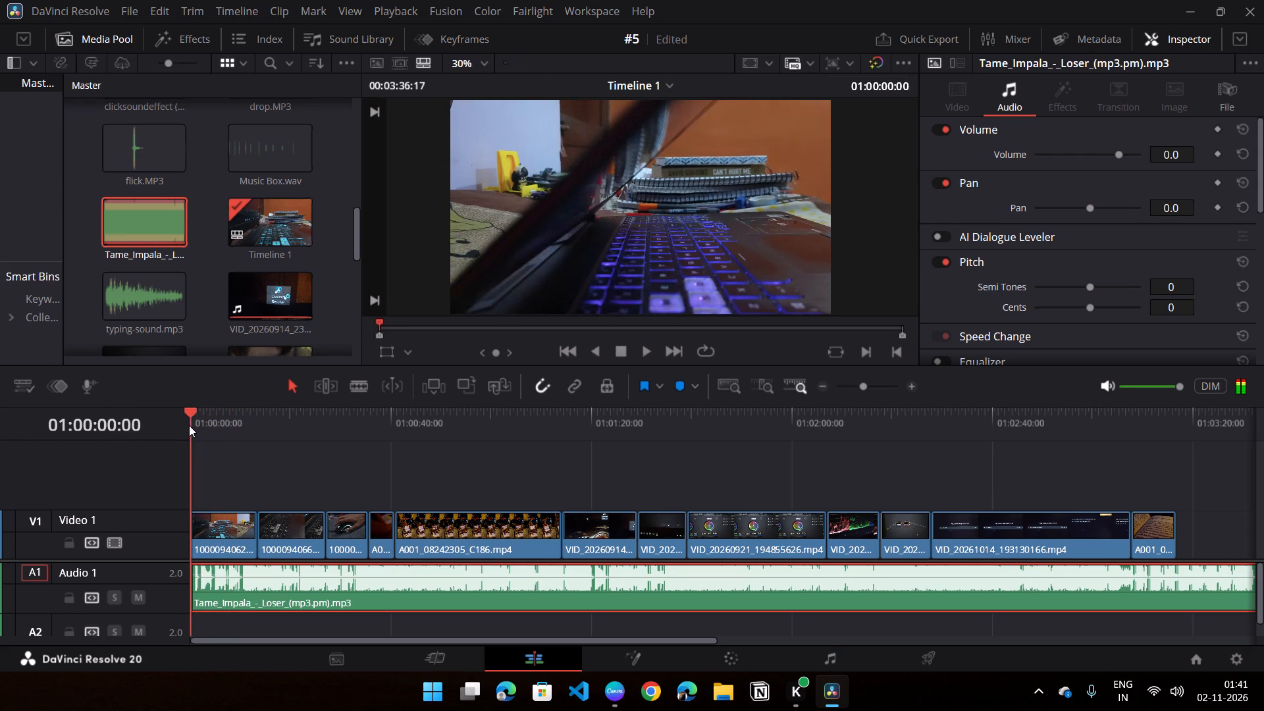
drag(189, 425, 188, 425)
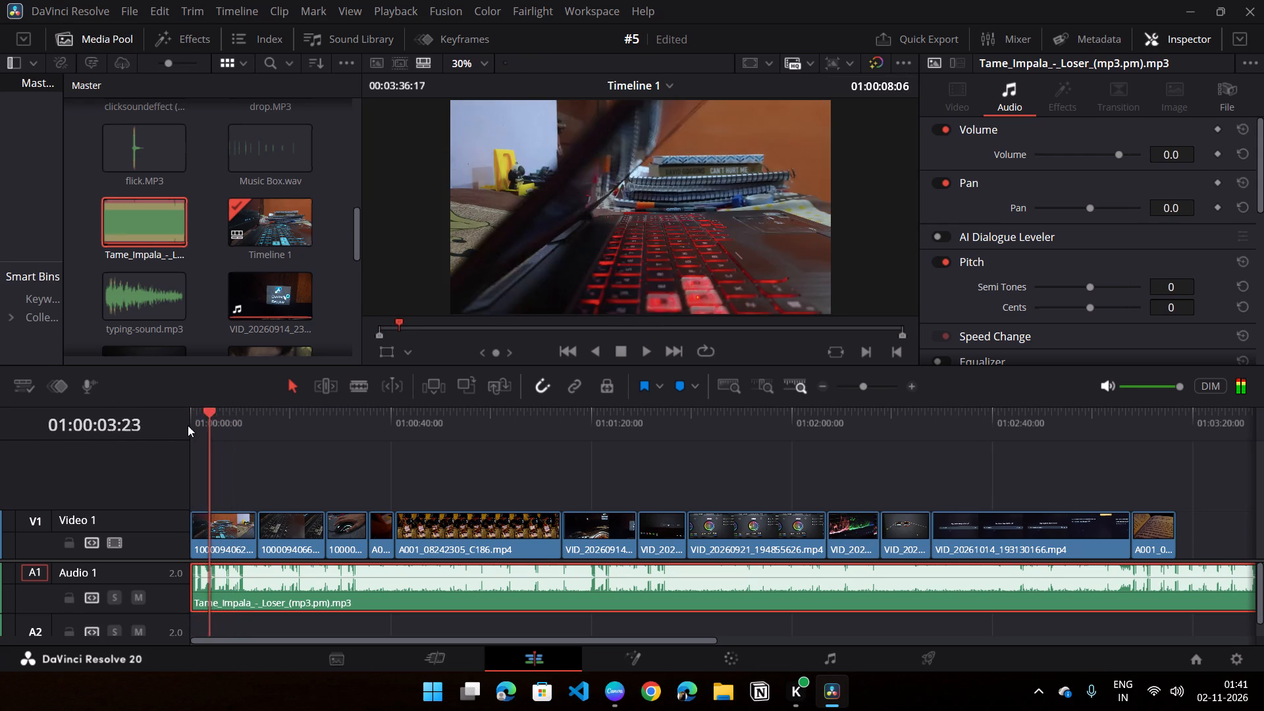
drag(188, 425, 176, 425)
key(space)
key(space)
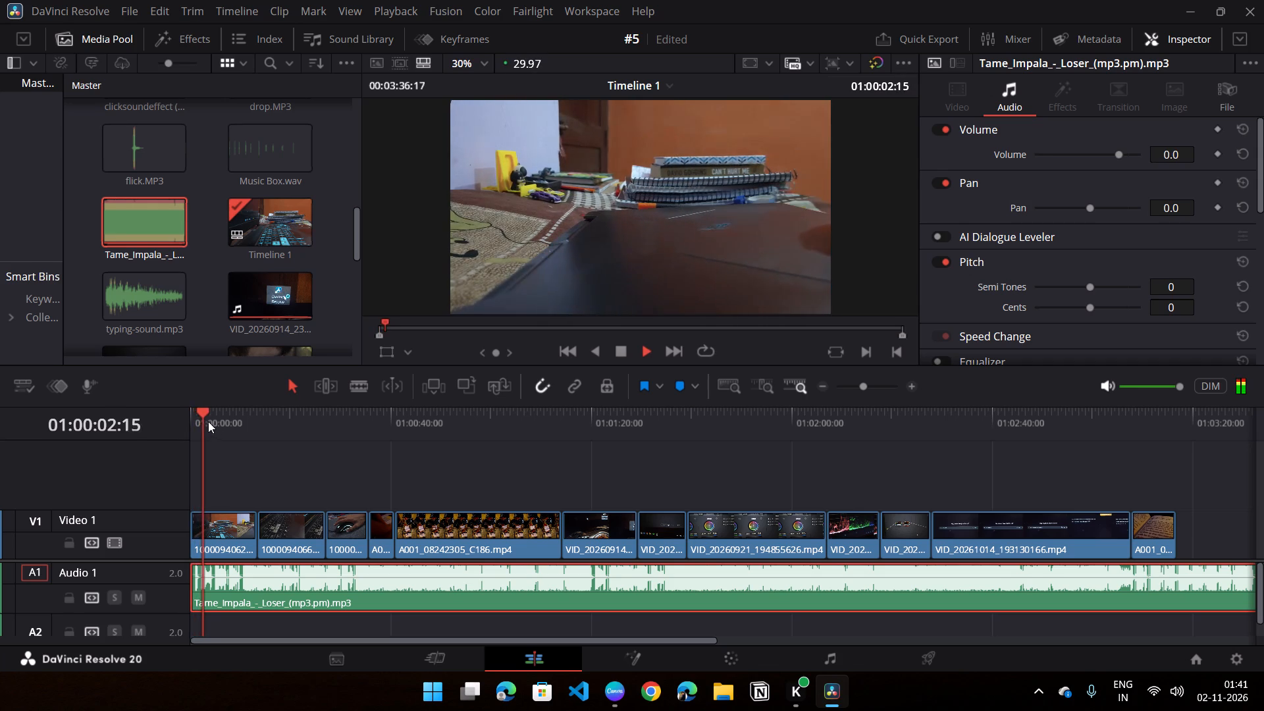
click(203, 419)
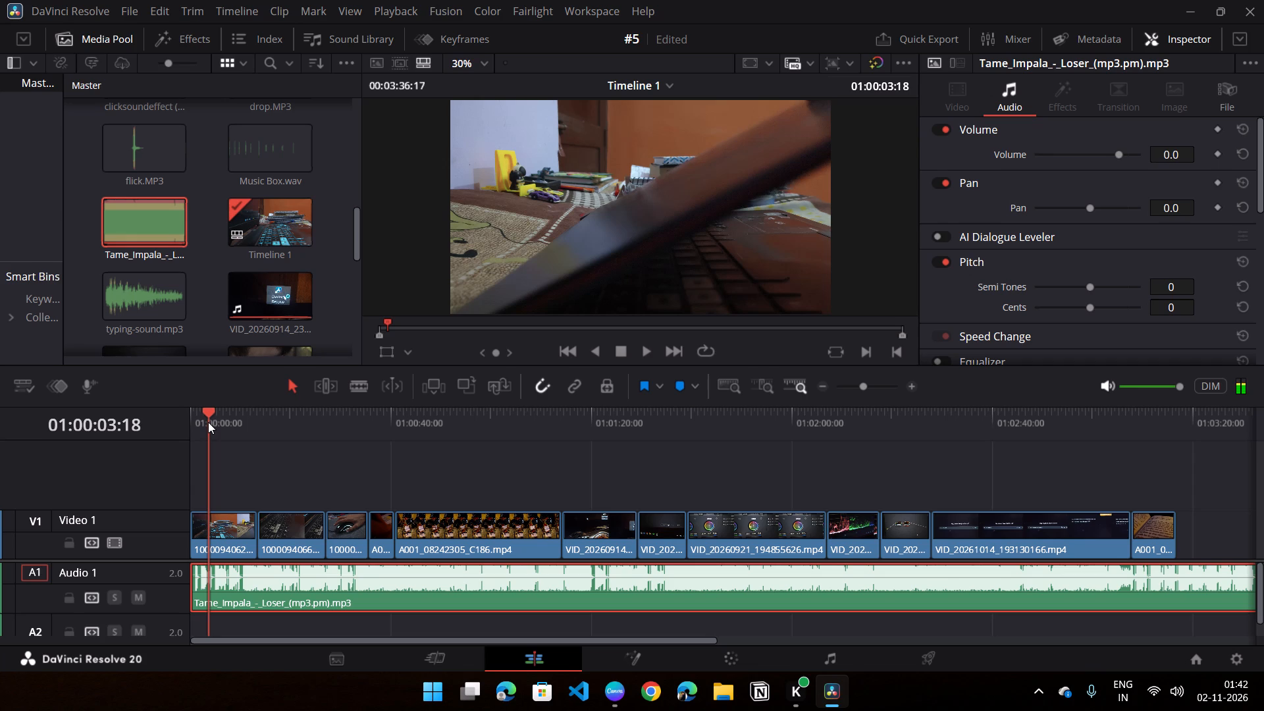
key(space)
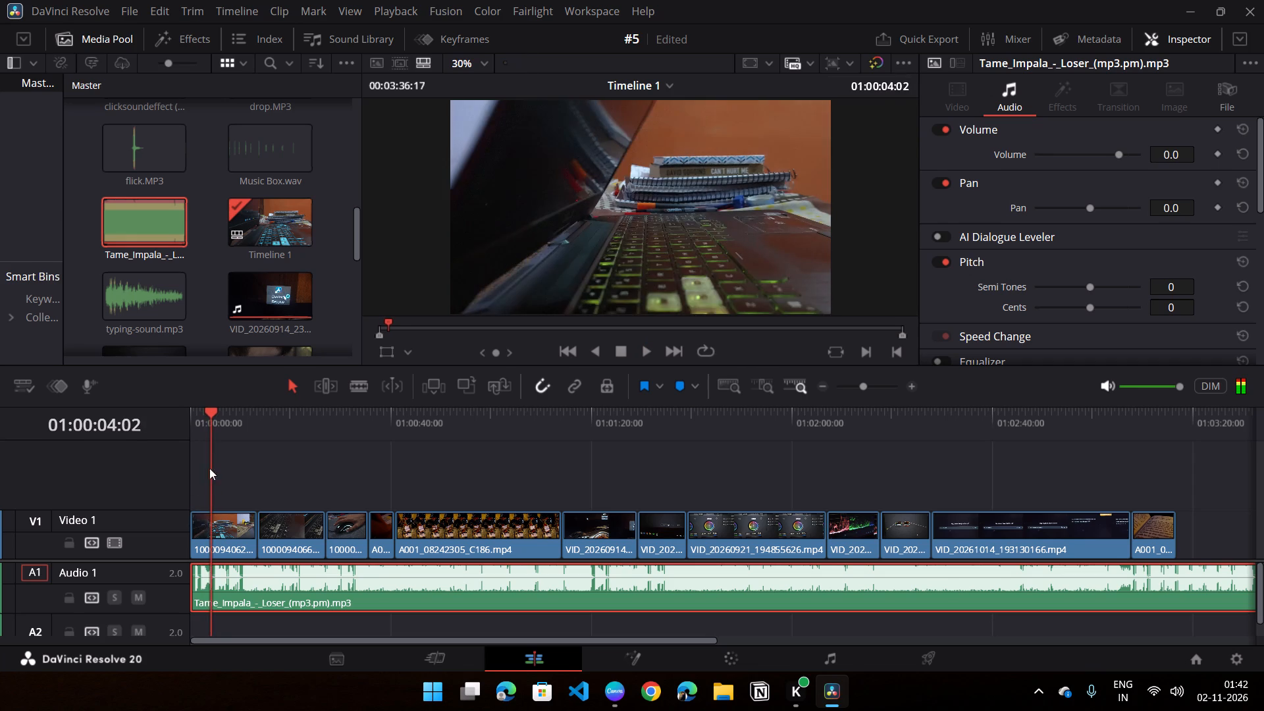
Trim the start of 1000094062.mp4 to 01:00:02:28, move it back to the timeline start, and ripple delete the gap after it.
click(209, 421)
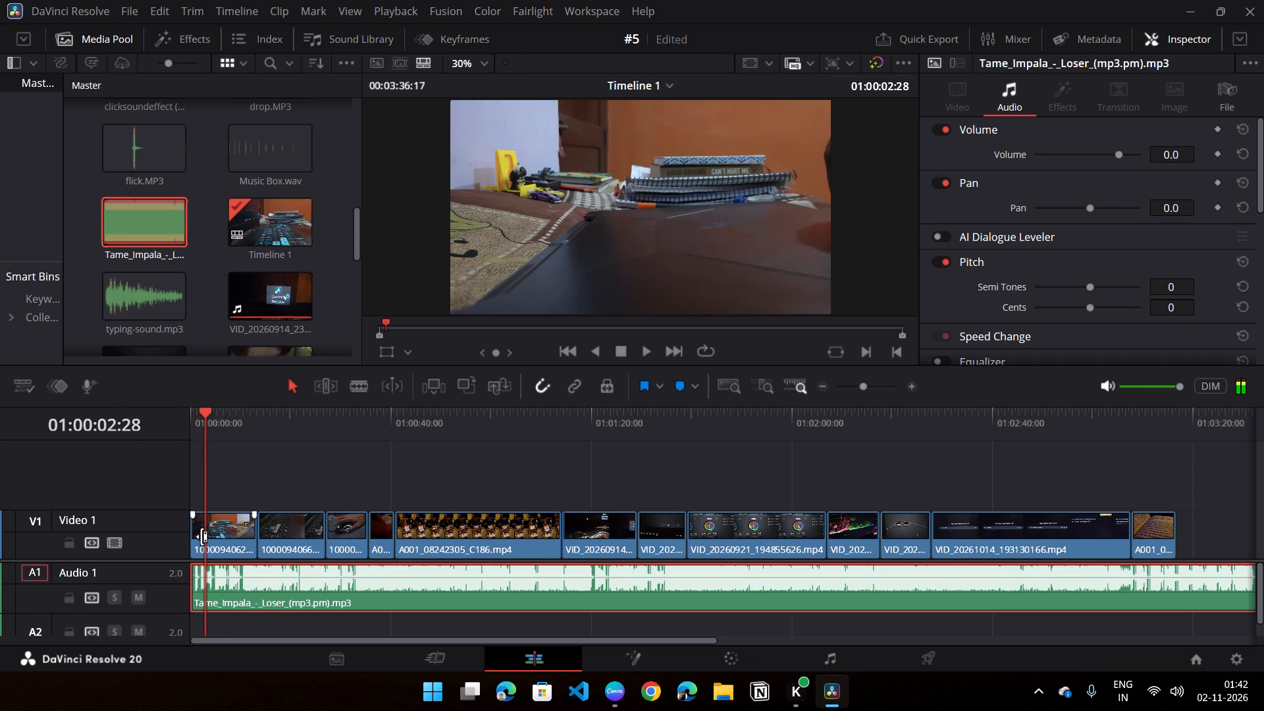
drag(193, 537, 204, 535)
drag(226, 533, 214, 533)
click(249, 527)
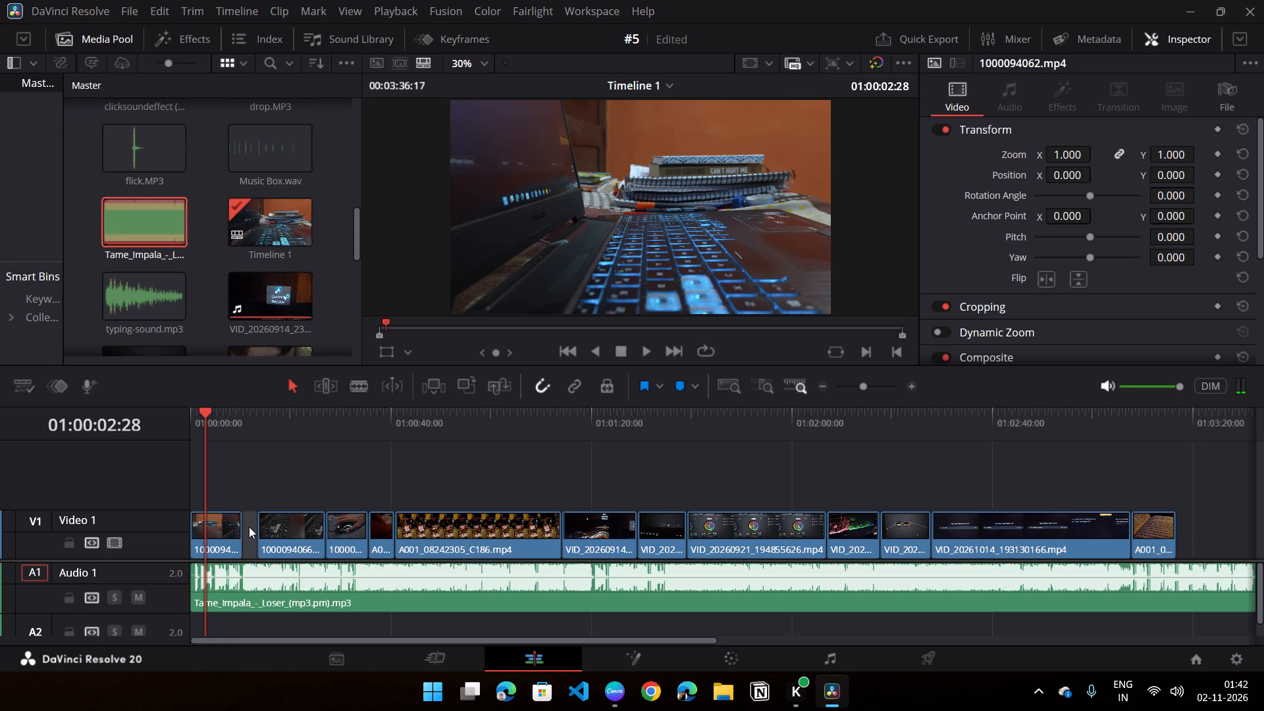
right_click(249, 527)
click(293, 534)
Play the opening from the timeline start to check the trimmed first clip against the music, and examine it at closer zoom.
drag(200, 435, 192, 433)
key(space)
key(space)
key(space)
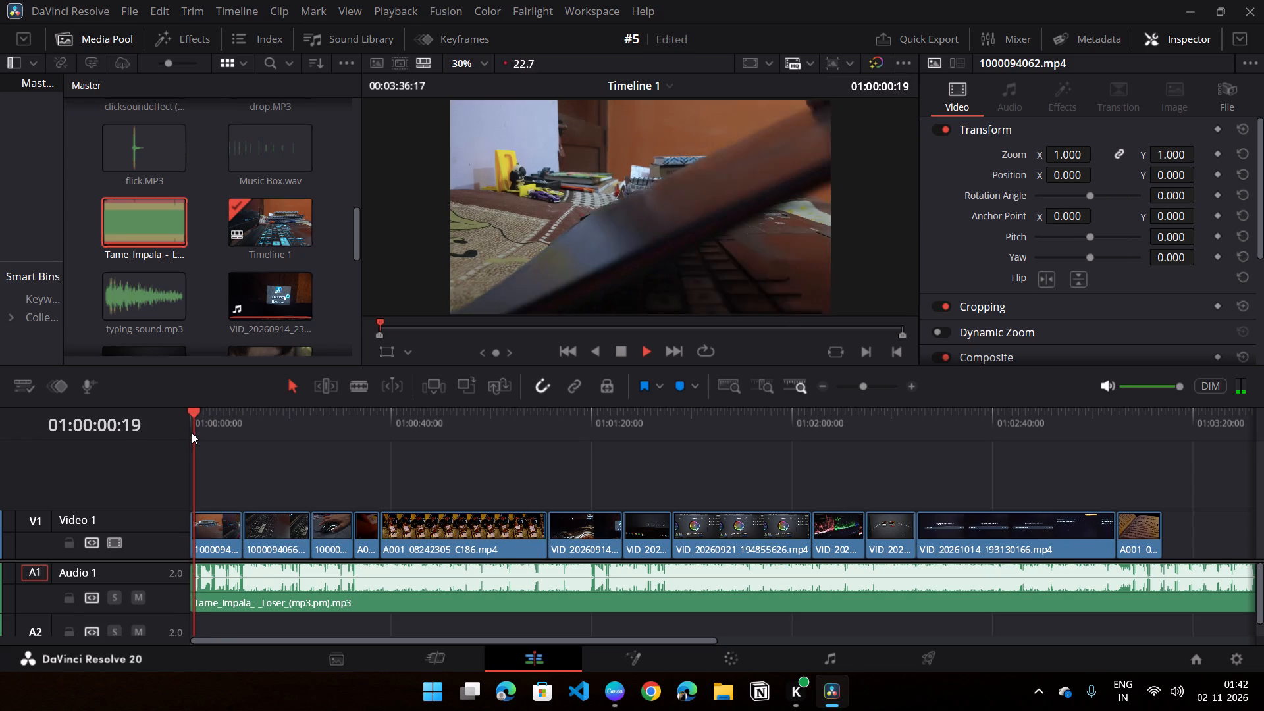
key(space)
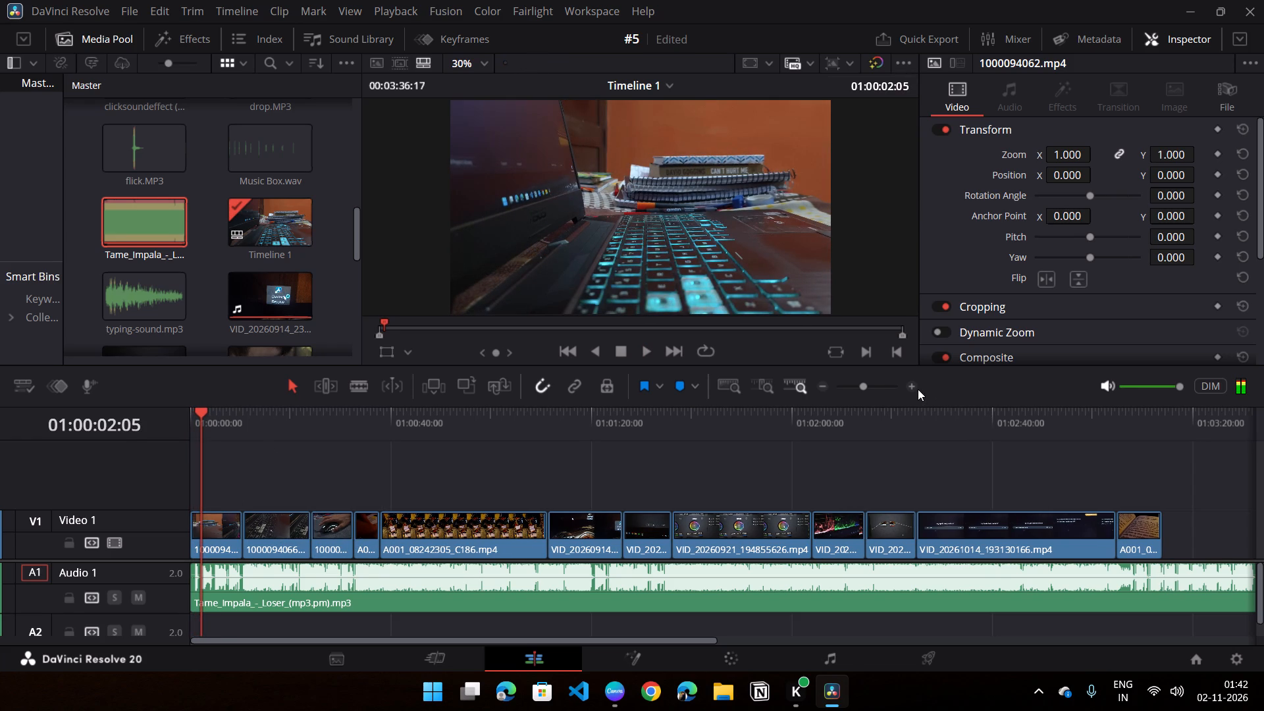
double_click(914, 389)
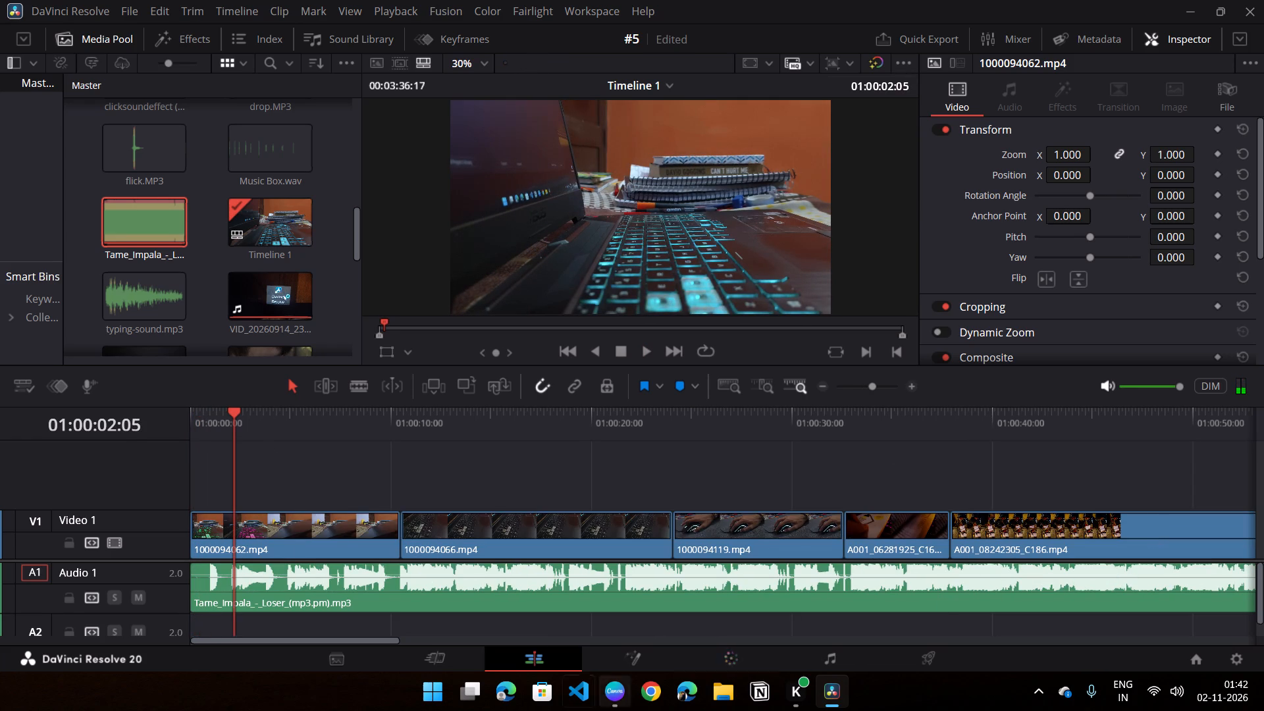
Switch to Armoury Crate, set the operating mode to Turbo, and minimize it to return to DaVinci Resolve.
click(433, 693)
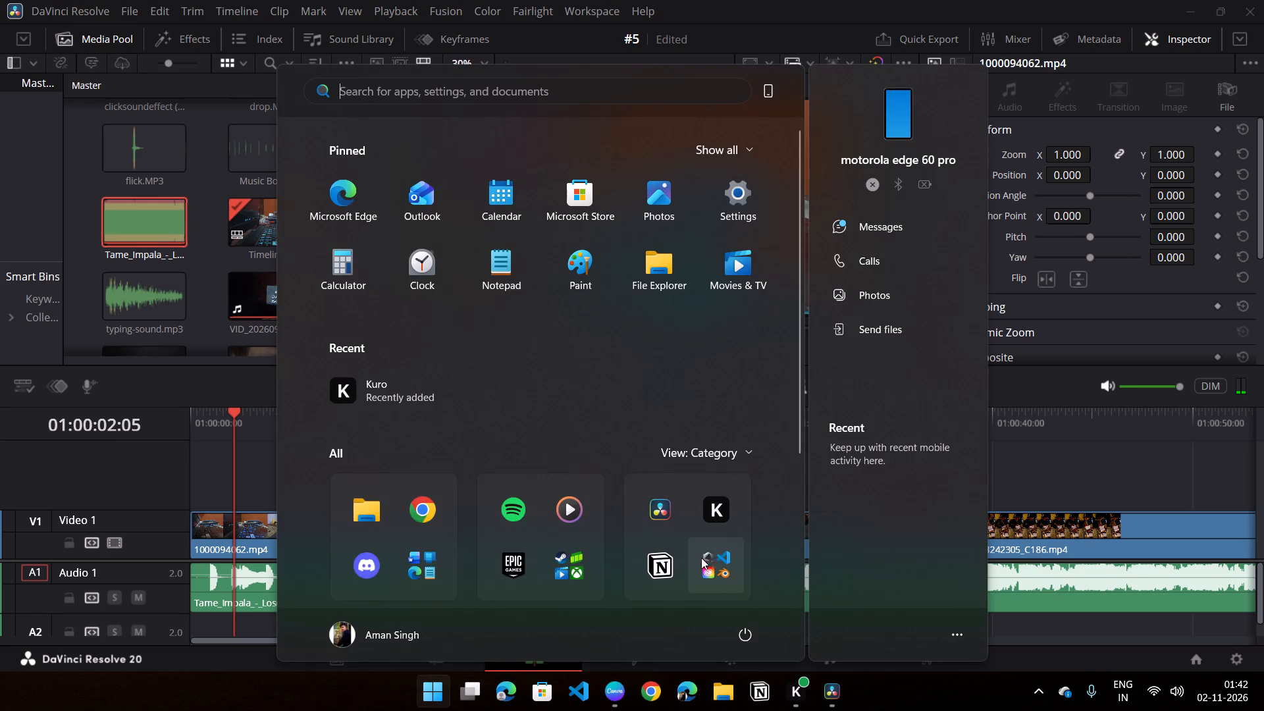
scroll(677, 557, down, 2)
click(707, 463)
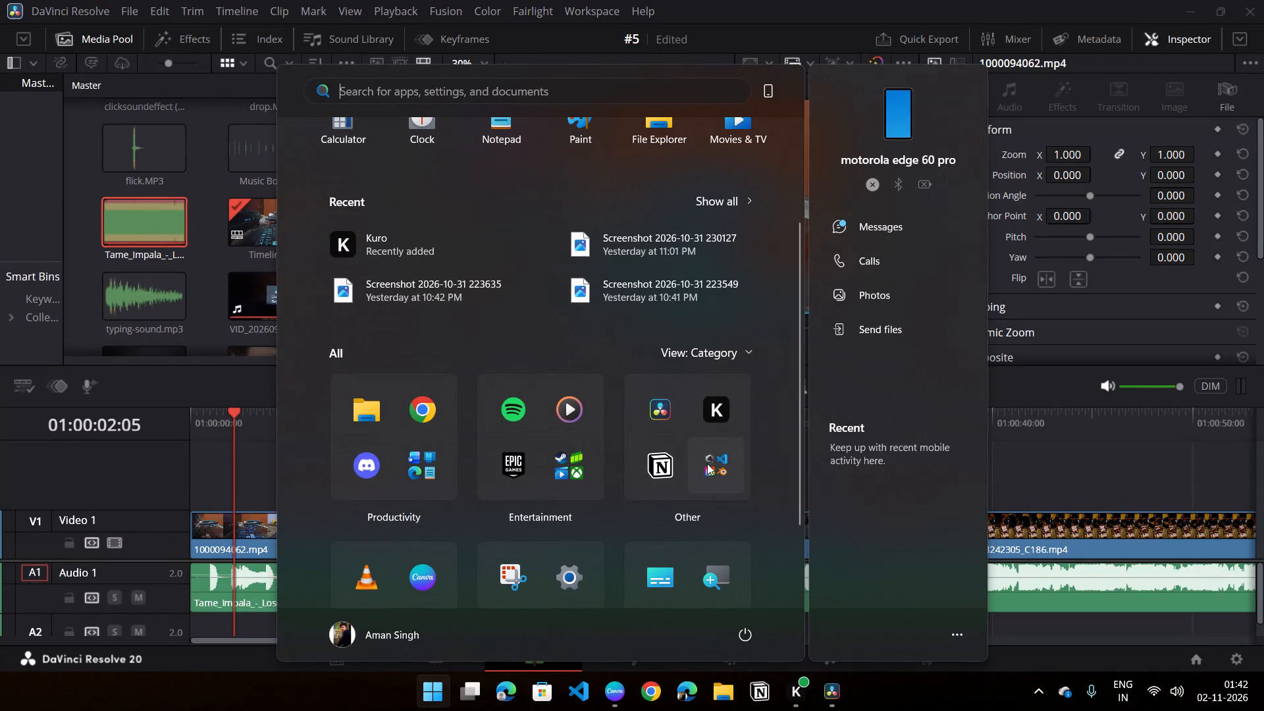
double_click(641, 310)
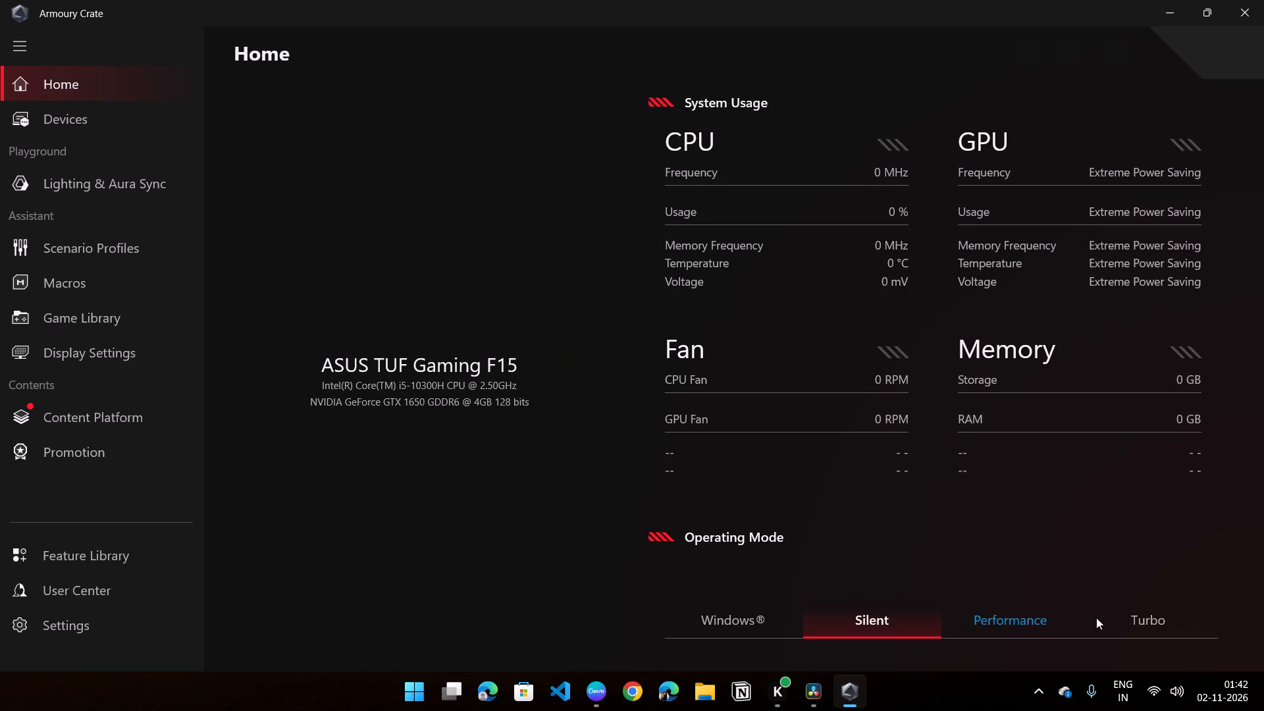
click(1163, 614)
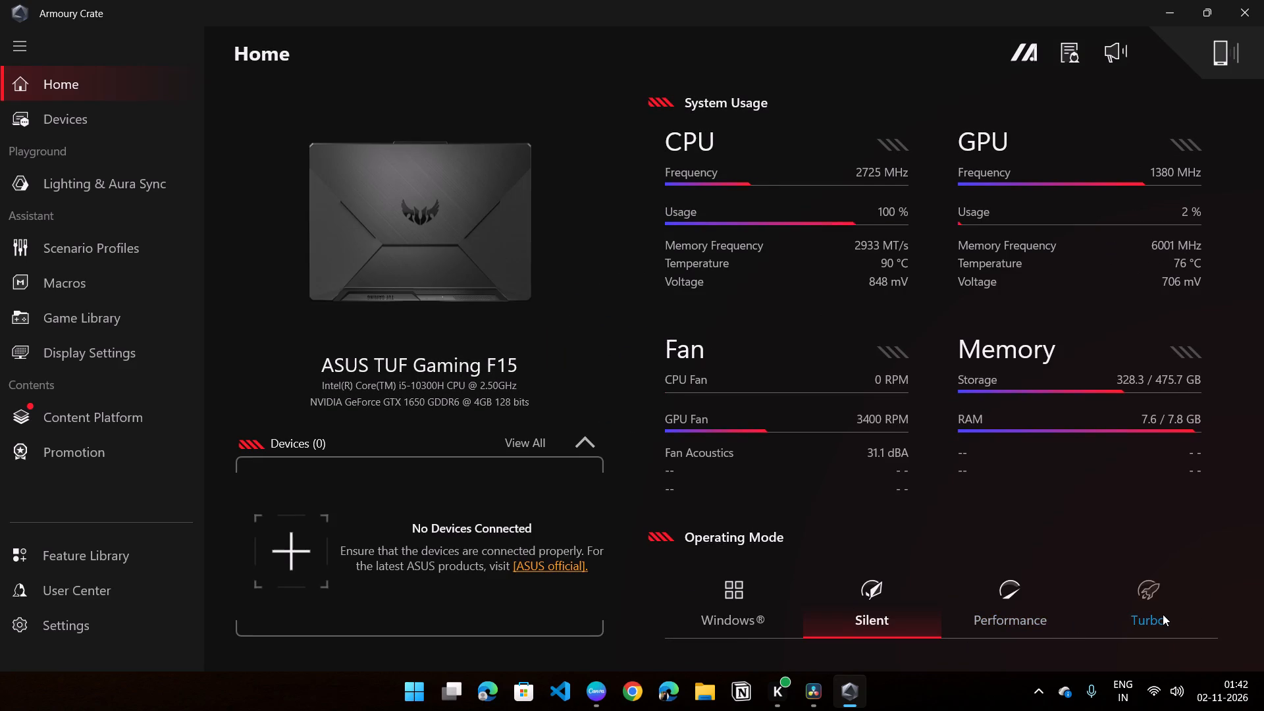
click(1181, 16)
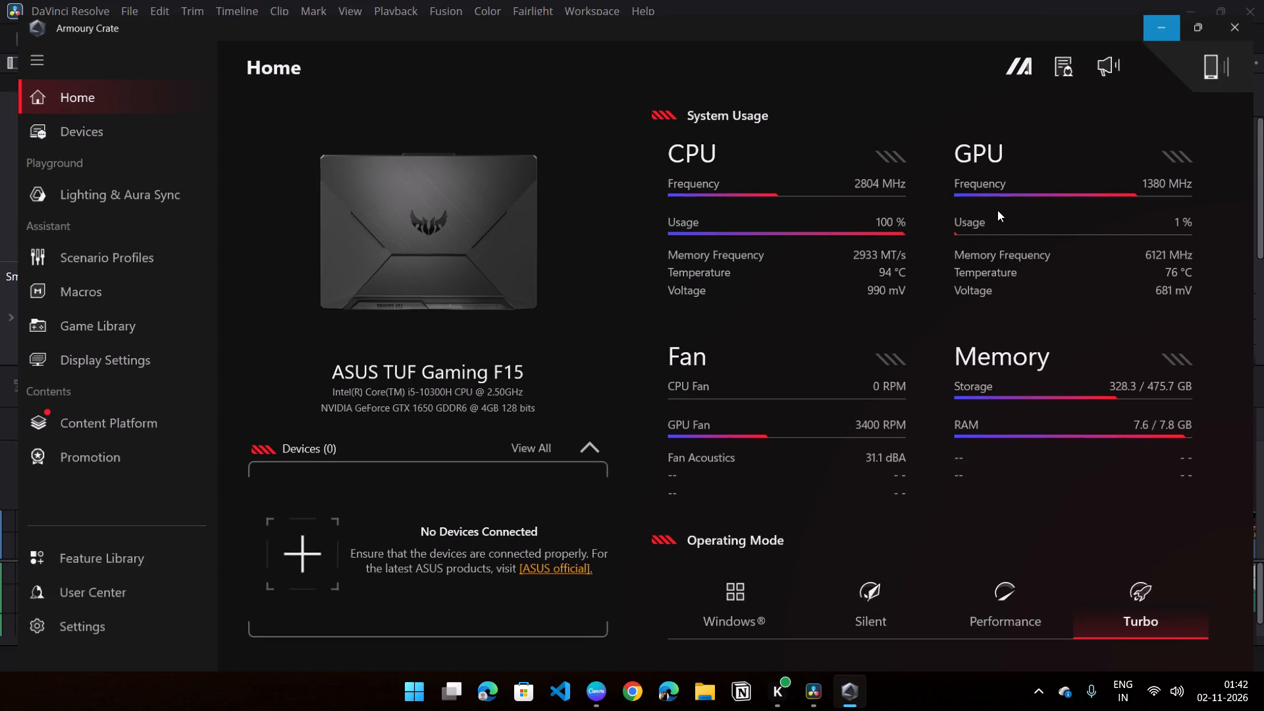
Replay the opening of 1000094062.mp4 several times to judge how the laptop lid movement matches the music.
drag(229, 436, 186, 444)
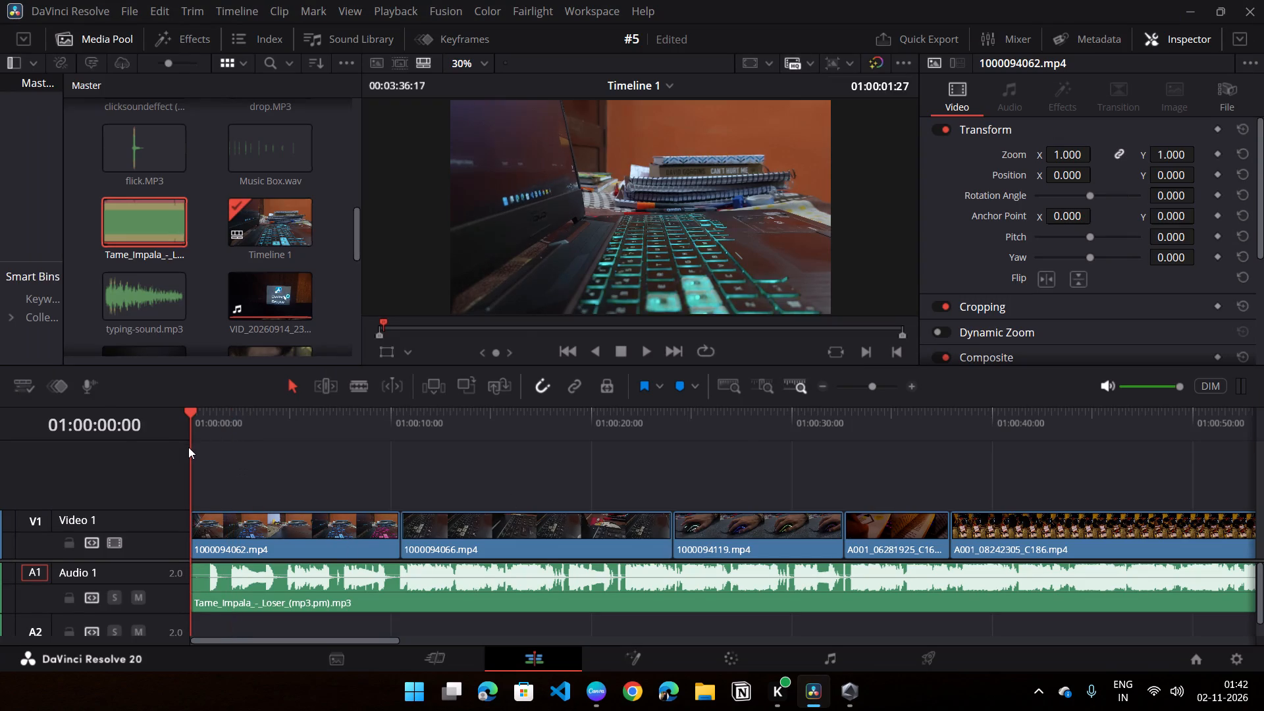
key(space)
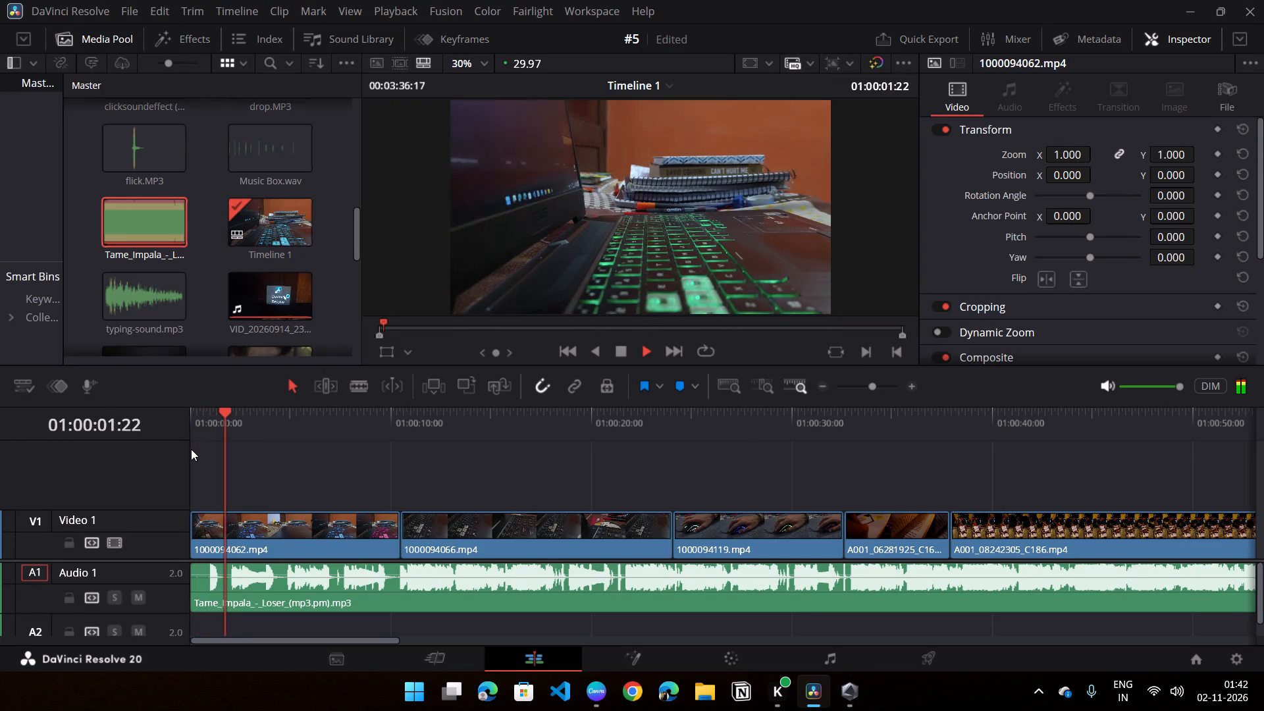
key(space)
drag(260, 425, 187, 436)
key(space)
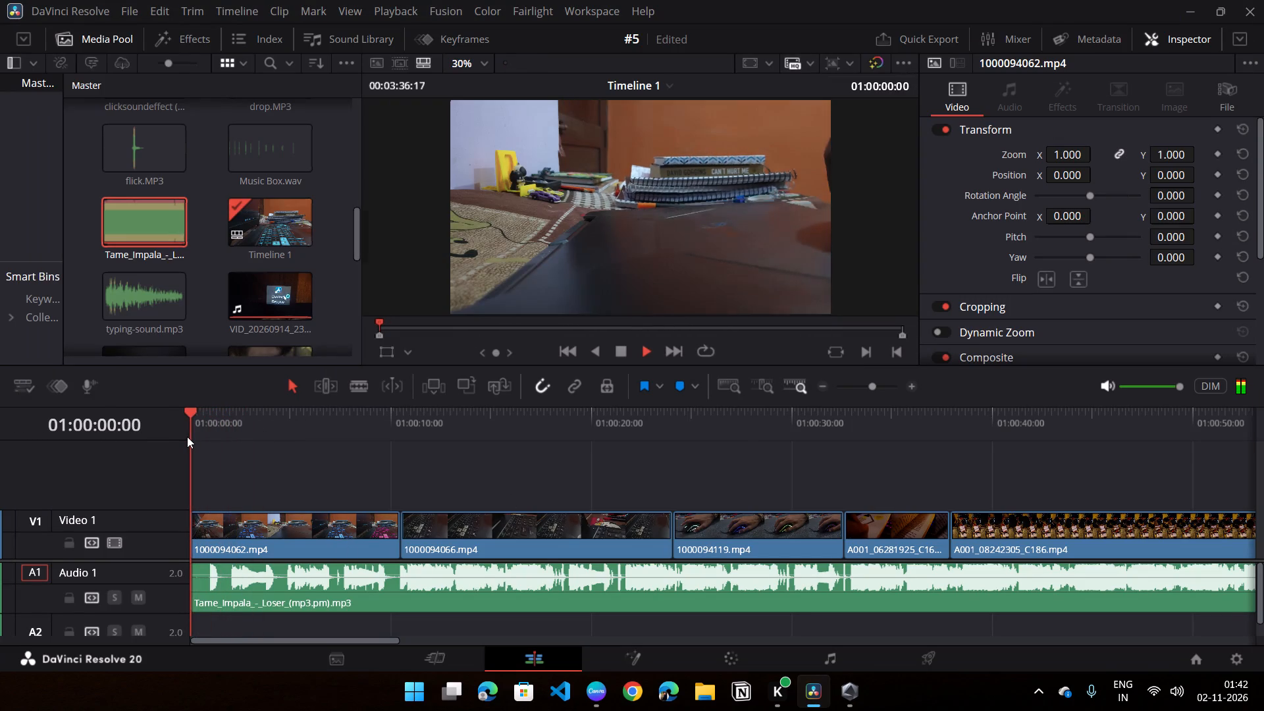
key(space)
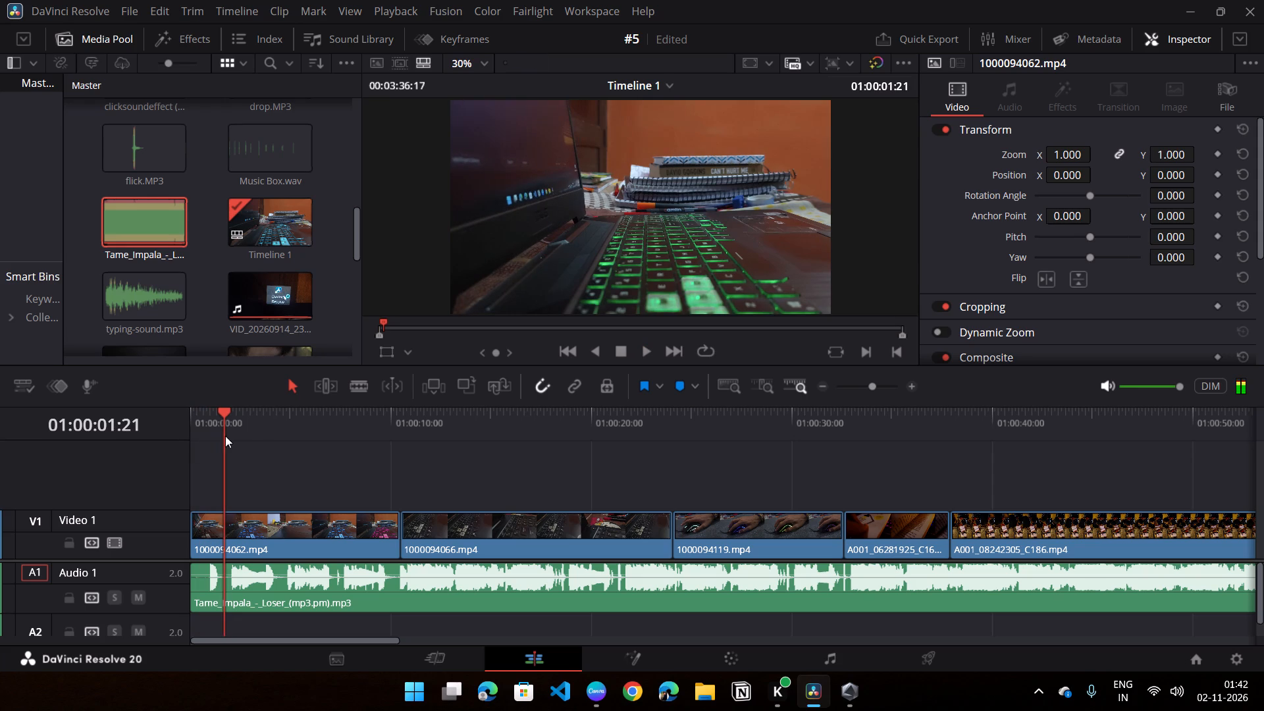
drag(255, 423, 184, 454)
key(space)
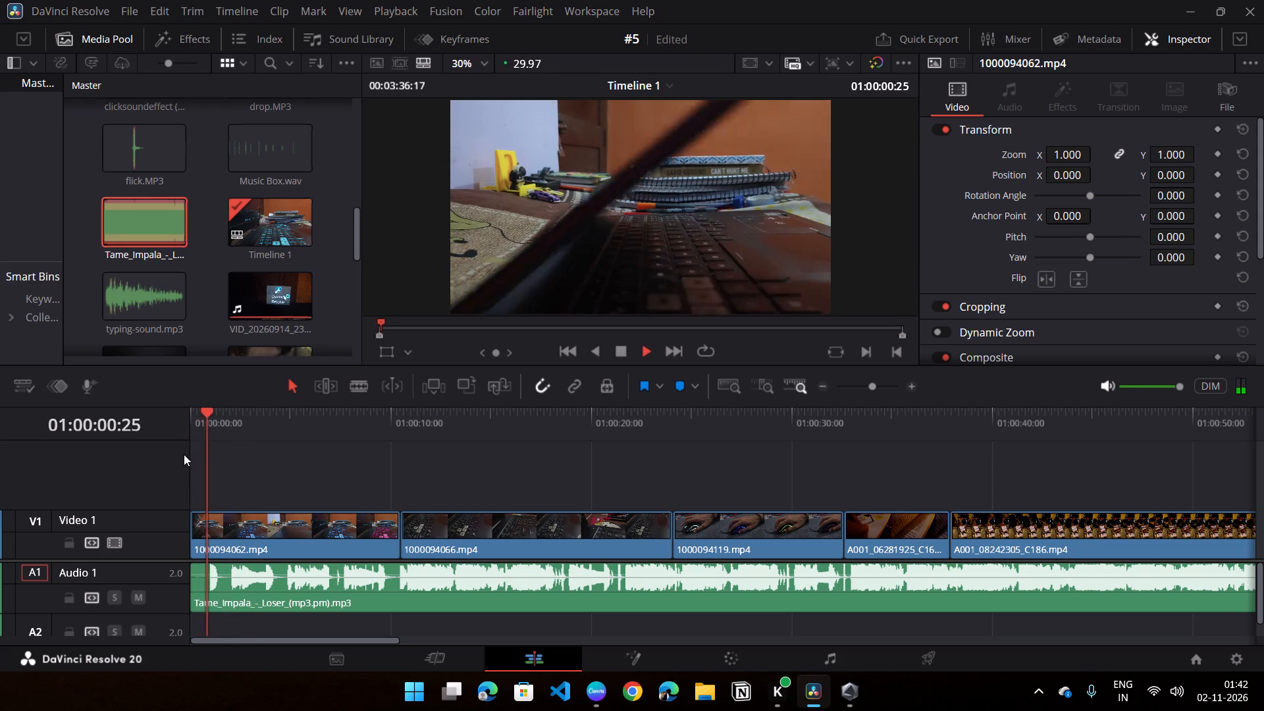
key(space)
drag(218, 424, 197, 434)
key(space)
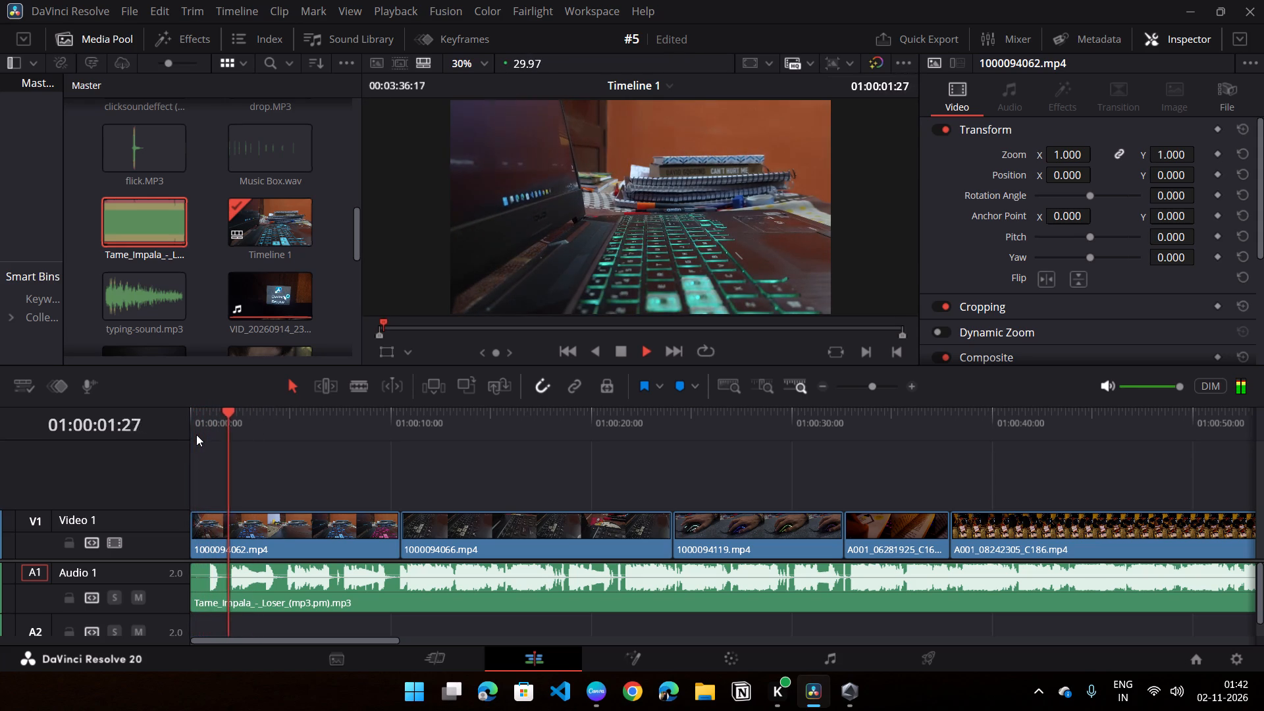
key(space)
key(space)
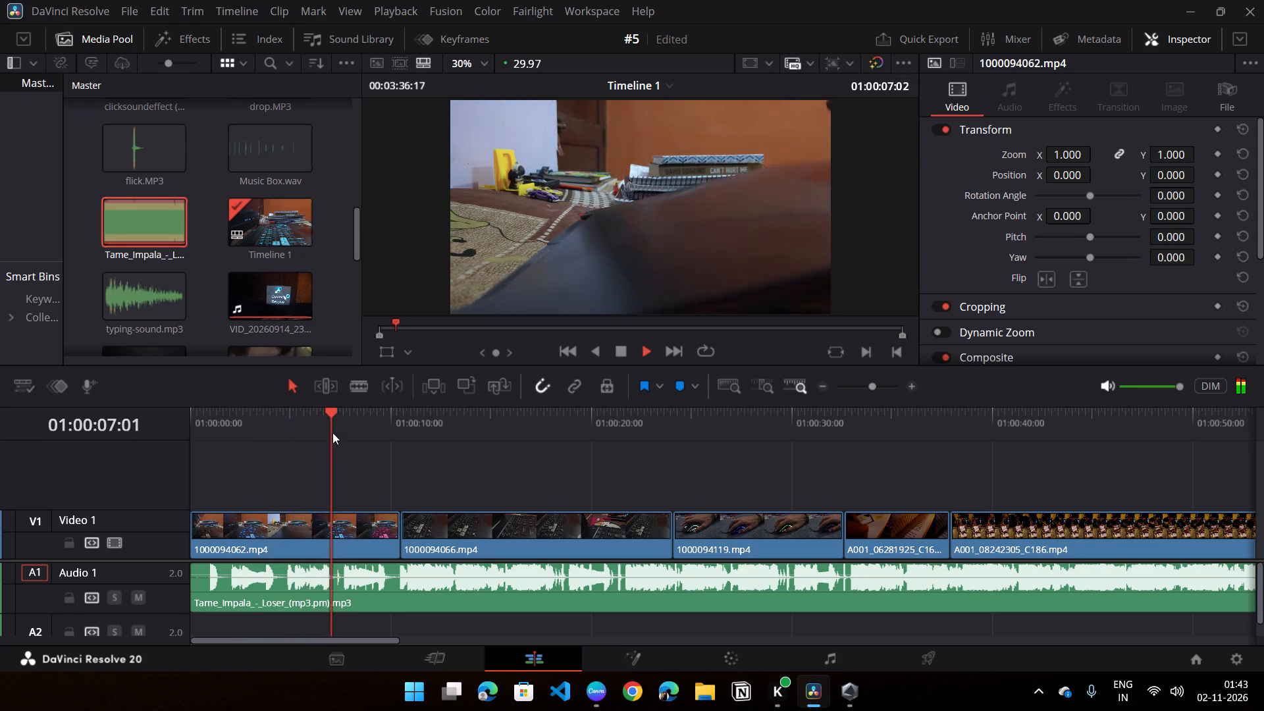
key(space)
Trim the start of 1000094062.mp4 to 01:00:05:28, move it back to the timeline start, and ripple delete the gap before 1000094066.mp4.
drag(325, 436, 301, 442)
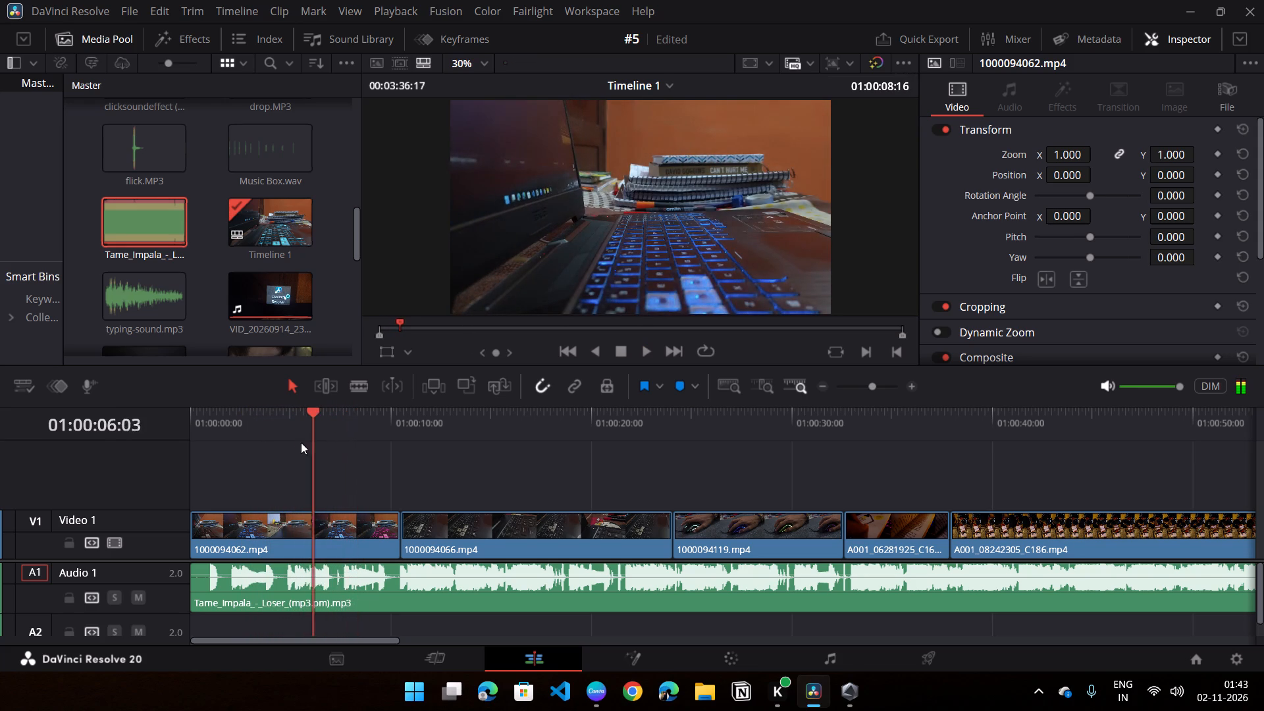
drag(301, 442, 309, 445)
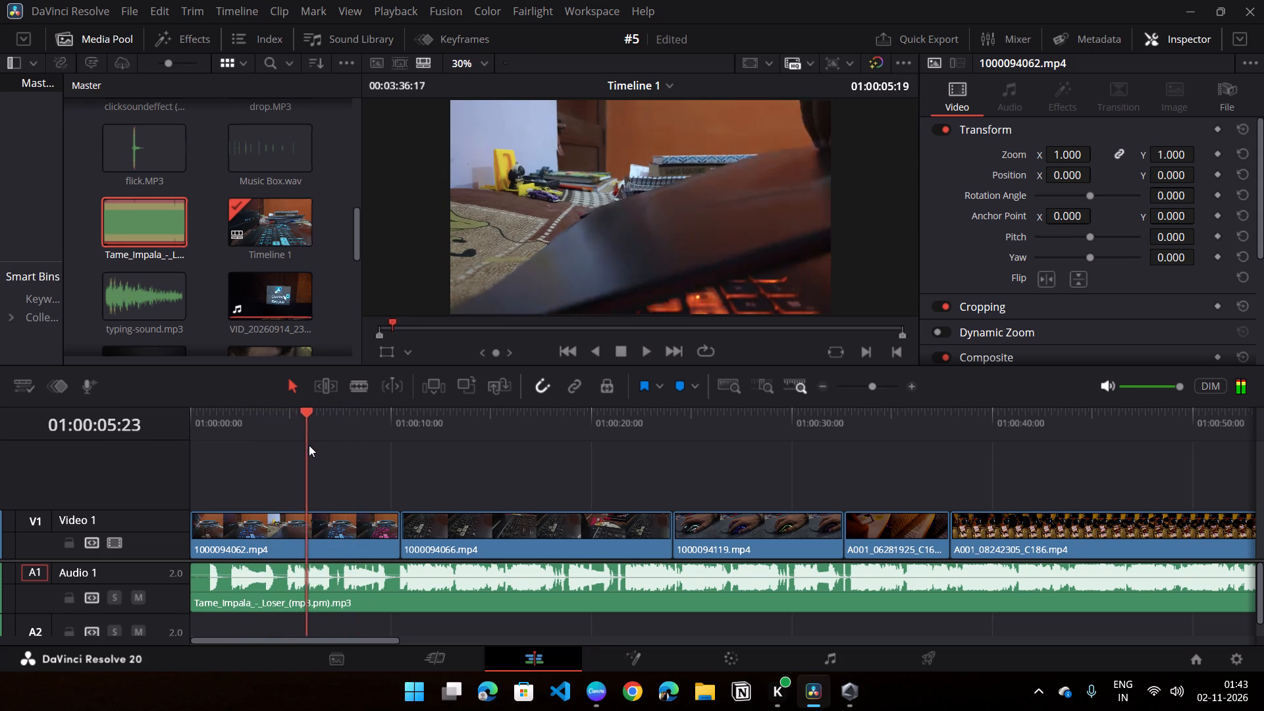
drag(309, 445, 309, 446)
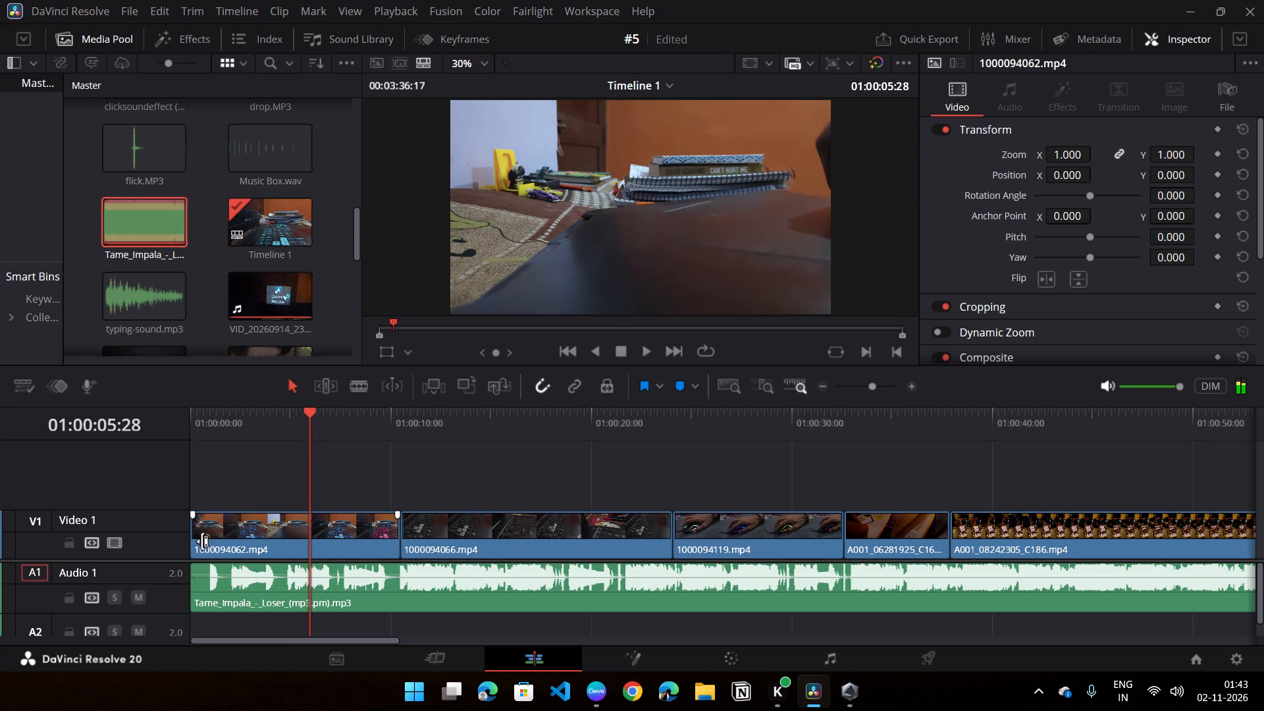
drag(196, 539, 315, 535)
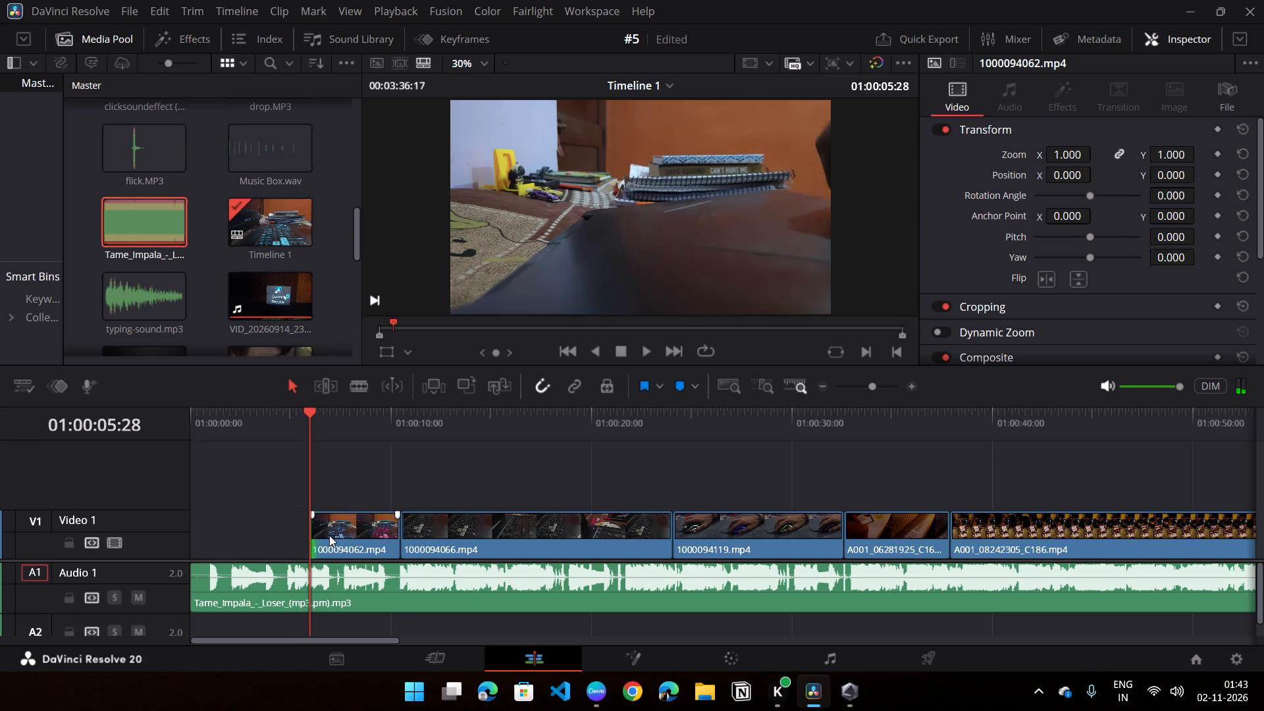
drag(329, 535, 186, 535)
click(309, 529)
right_click(309, 529)
click(354, 529)
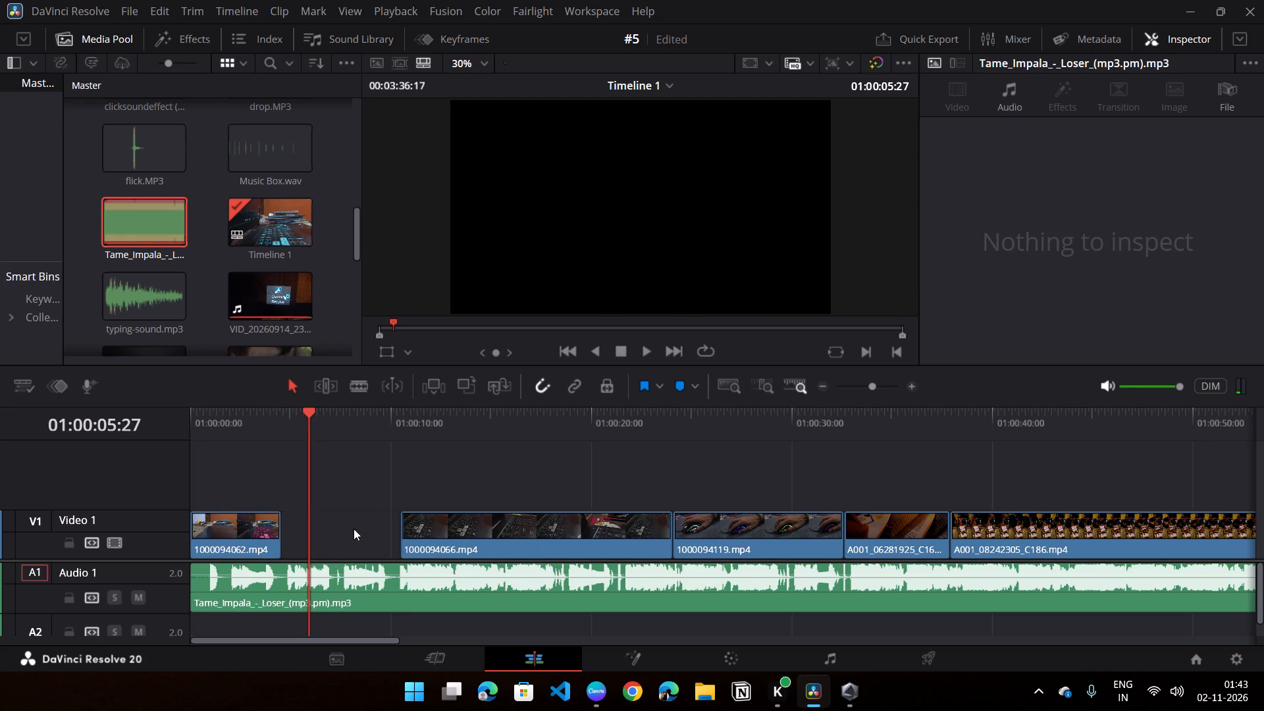
click(354, 529)
right_click(354, 529)
click(334, 526)
right_click(327, 528)
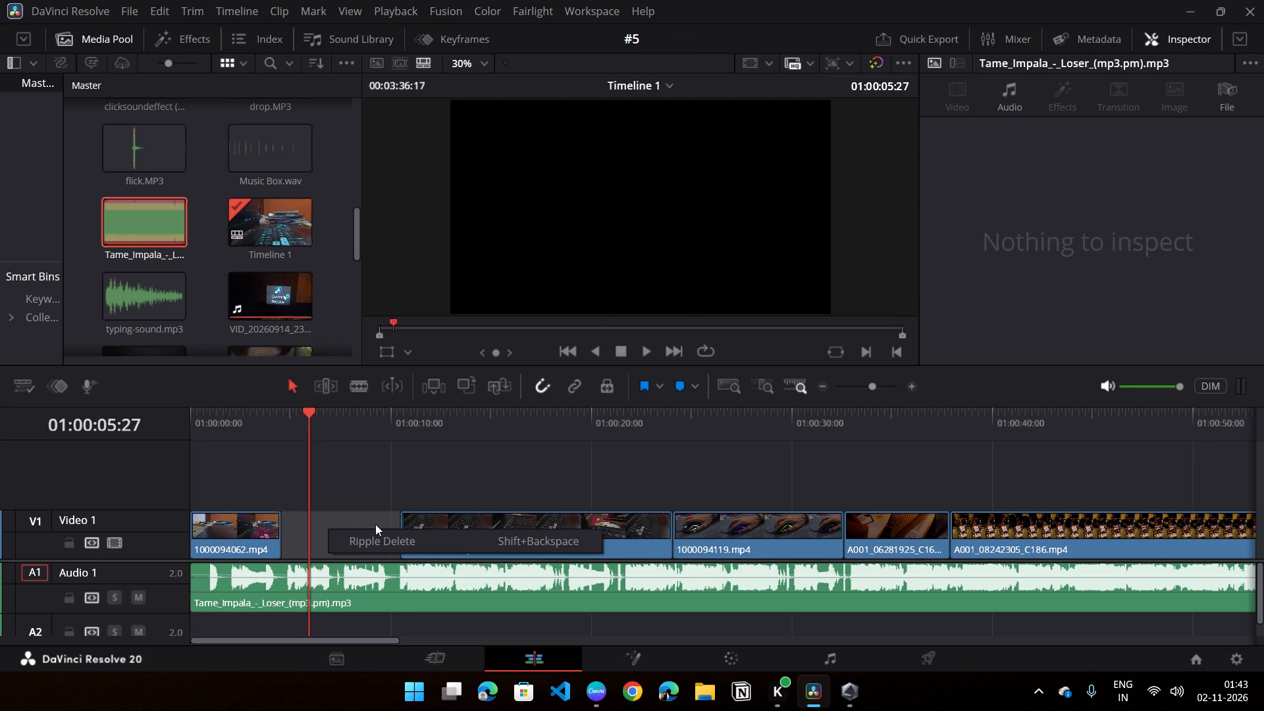
click(382, 539)
Play the opening from the timeline start to check the newly trimmed first clip against the music.
drag(217, 466, 184, 463)
click(192, 434)
key(space)
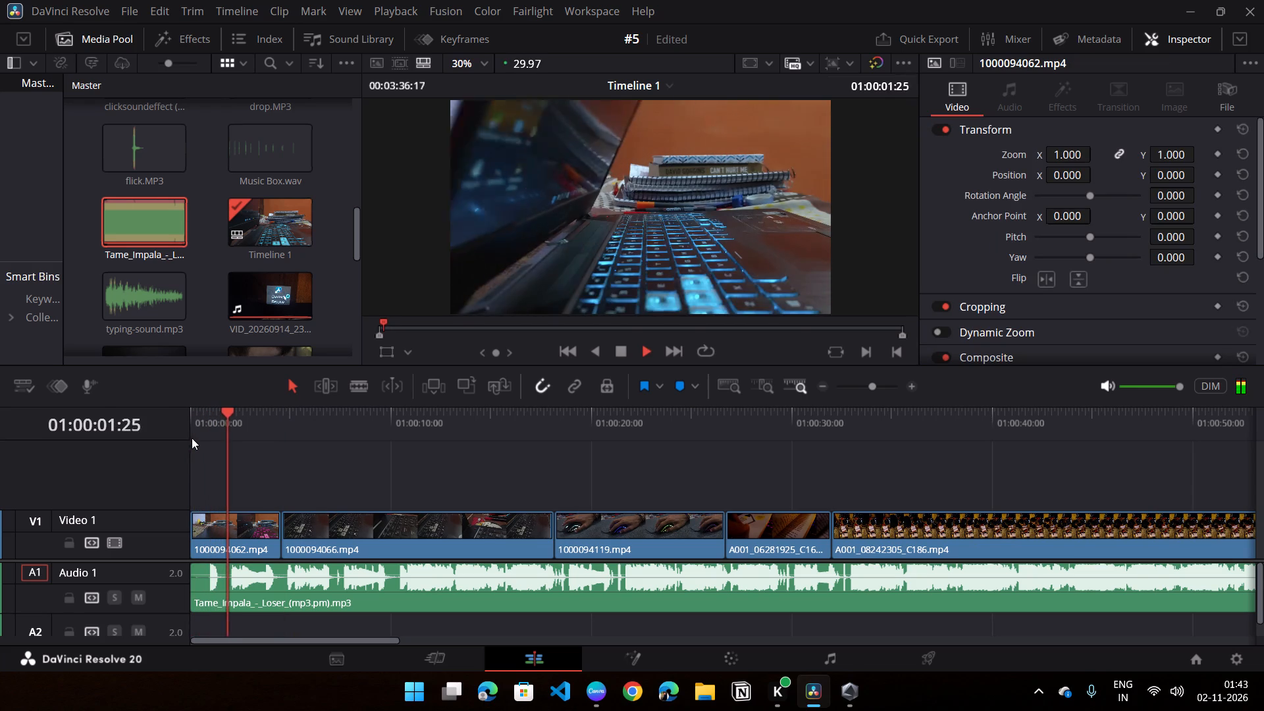
key(space)
scroll(259, 528, down, 3)
scroll(254, 513, up, 3)
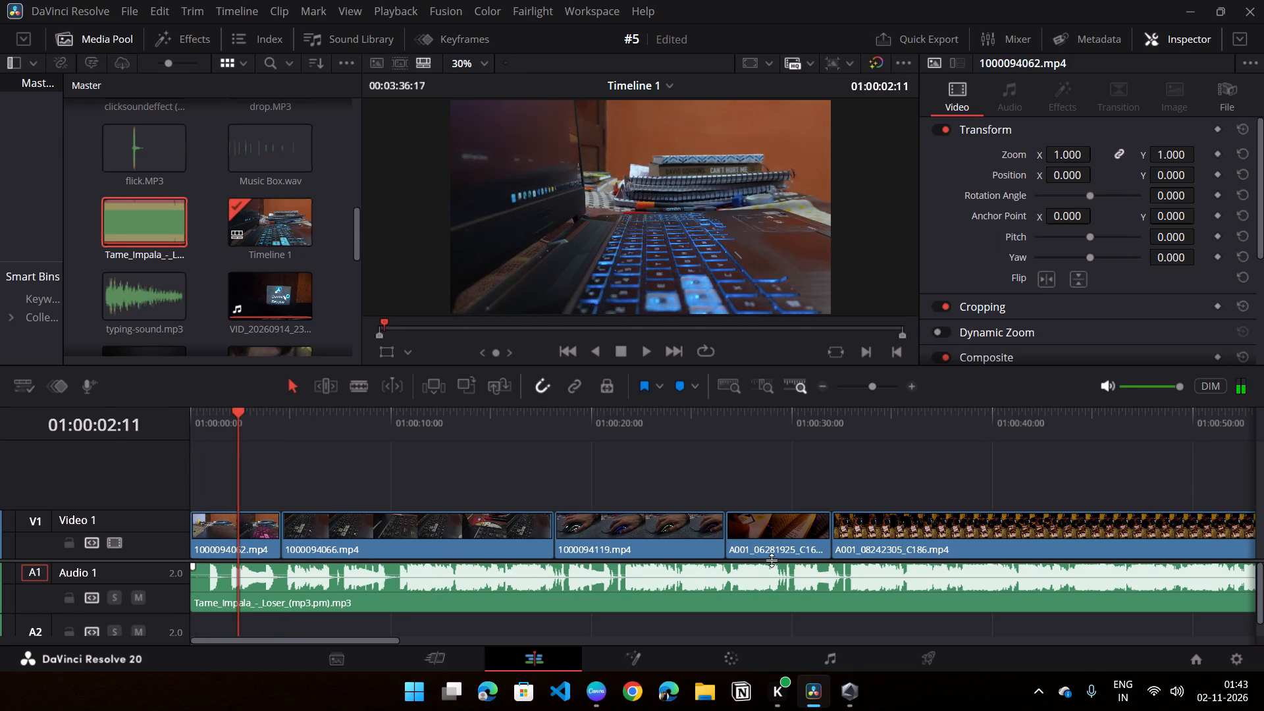
Close DaVinci Resolve.
click(1263, 0)
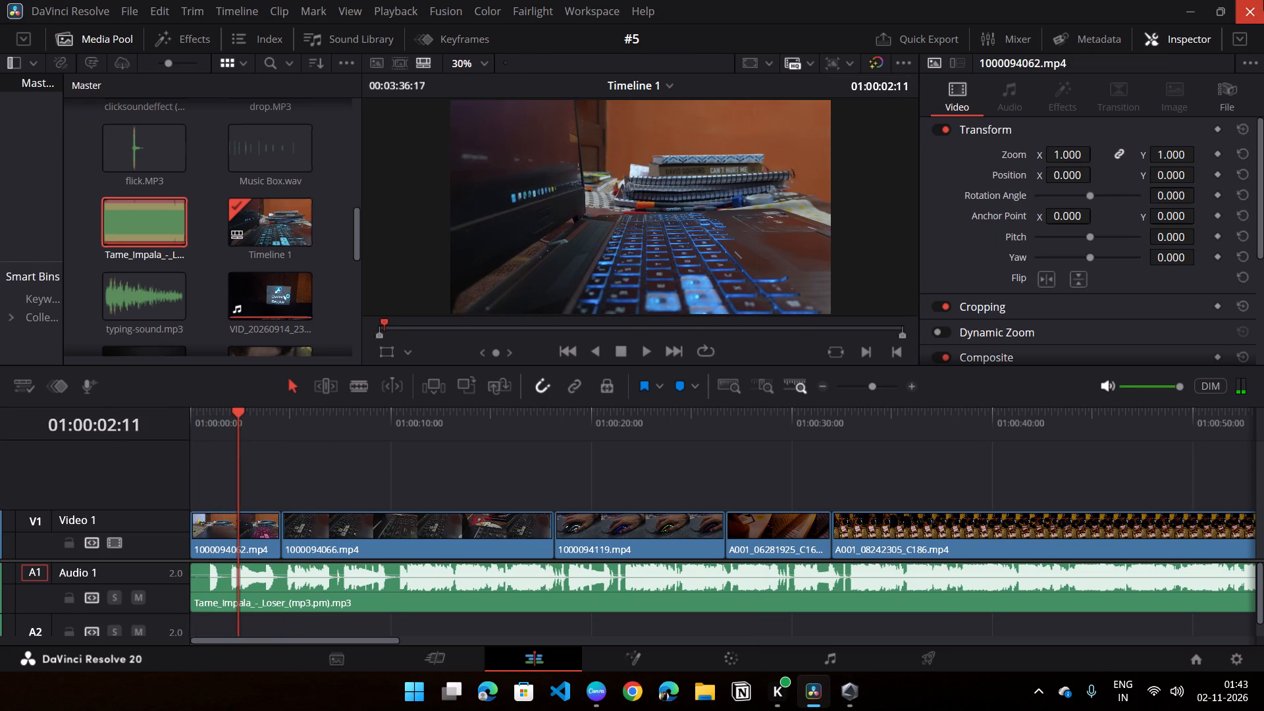
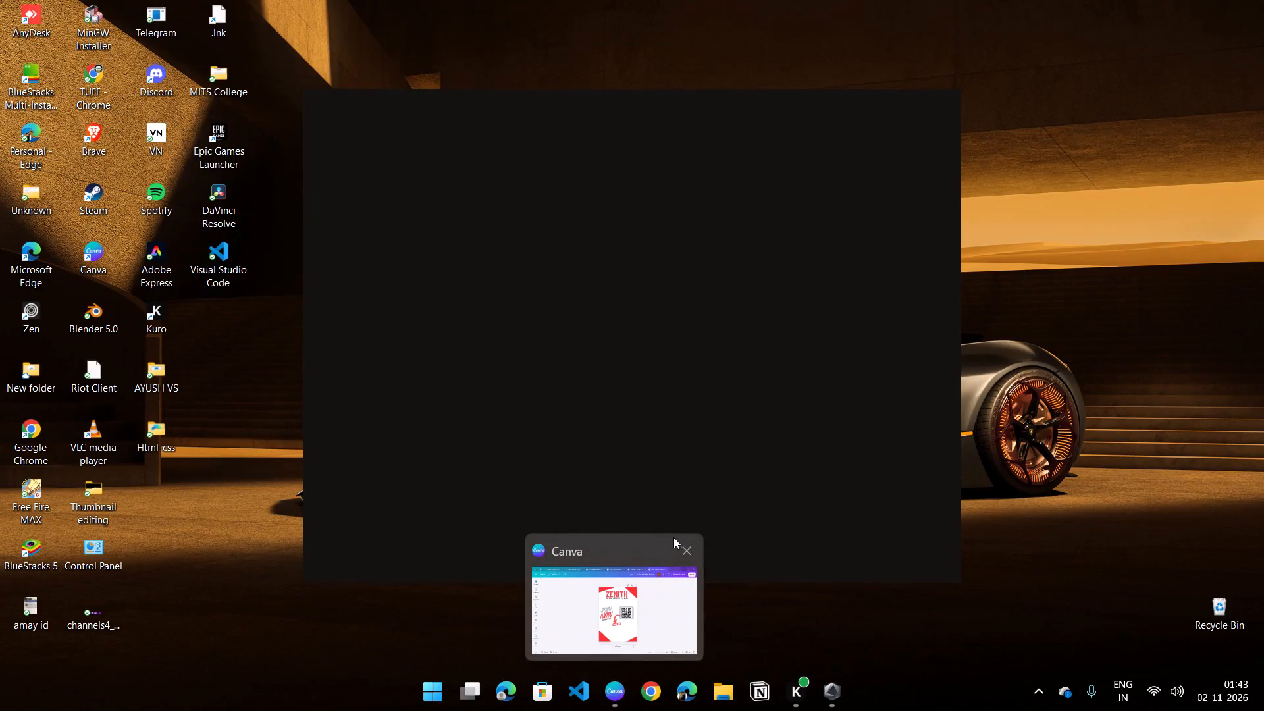
Close the Canva window.
click(678, 555)
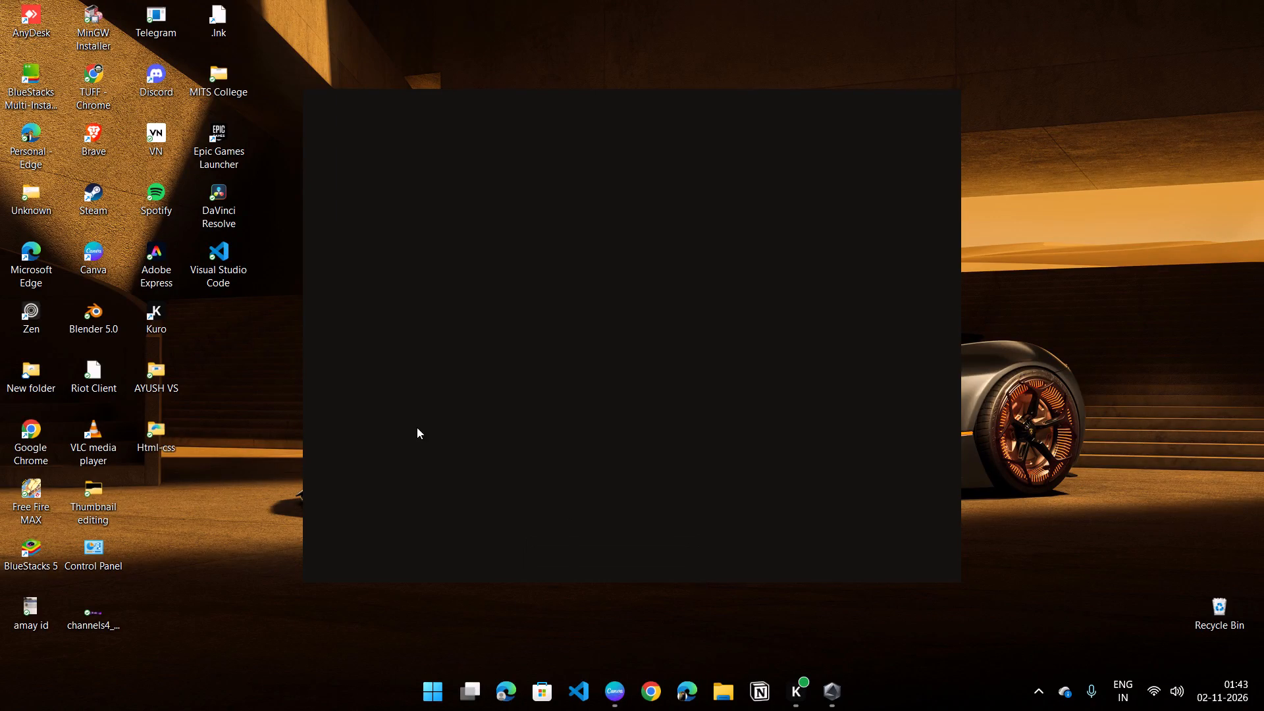
Relaunch DaVinci Resolve and open project #5 from the local database.
double_click(218, 211)
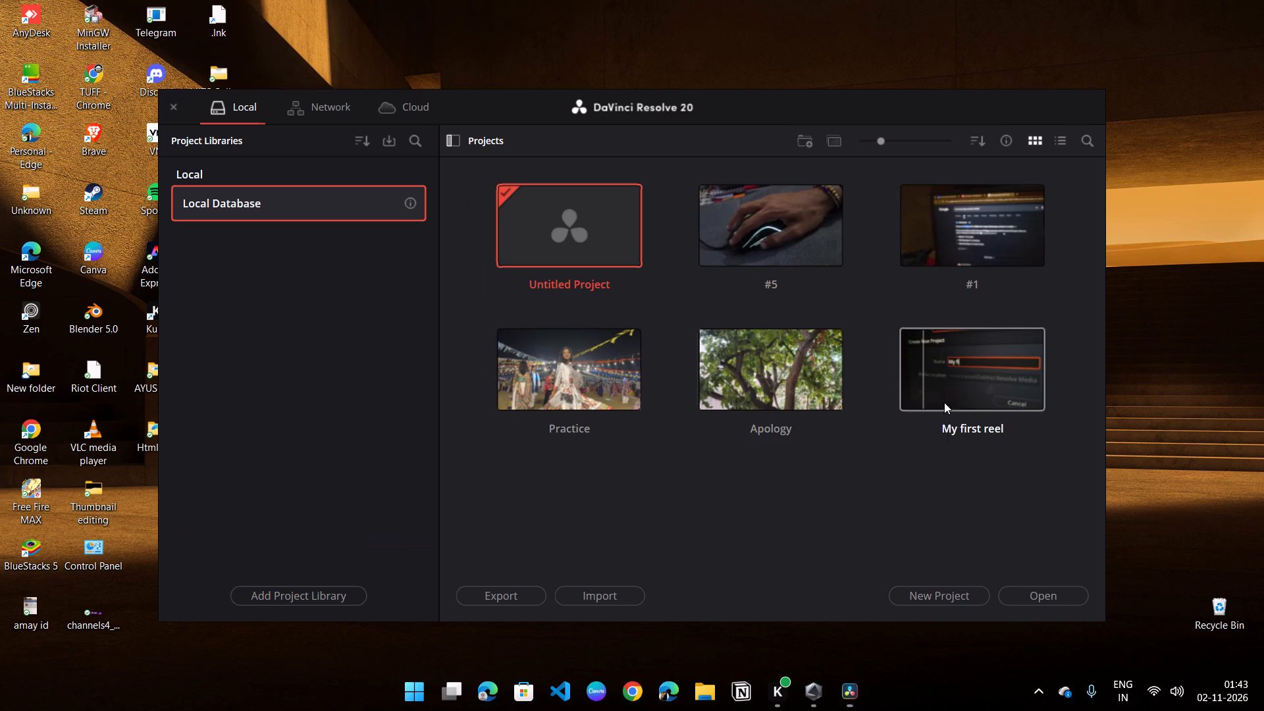
double_click(708, 219)
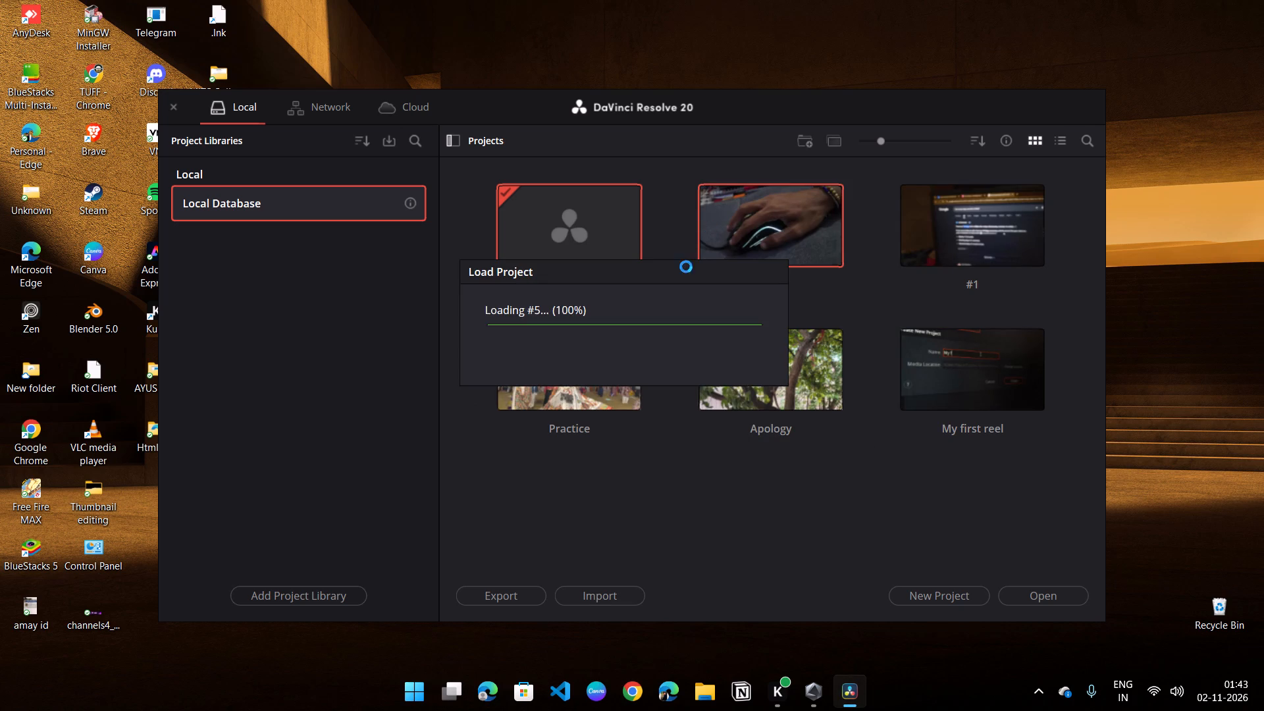
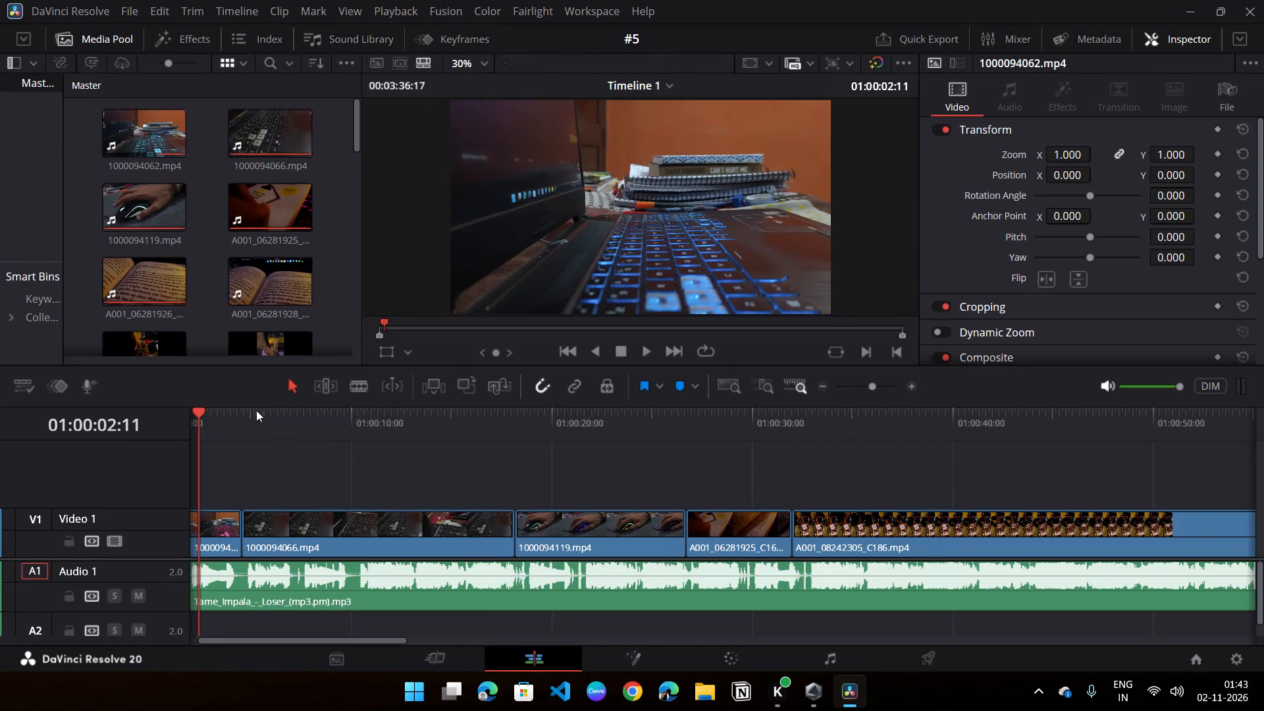
Play the opening, trim the start of 1000094062.mp4 to 01:00:01:05, and move the shortened clip back to the timeline start.
drag(244, 411, 147, 436)
key(space)
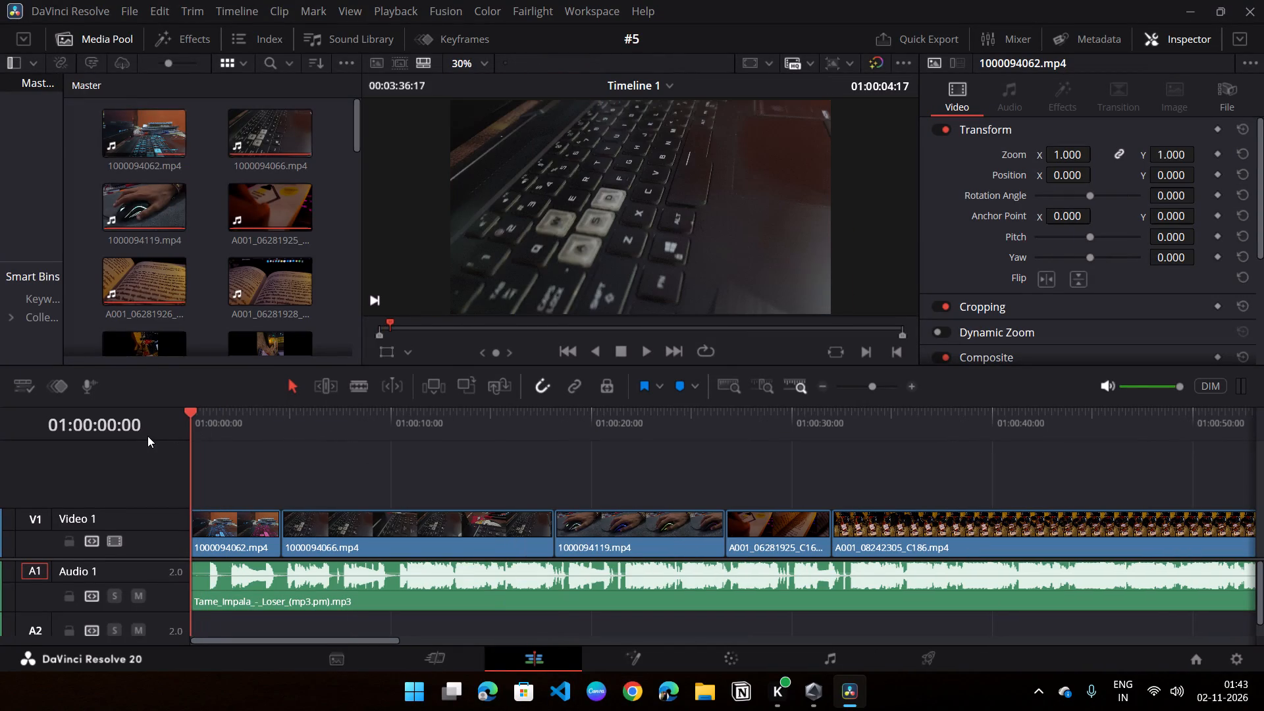
key(space)
key(space)
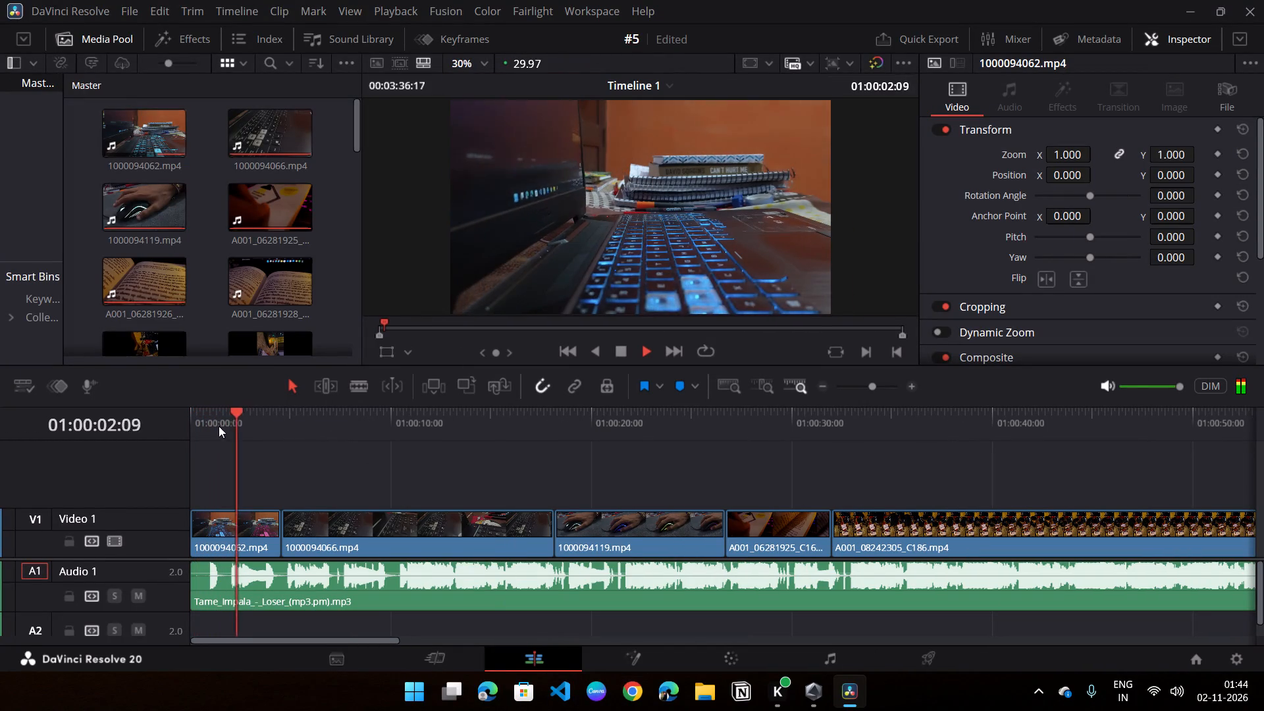
key(space)
drag(230, 421, 188, 440)
key(space)
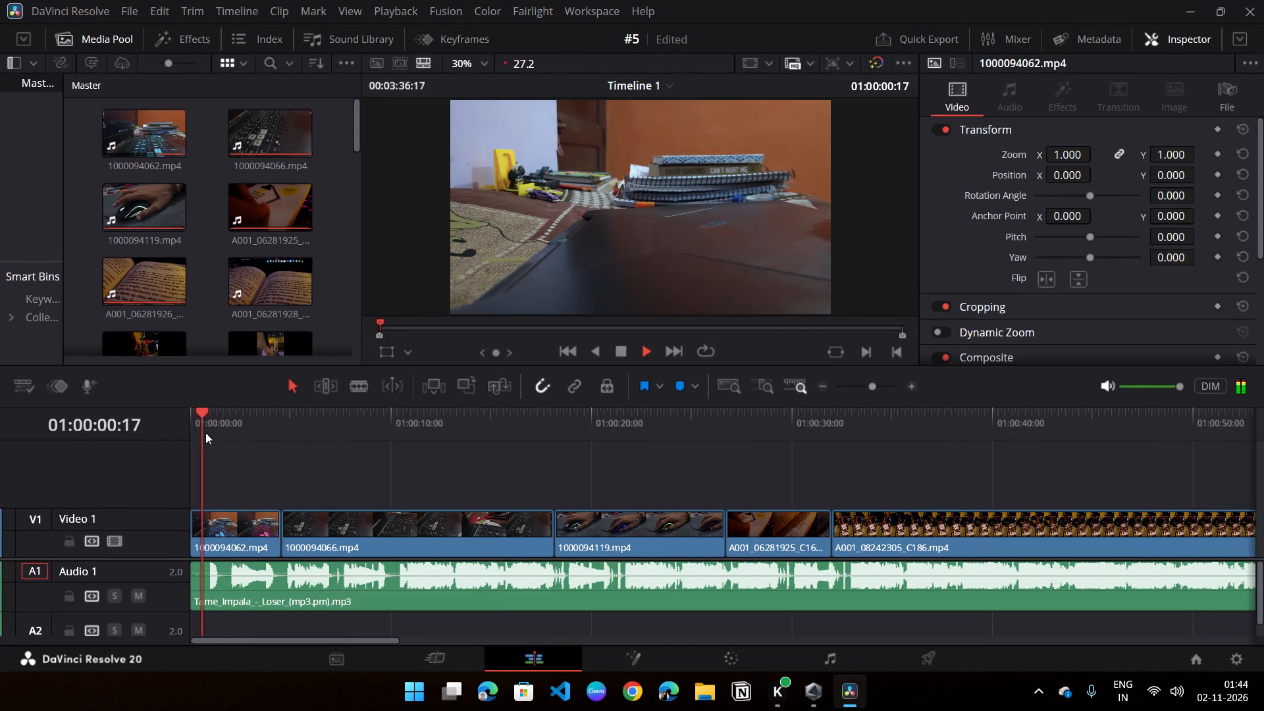
key(space)
drag(217, 427, 209, 431)
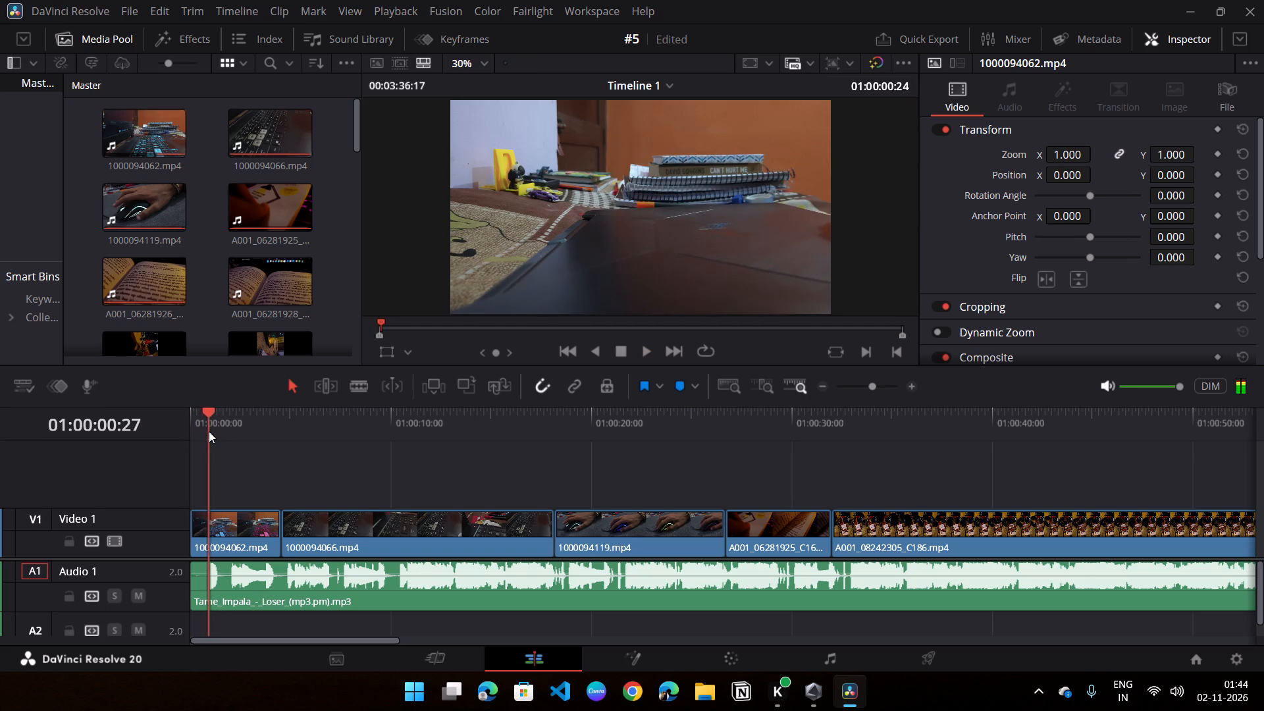
drag(209, 431, 218, 432)
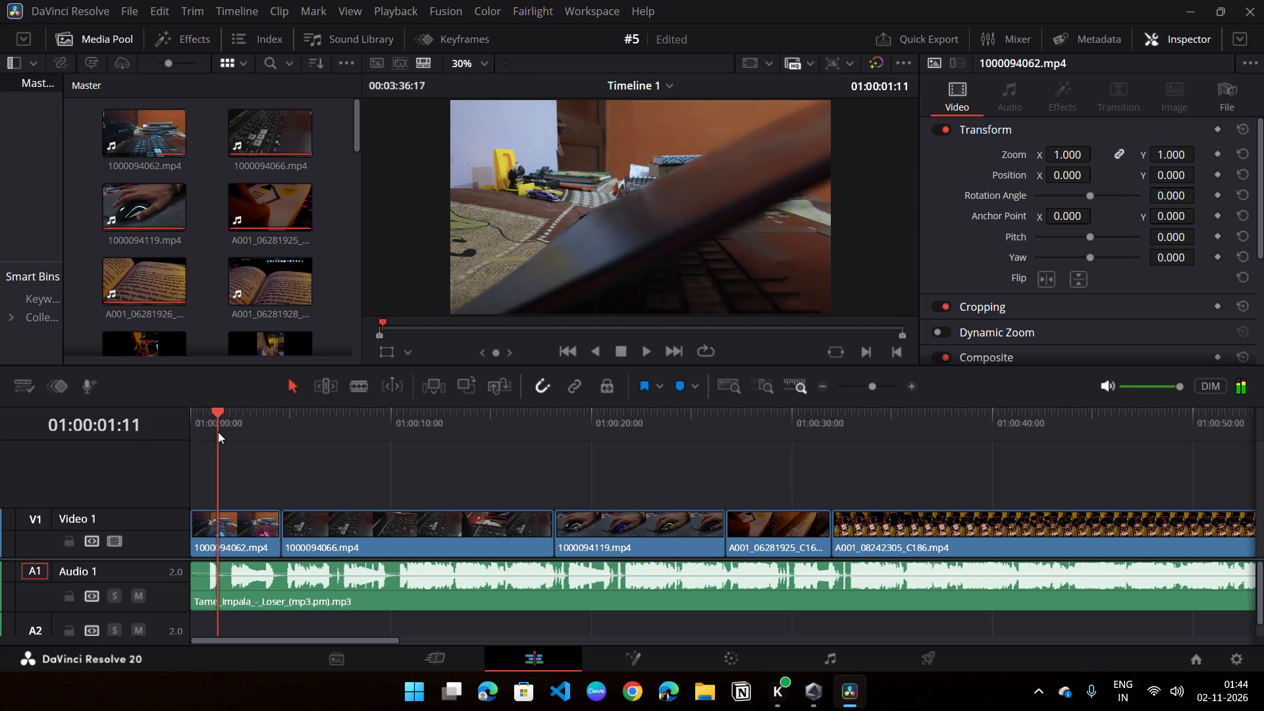
drag(218, 432, 214, 435)
drag(190, 525, 193, 525)
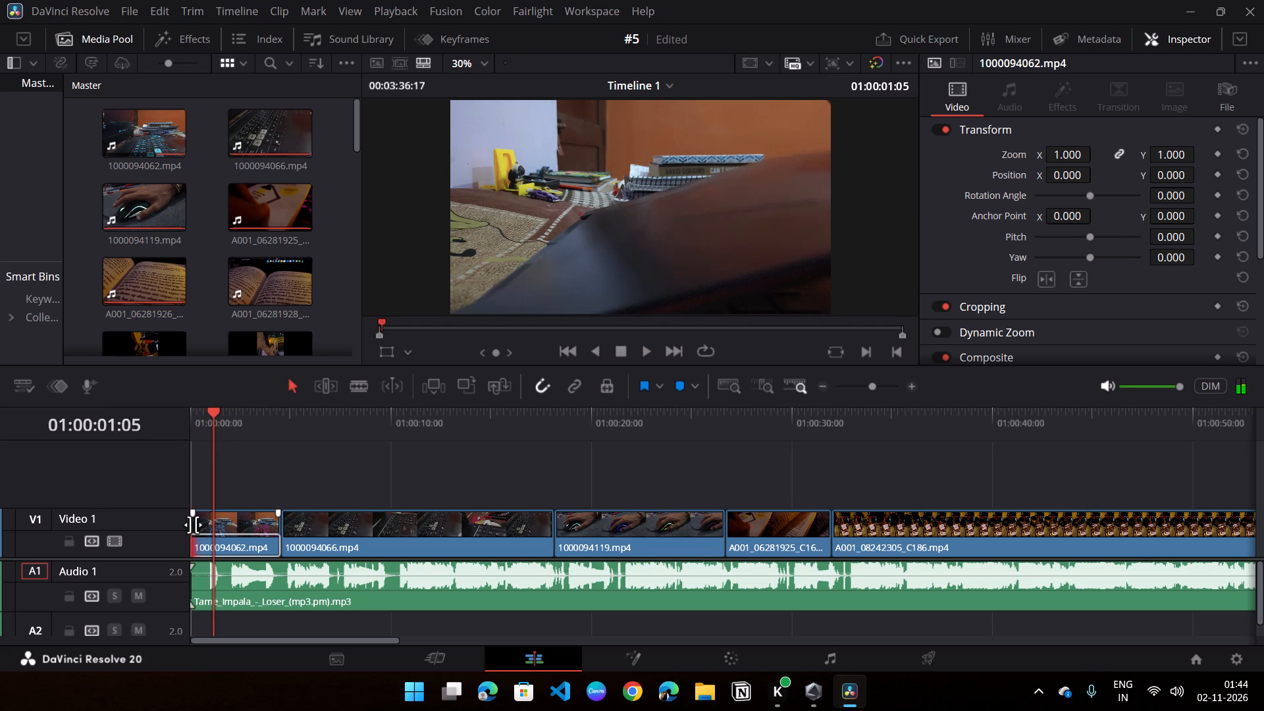
drag(193, 525, 215, 527)
drag(244, 532, 204, 539)
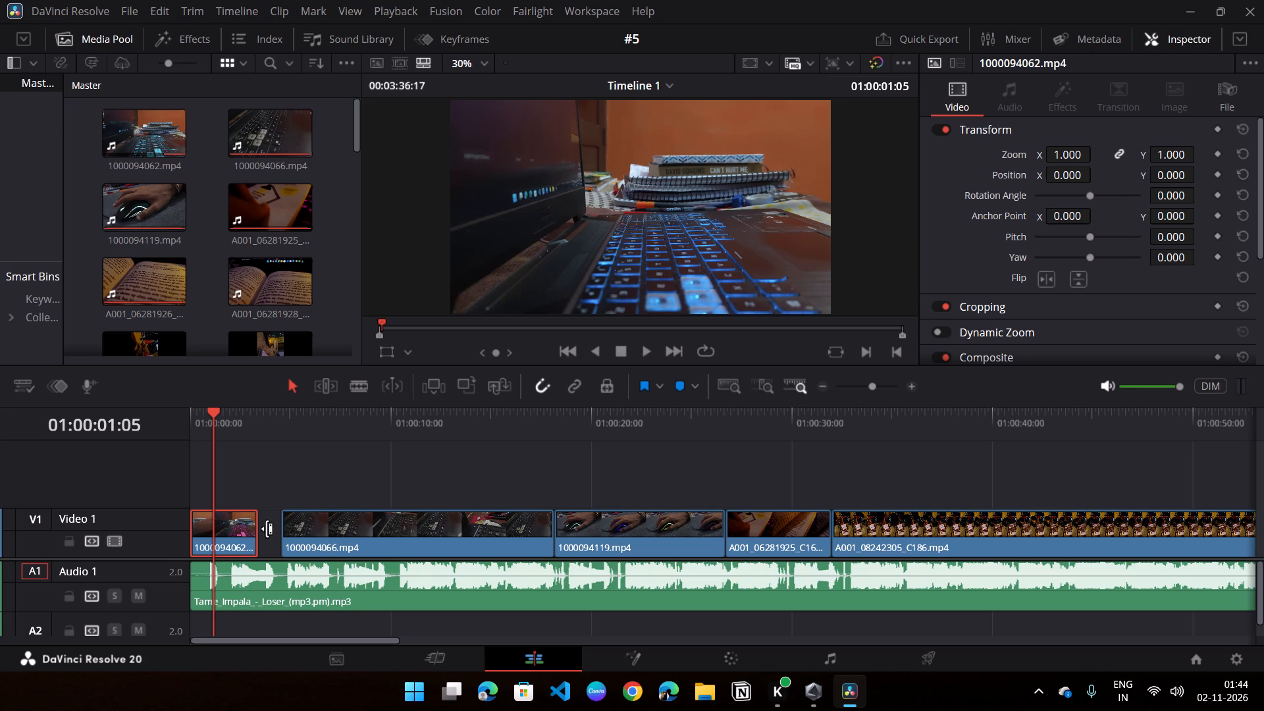
Ripple delete the gap between 1000094062.mp4 and 1000094066.mp4 on Video 1.
click(269, 529)
click(269, 531)
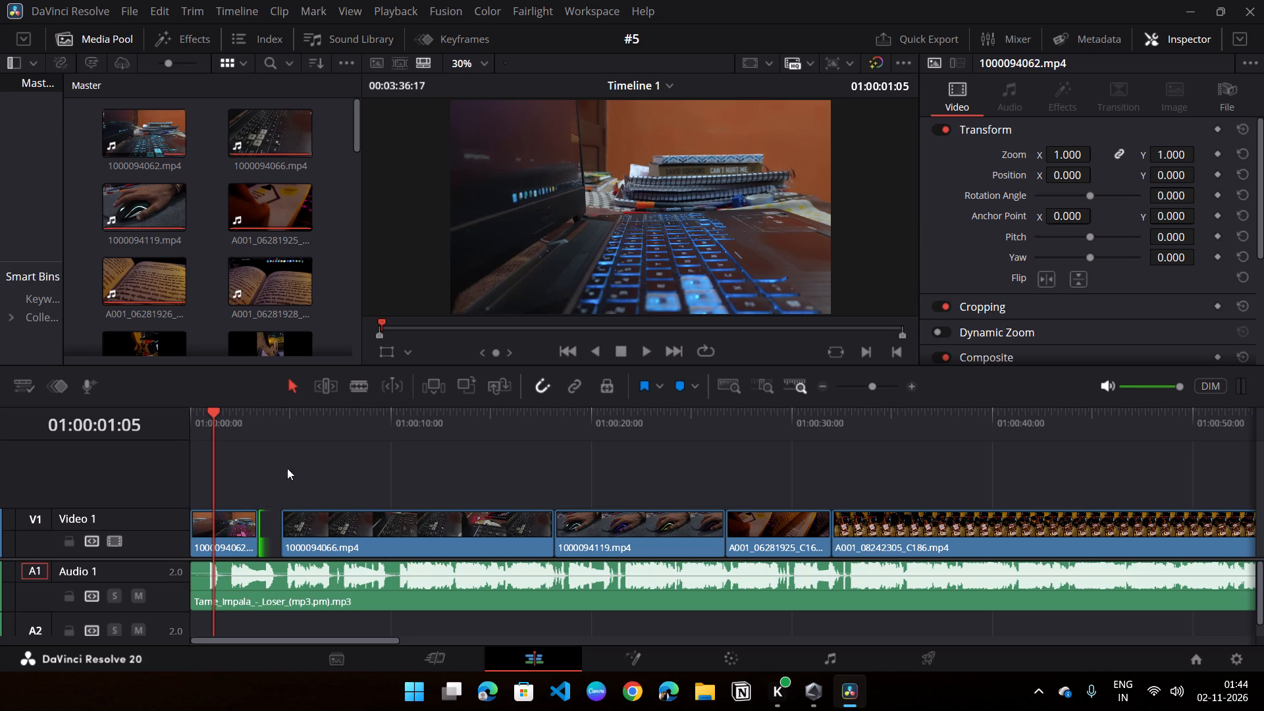
drag(319, 434, 344, 433)
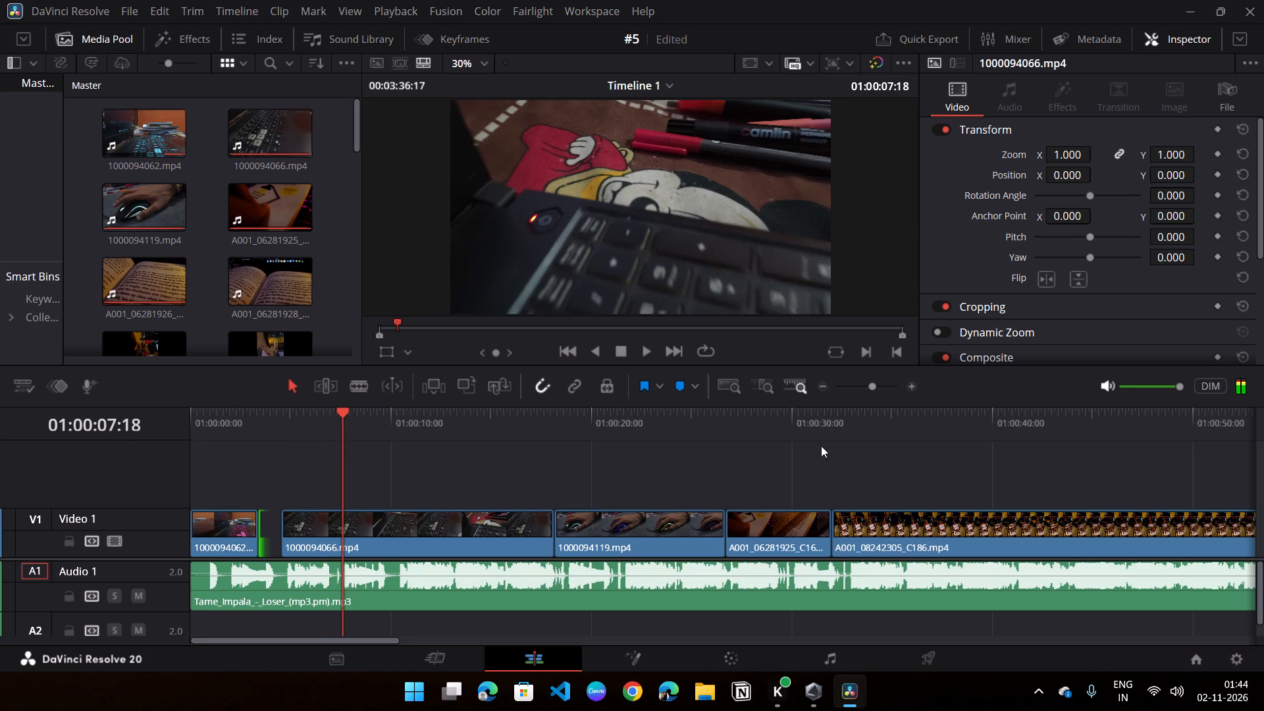
click(908, 384)
click(329, 533)
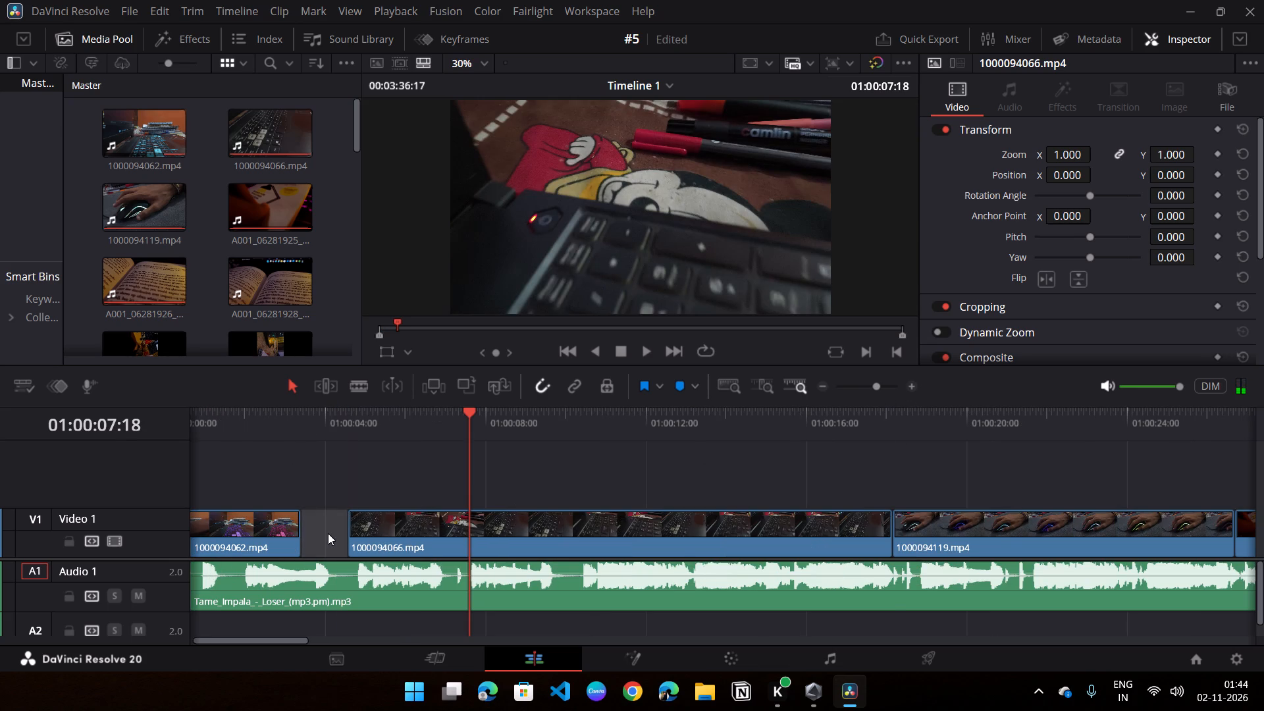
click(328, 531)
right_click(328, 531)
double_click(328, 531)
click(328, 531)
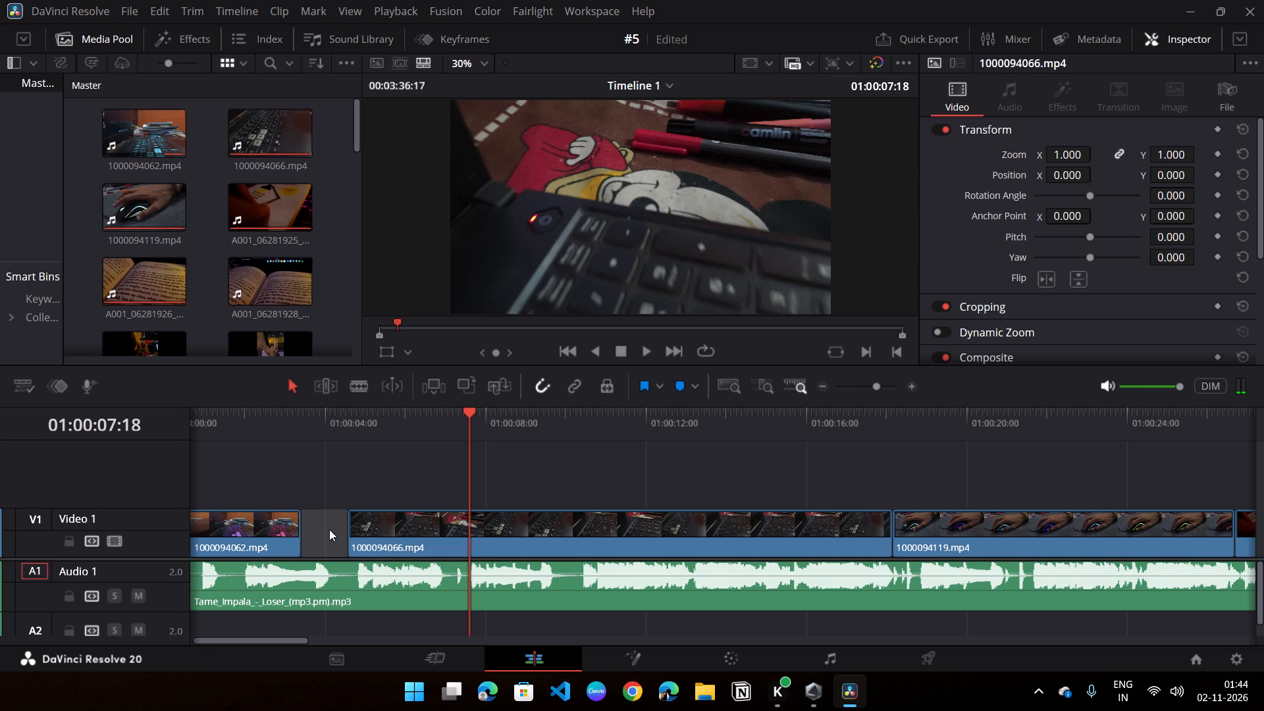
right_click(329, 529)
click(381, 540)
Play from the timeline start and trim the end of 1000094062.mp4 to about 01:00:02:00, on the music beat.
drag(287, 425, 124, 440)
key(space)
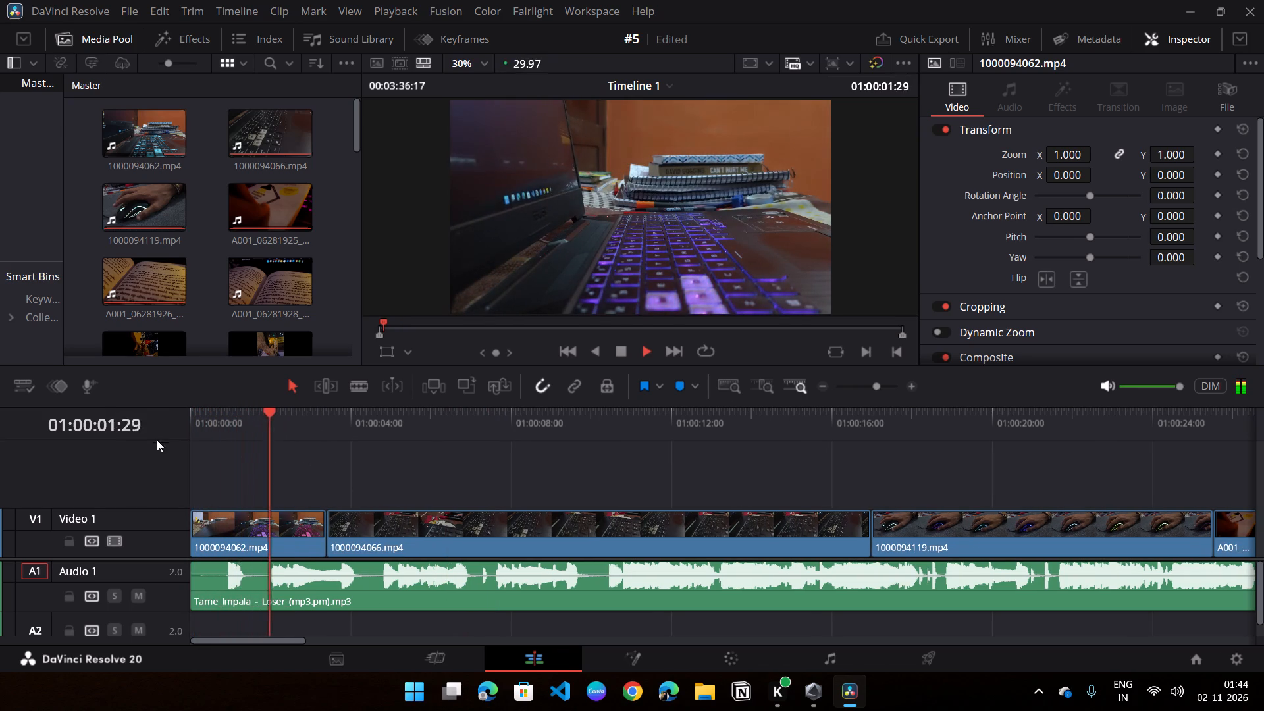
key(space)
drag(283, 419, 271, 420)
drag(318, 521, 276, 530)
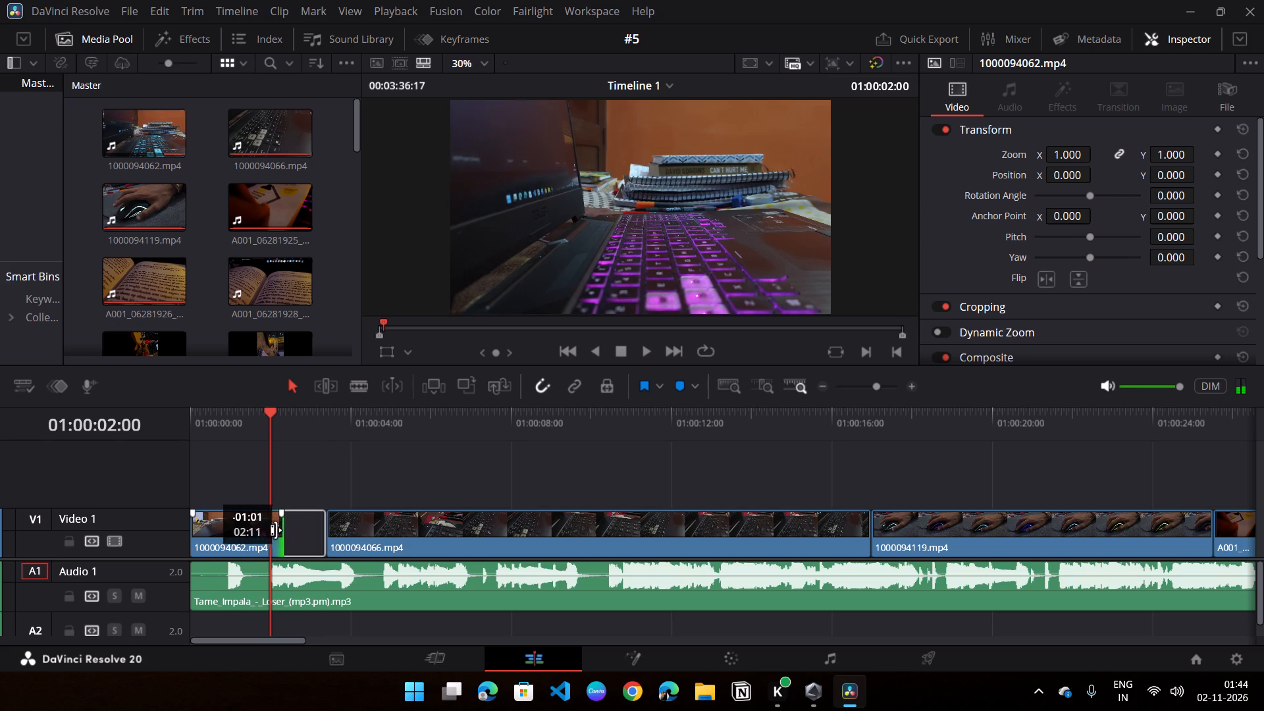
drag(276, 530, 267, 531)
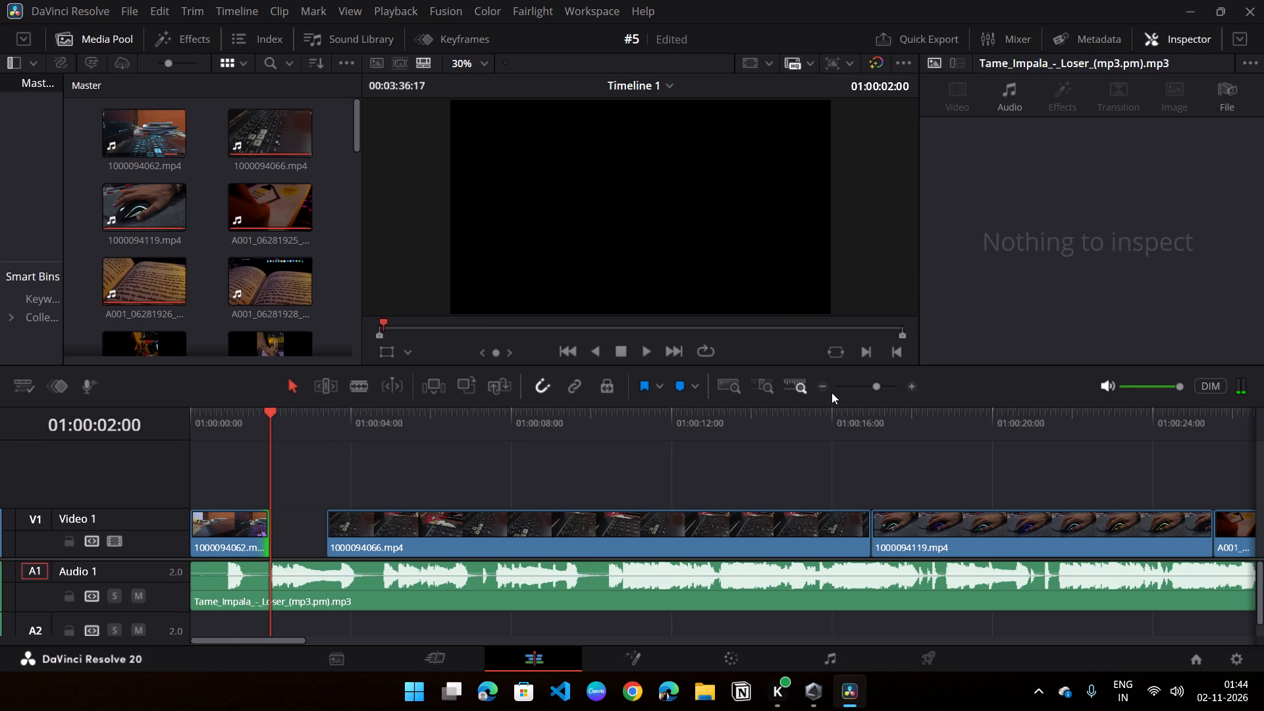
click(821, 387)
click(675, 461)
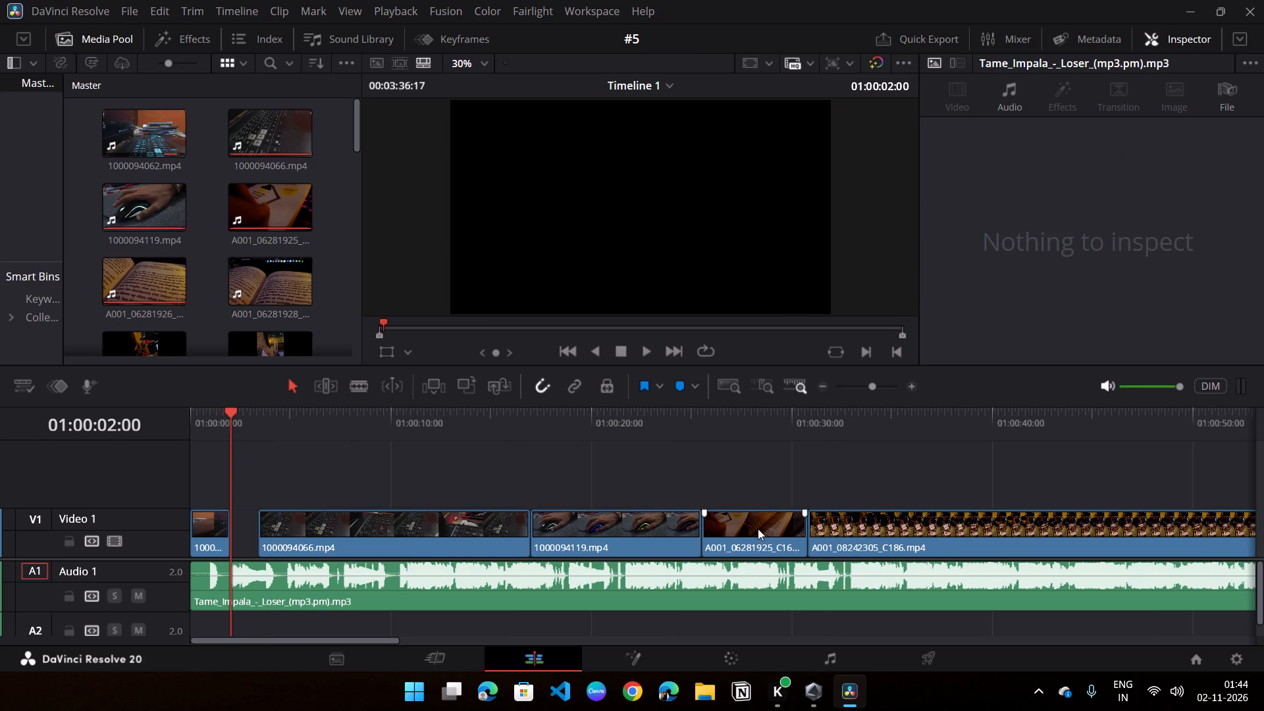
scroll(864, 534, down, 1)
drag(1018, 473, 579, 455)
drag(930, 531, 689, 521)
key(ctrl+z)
Move VID_20260914_231239642.mp4 and VID_20260914_233115686.mp4 from Video 1 up to V2 and shift them earlier, with the first starting at about 01:00:28.
middle_drag(793, 529, 398, 523)
middle_drag(984, 505, 639, 509)
click(867, 517)
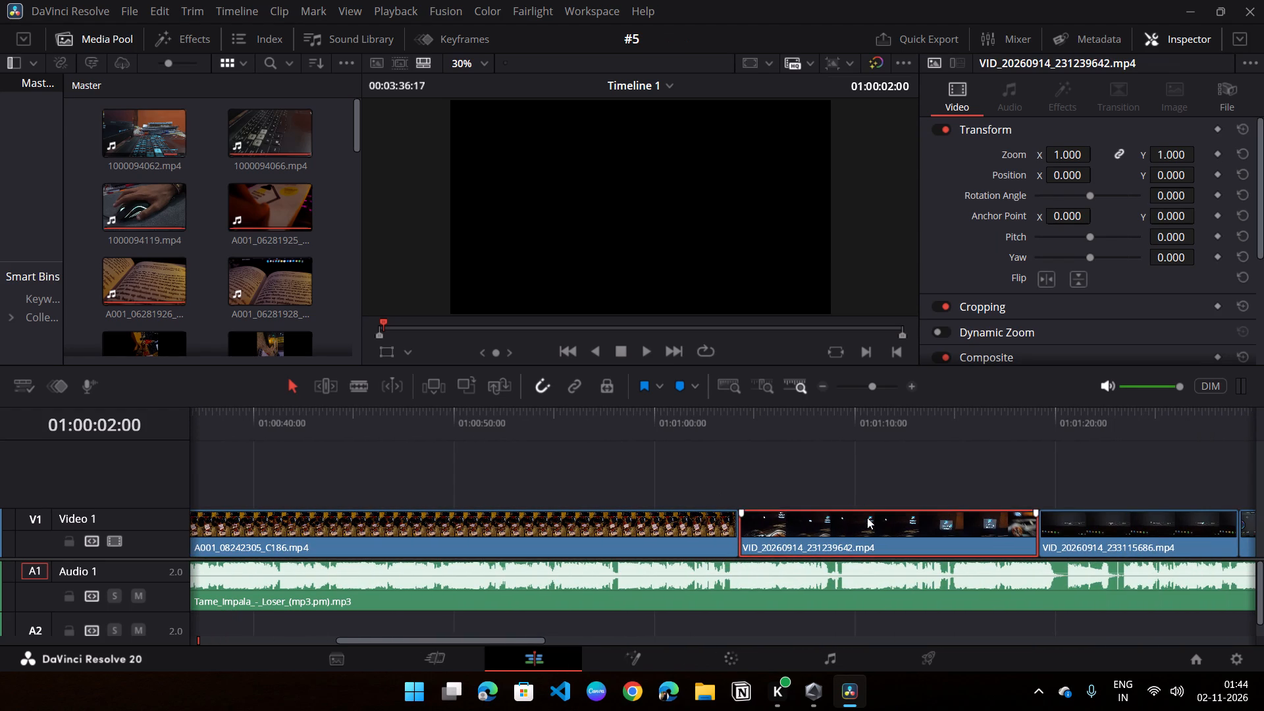
drag(867, 517, 612, 461)
click(1180, 537)
drag(1163, 537, 938, 536)
drag(937, 533, 934, 499)
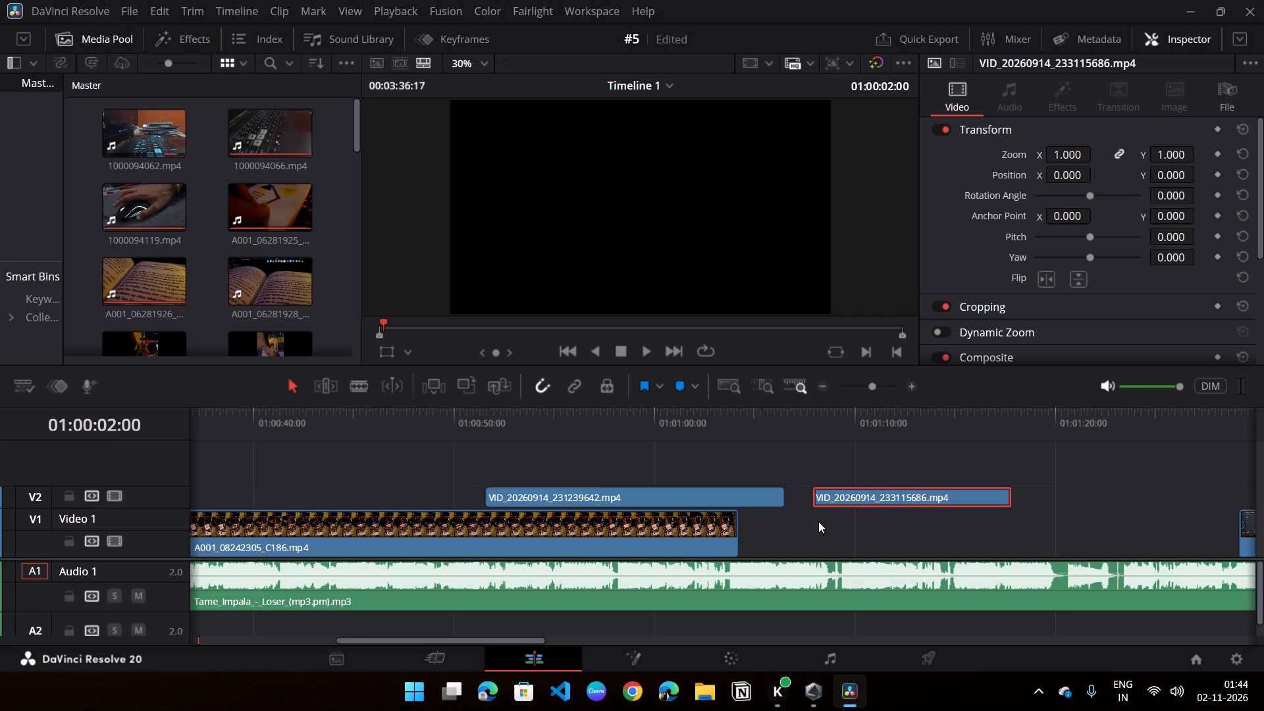
middle_drag(764, 529, 1051, 533)
click(1045, 500)
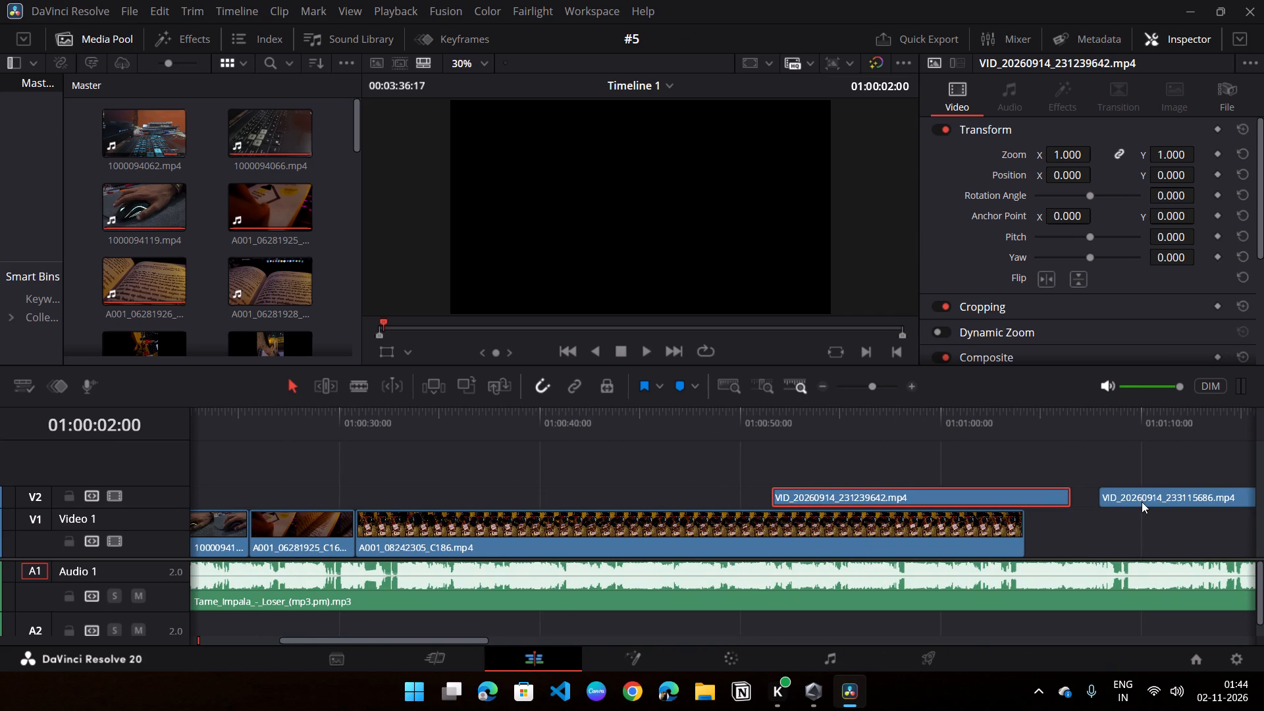
shift+click(1148, 502)
drag(982, 496, 510, 498)
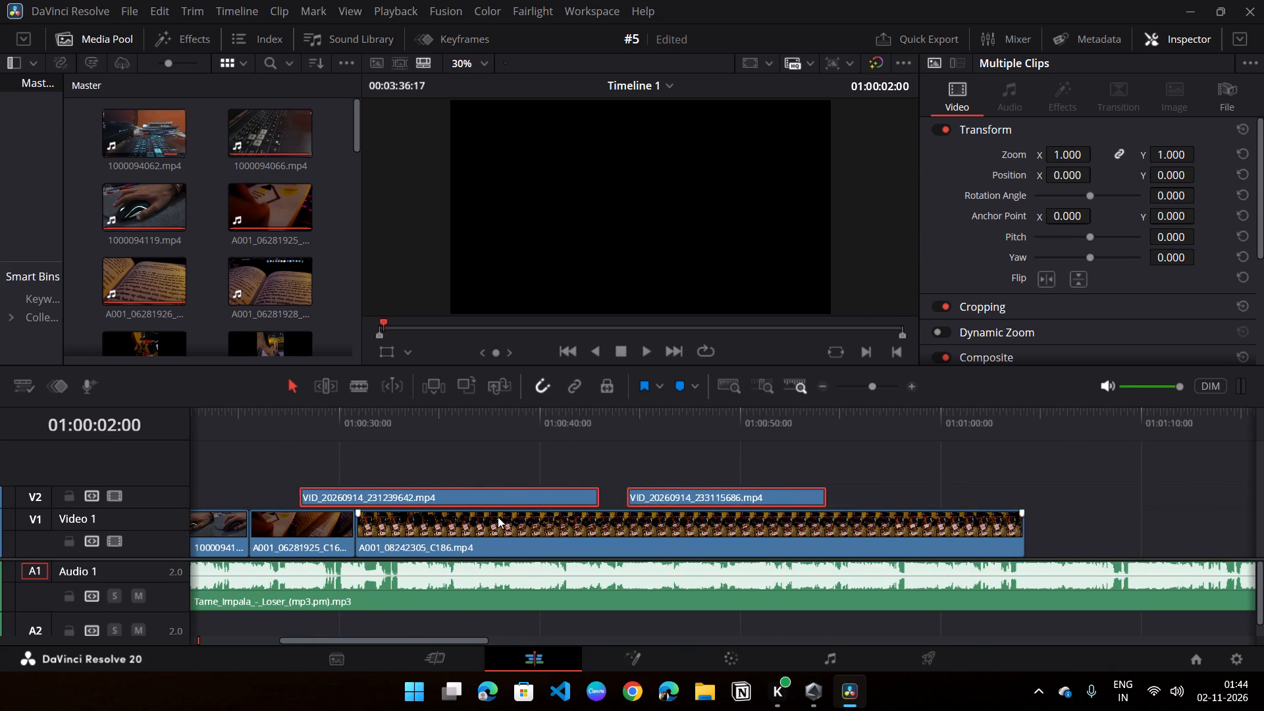
Move VID_20260914_231239642.mp4 to about 01:00:06 on V2 and VID_20260914_233115686.mp4 to about 01:00:21 on V3.
middle_drag(499, 518, 1136, 529)
click(951, 483)
drag(952, 493, 950, 495)
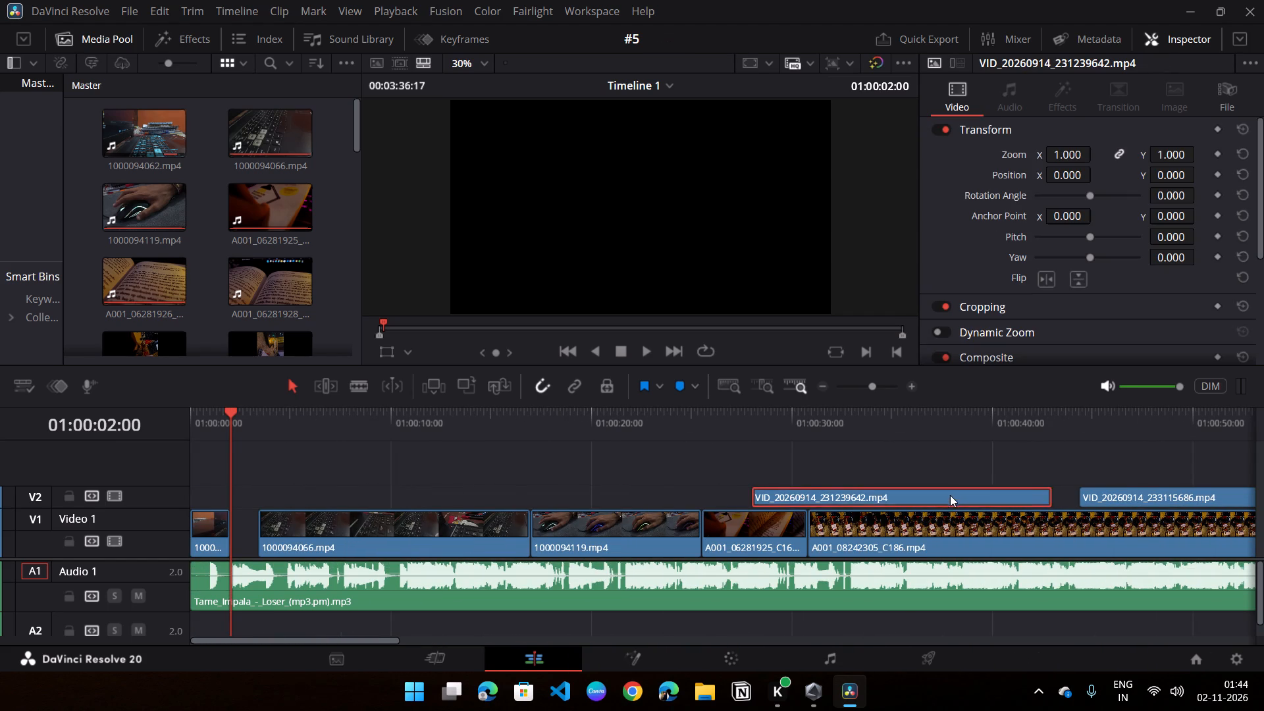
drag(950, 495, 516, 488)
drag(1186, 502, 783, 467)
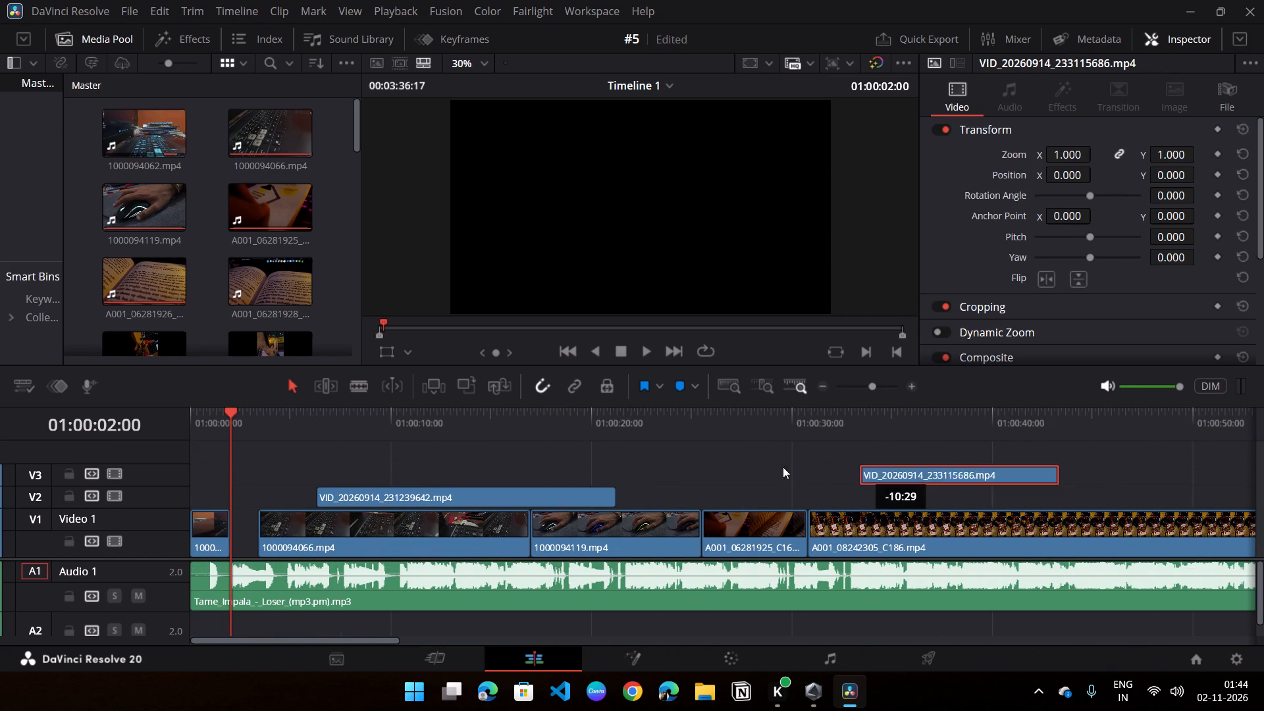
drag(783, 467, 728, 462)
drag(760, 473, 758, 484)
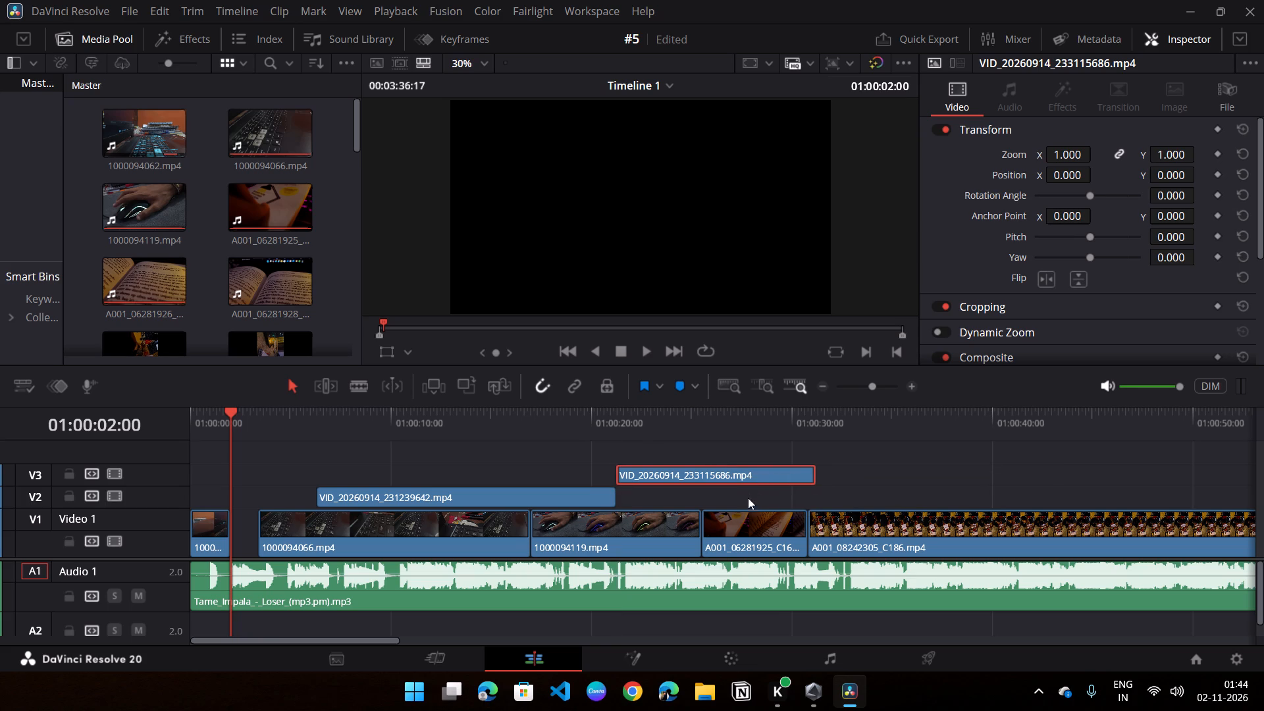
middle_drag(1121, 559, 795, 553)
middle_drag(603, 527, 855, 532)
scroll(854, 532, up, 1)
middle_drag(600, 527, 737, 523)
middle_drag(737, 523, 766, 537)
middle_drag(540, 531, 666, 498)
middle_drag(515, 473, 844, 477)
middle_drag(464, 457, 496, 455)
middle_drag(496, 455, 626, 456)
Shift VID_20260914_231239642.mp4 on V2 earlier by 05:19, overlapping the end of 1000094062.mp4.
drag(447, 496, 334, 498)
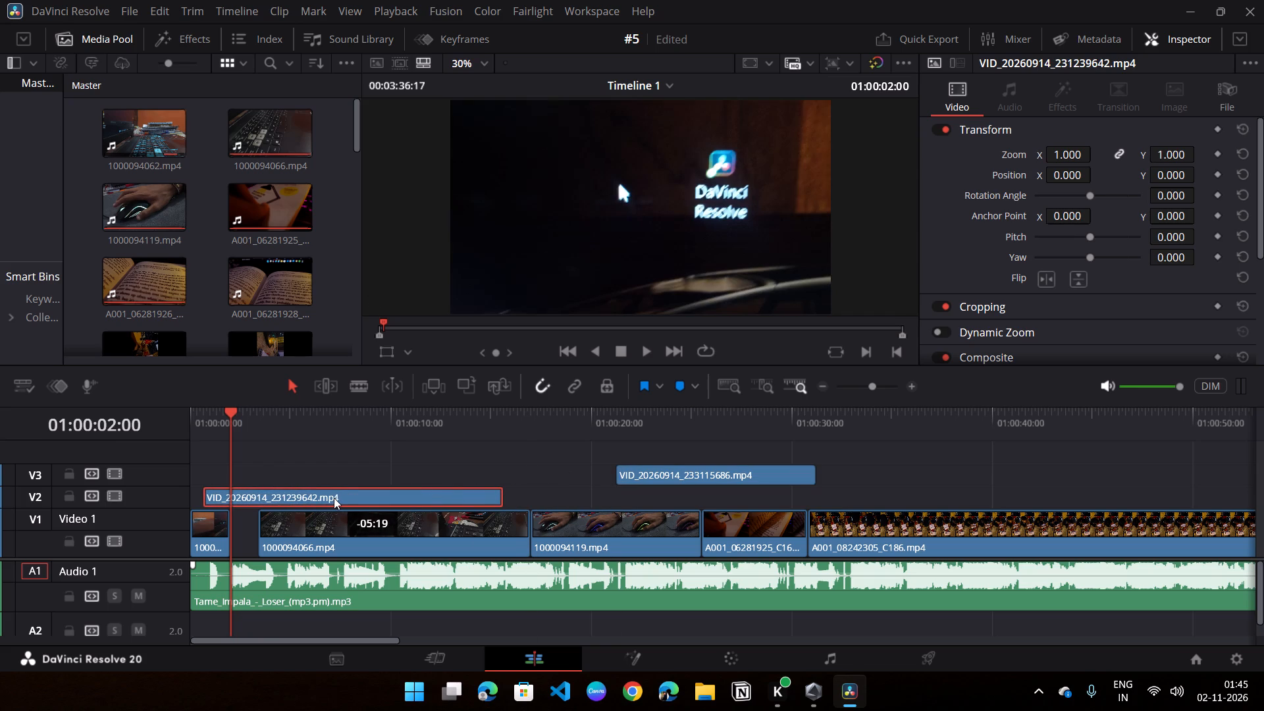
drag(334, 498, 333, 498)
Shift the four Video 1 clips from 1000094066.mp4 to A001_08242305_C186.mp4 later, with 1000094066.mp4 at about 01:00:10 and 1000094119.mp4 at about 01:00:26.
drag(852, 541, 1042, 542)
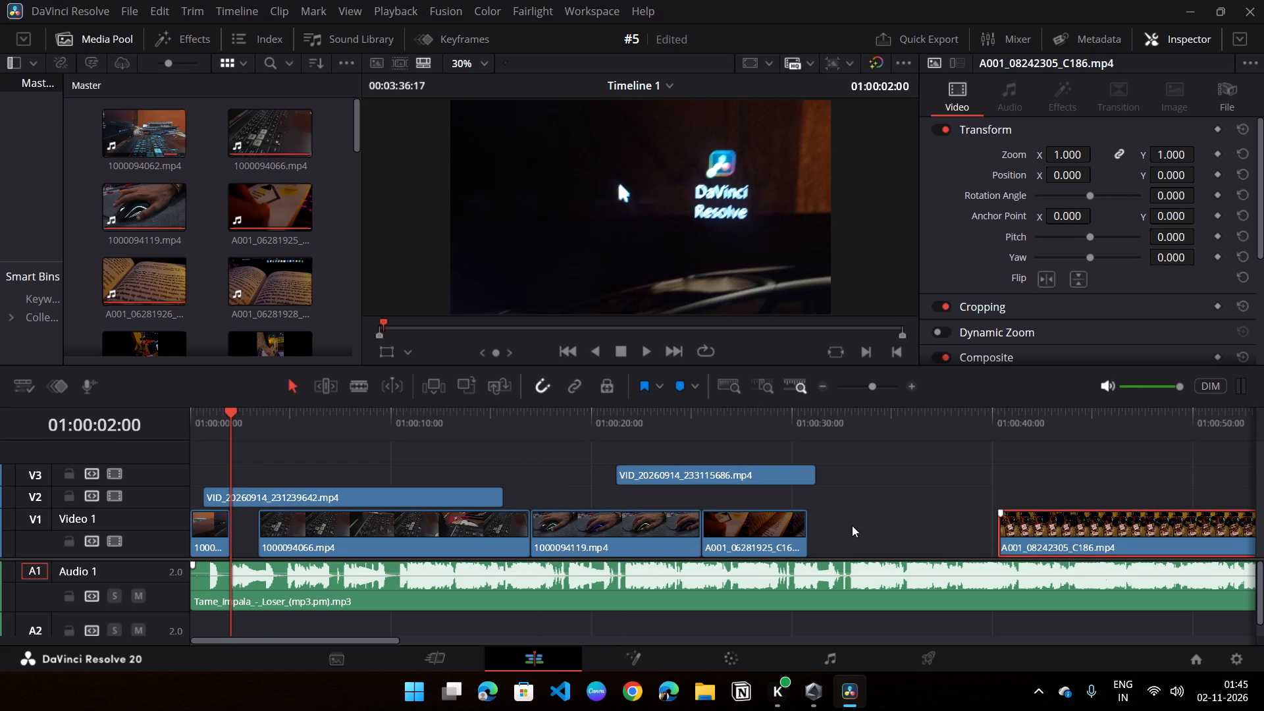
drag(776, 524, 968, 538)
drag(639, 512, 709, 515)
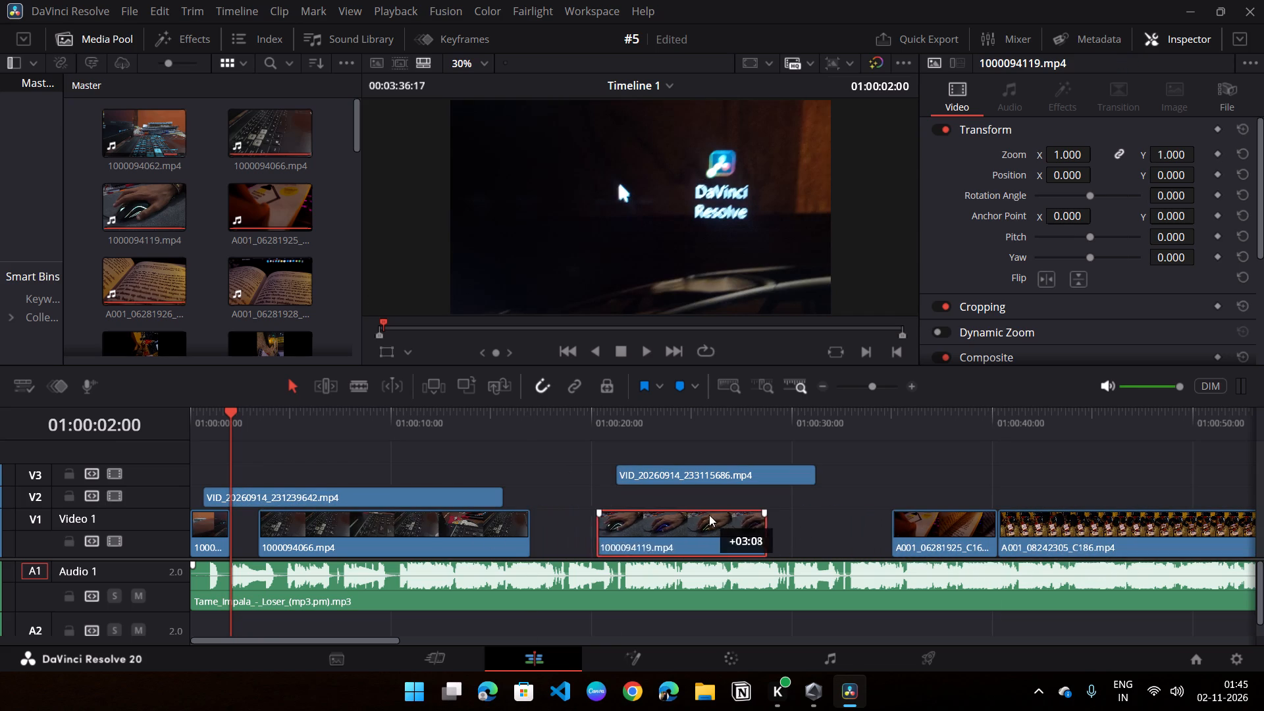
drag(709, 515, 837, 527)
drag(481, 519, 672, 527)
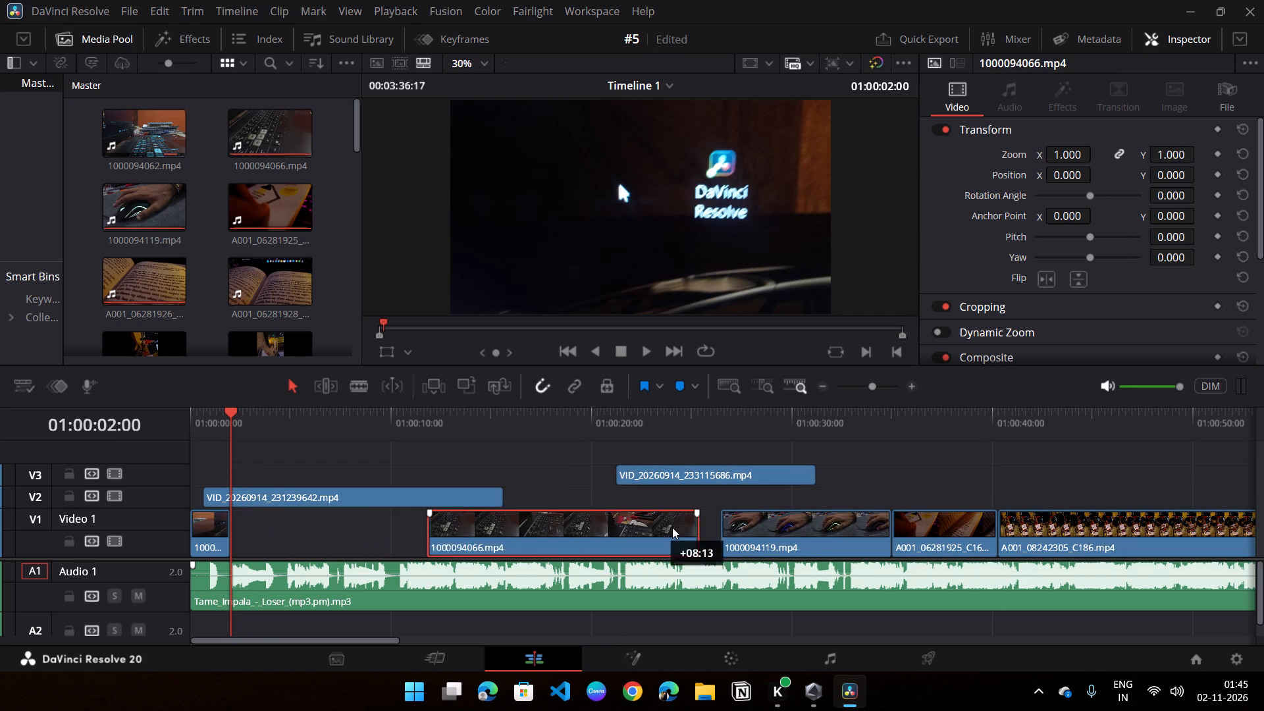
drag(672, 527, 618, 529)
Move VID_20260914_233115686.mp4 from V3 to V4, starting at about 01:00:09.
middle_drag(976, 546, 585, 545)
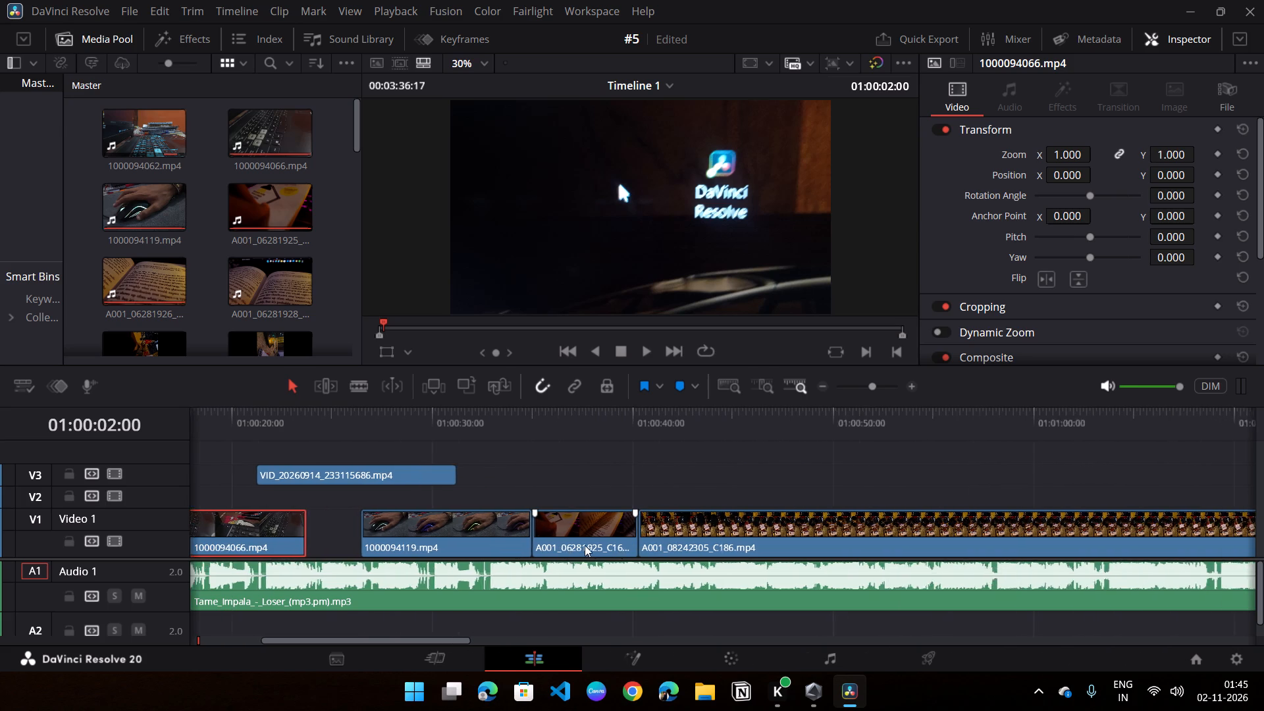
middle_drag(585, 545, 839, 544)
drag(610, 471, 369, 452)
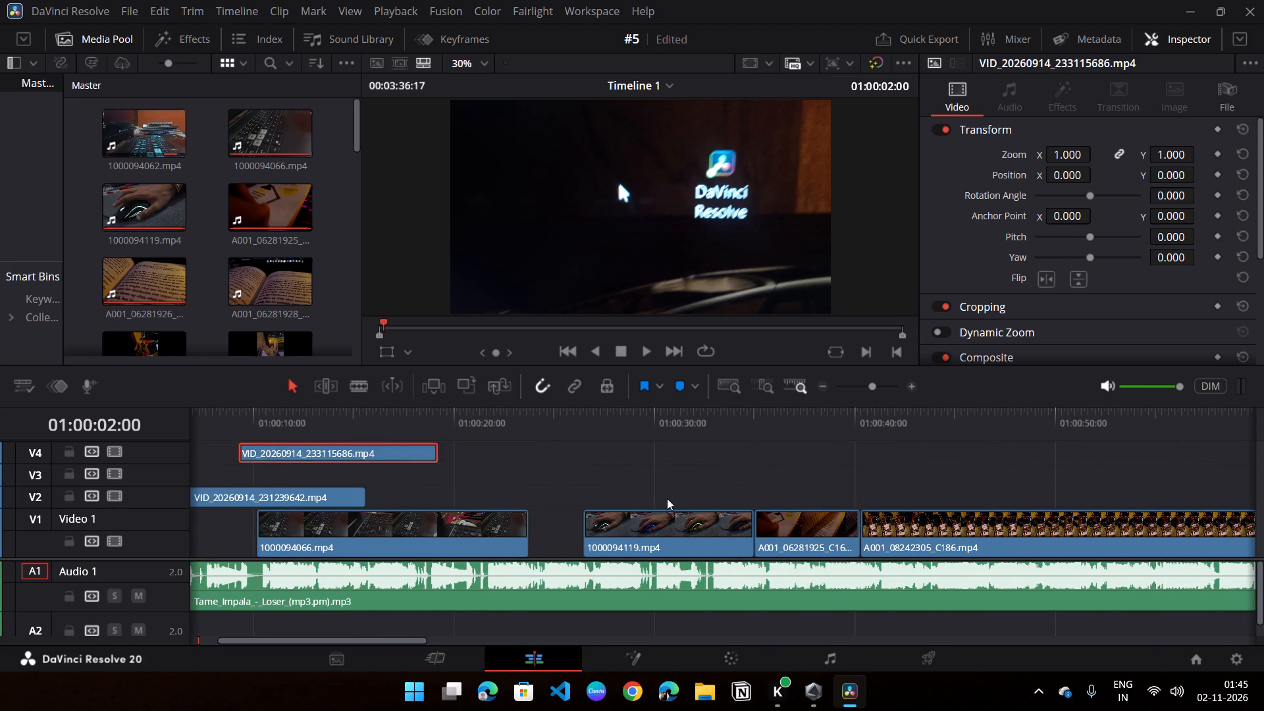
Move the four clips from 1000094066.mp4 through A001_08242305_C186.mp4 from Video 1 up to V2, about 5.5 seconds later.
scroll(821, 523, up, 1)
middle_drag(821, 523, 211, 532)
shift+click(673, 522)
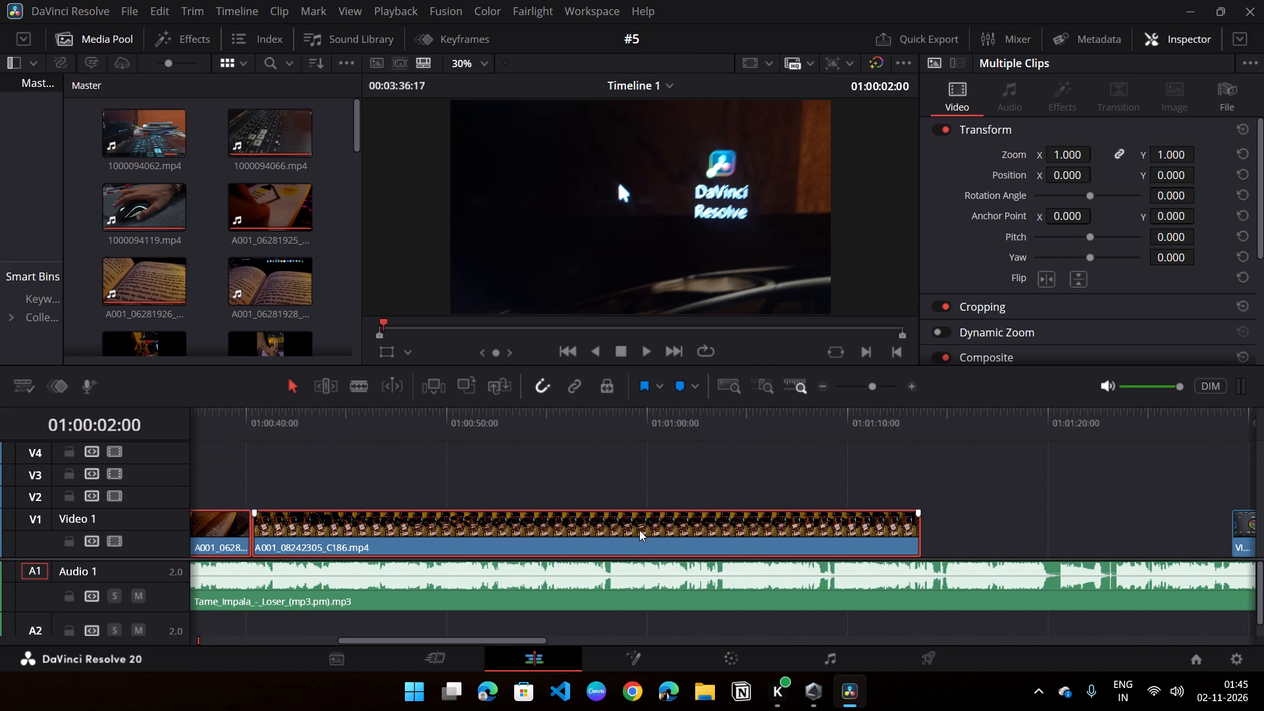
middle_drag(660, 525, 1221, 547)
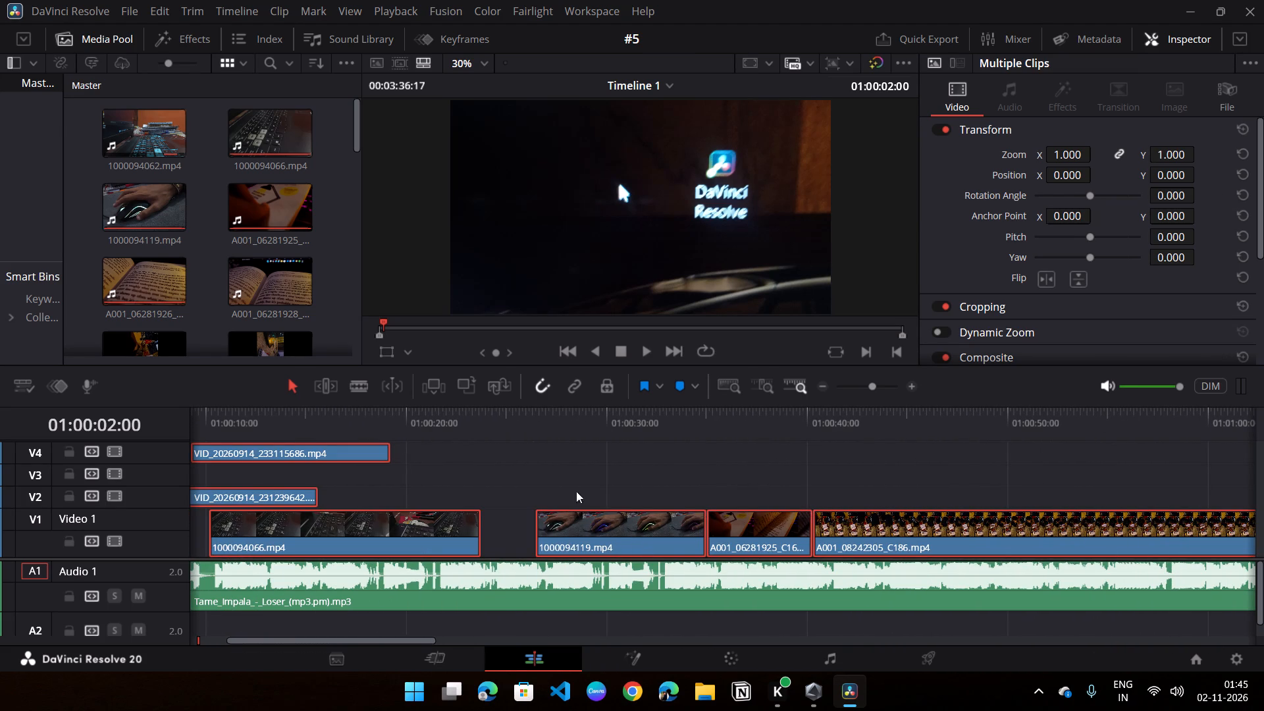
click(489, 482)
click(443, 510)
middle_drag(758, 540, 500, 548)
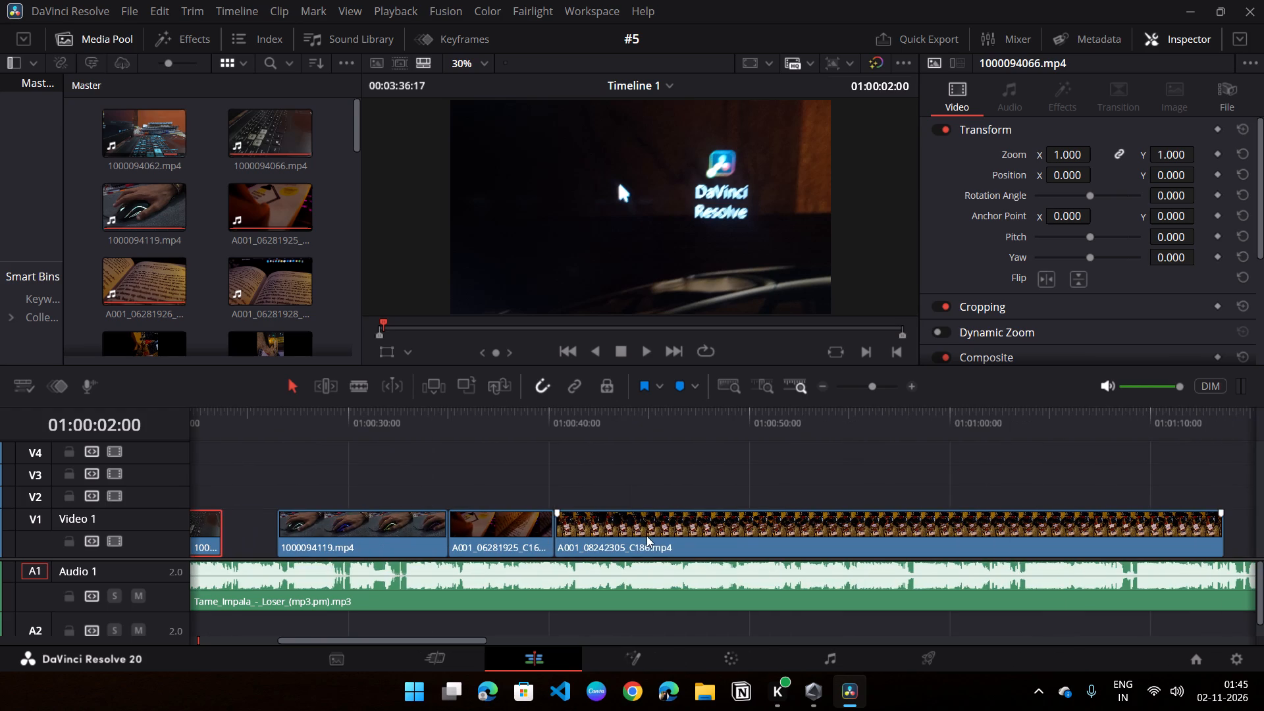
shift+click(650, 536)
drag(631, 535, 736, 489)
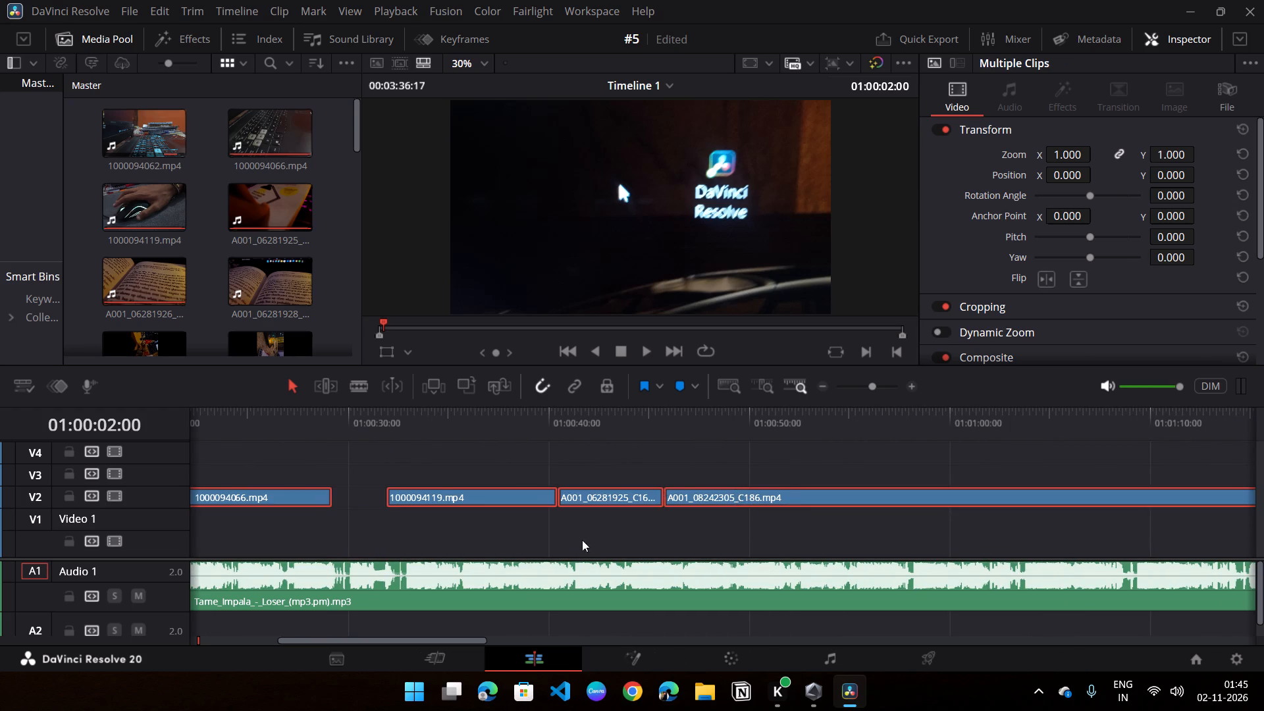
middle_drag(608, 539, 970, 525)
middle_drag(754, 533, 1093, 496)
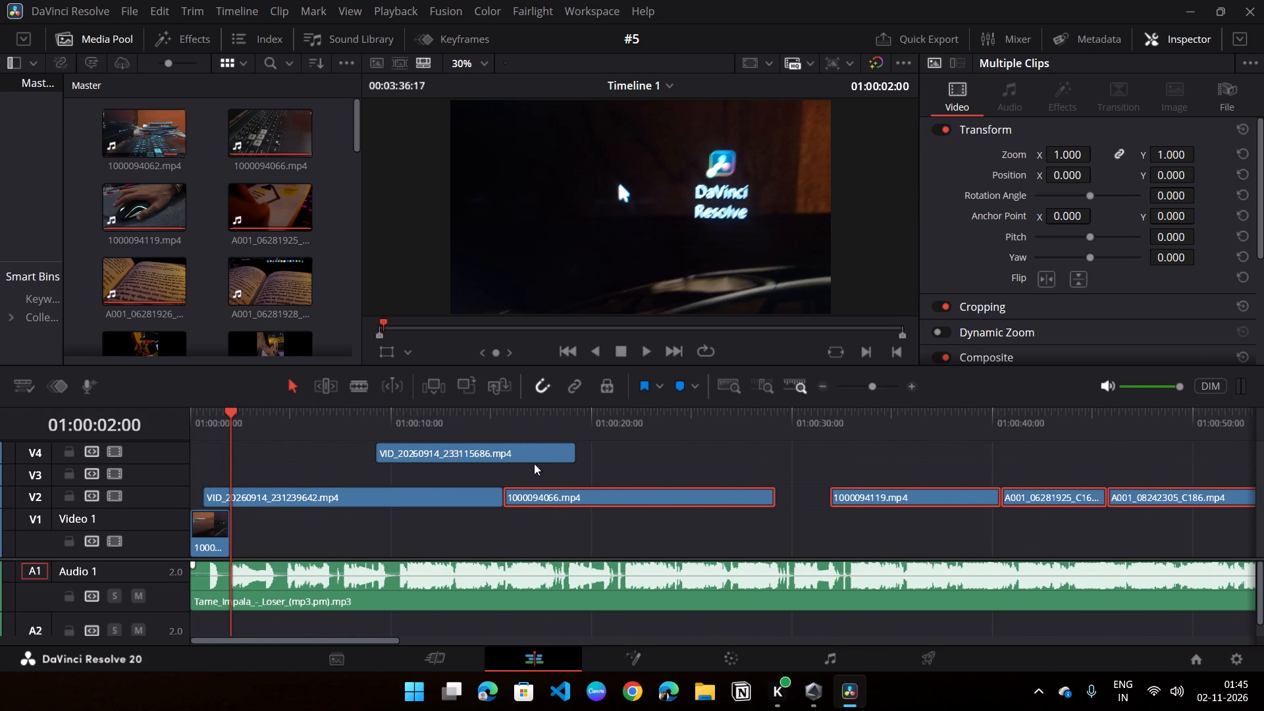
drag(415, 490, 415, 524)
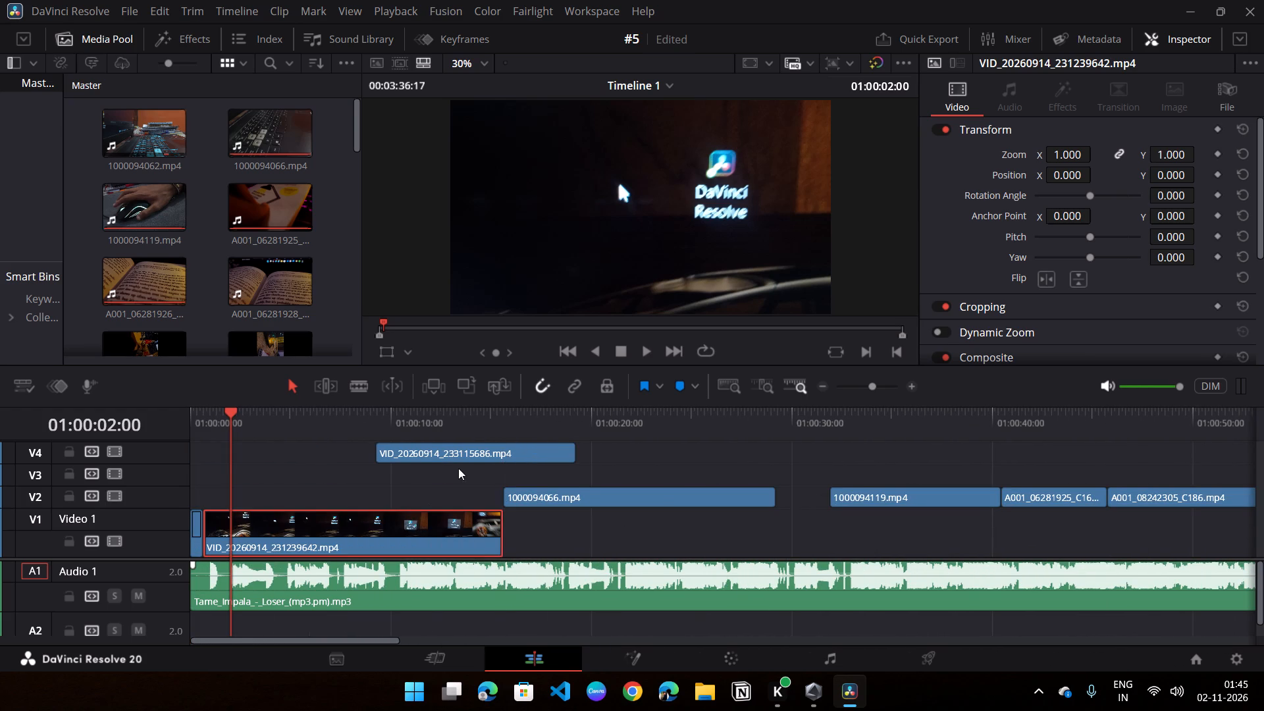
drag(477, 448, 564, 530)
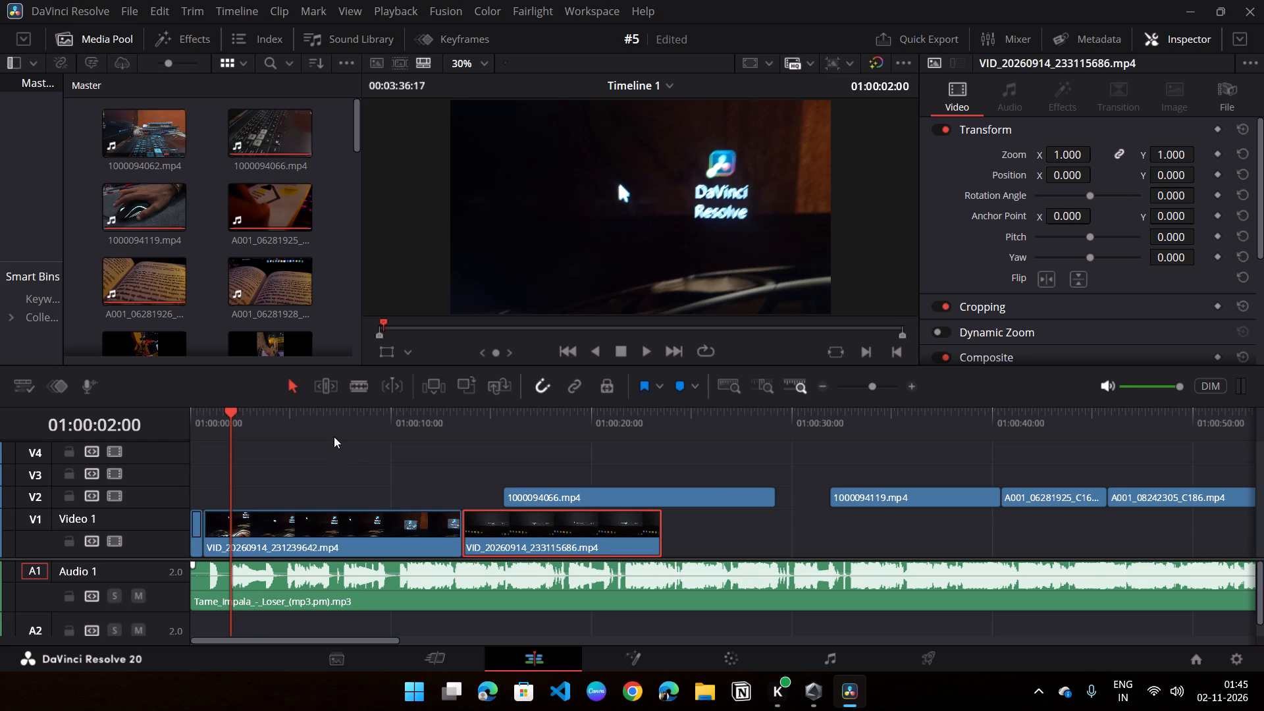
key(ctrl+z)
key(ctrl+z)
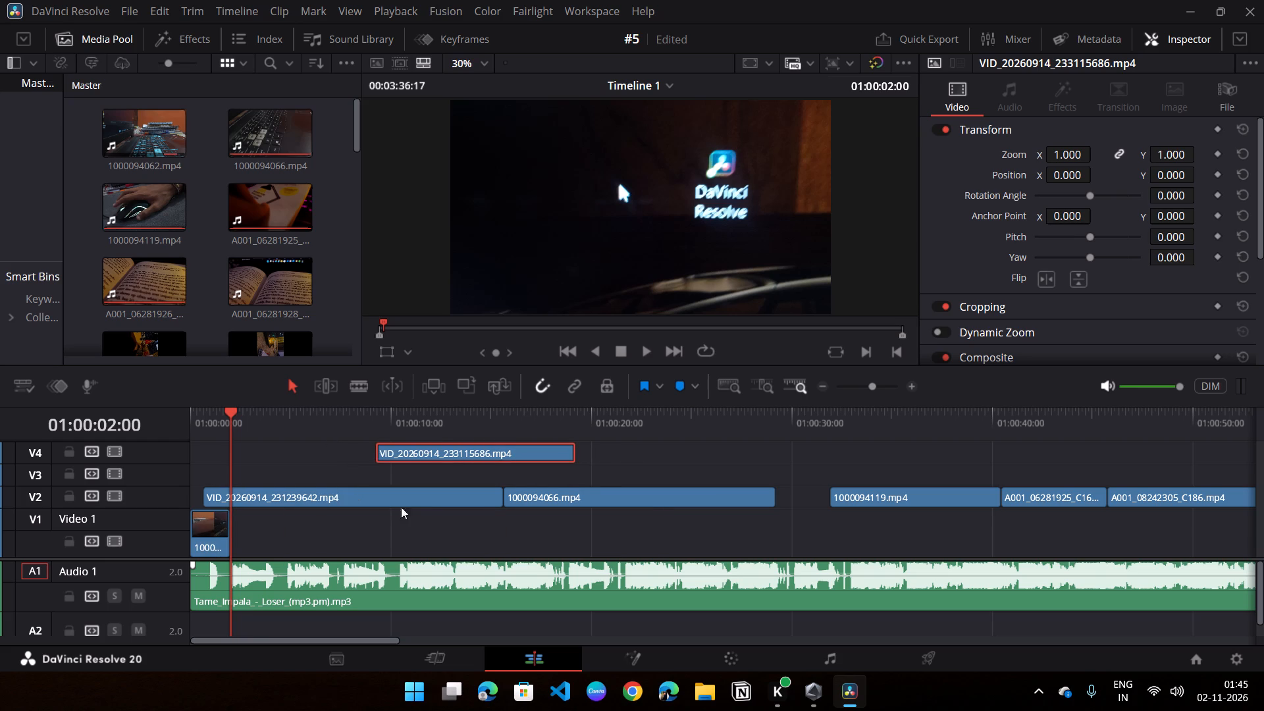
Move VID_20260914_231239642.mp4 from V2 down to Video 1, starting at 01:00:02:00 directly after 1000094062.mp4.
drag(476, 495, 477, 538)
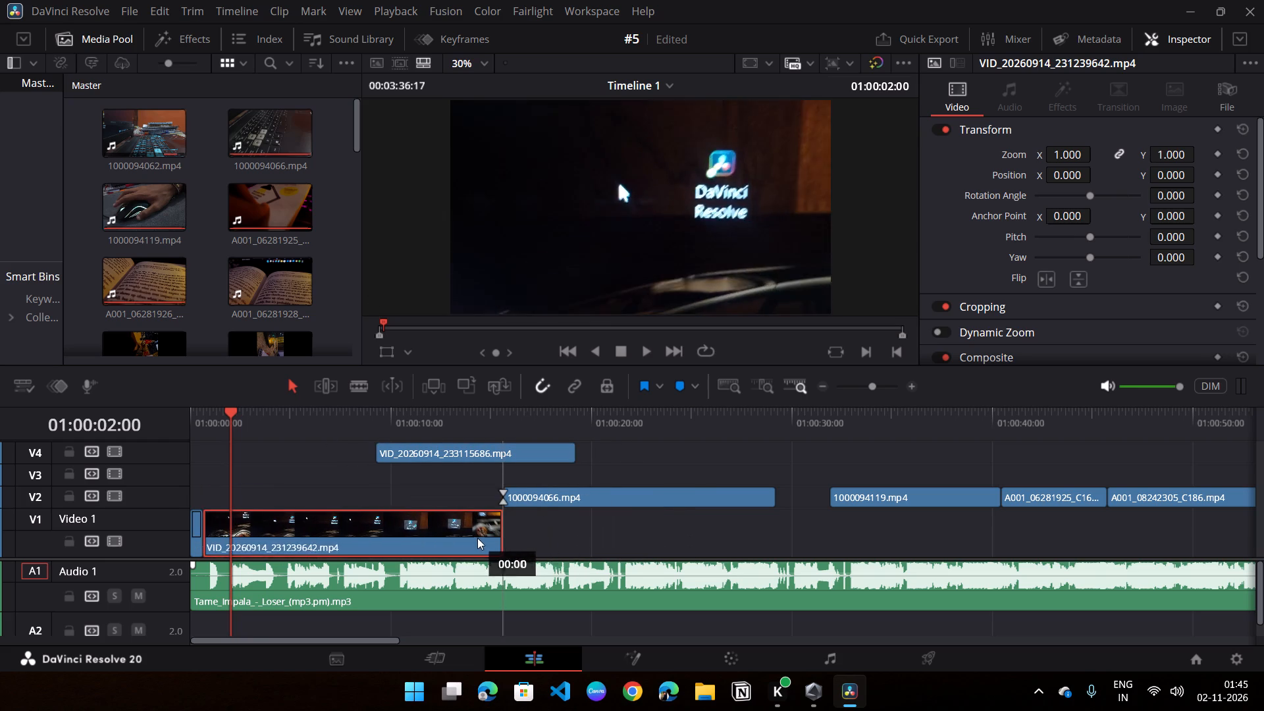
drag(477, 538, 519, 535)
drag(510, 529, 489, 534)
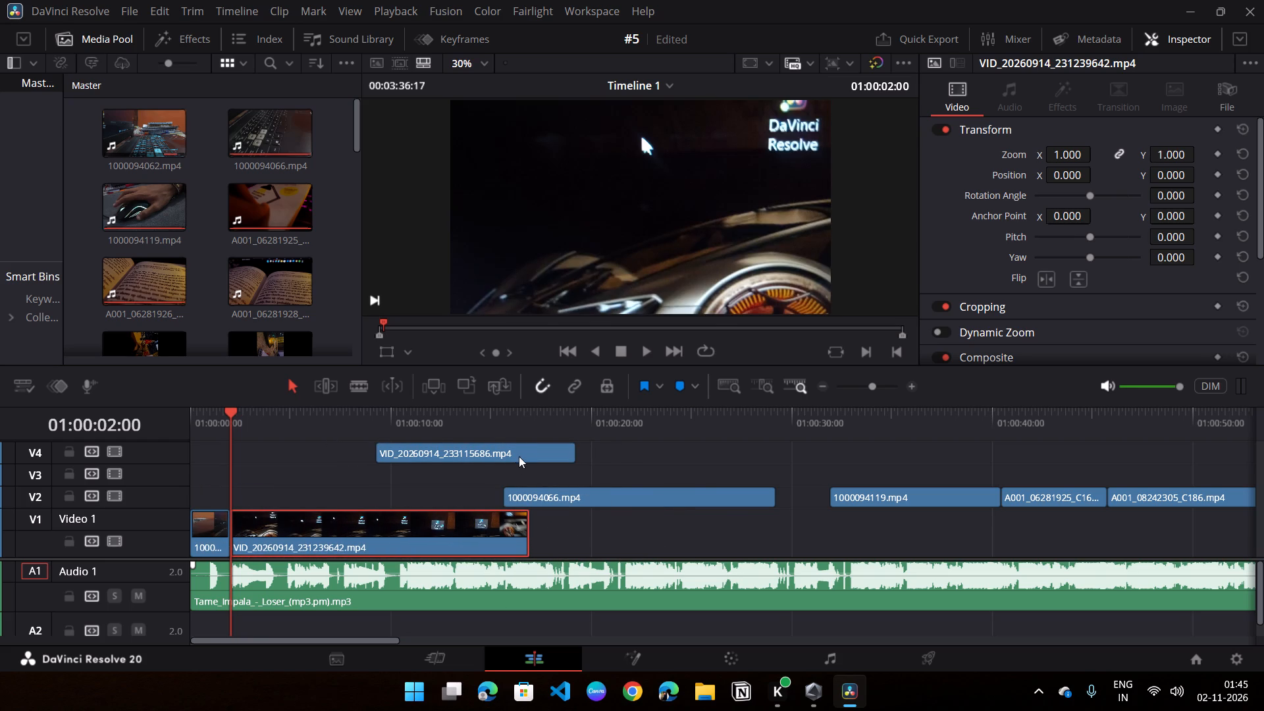
Move VID_20260914_233115686.mp4 from V4 down to Video 1, starting at about 01:00:18, after VID_20260914_231239642.mp4.
drag(523, 451, 668, 540)
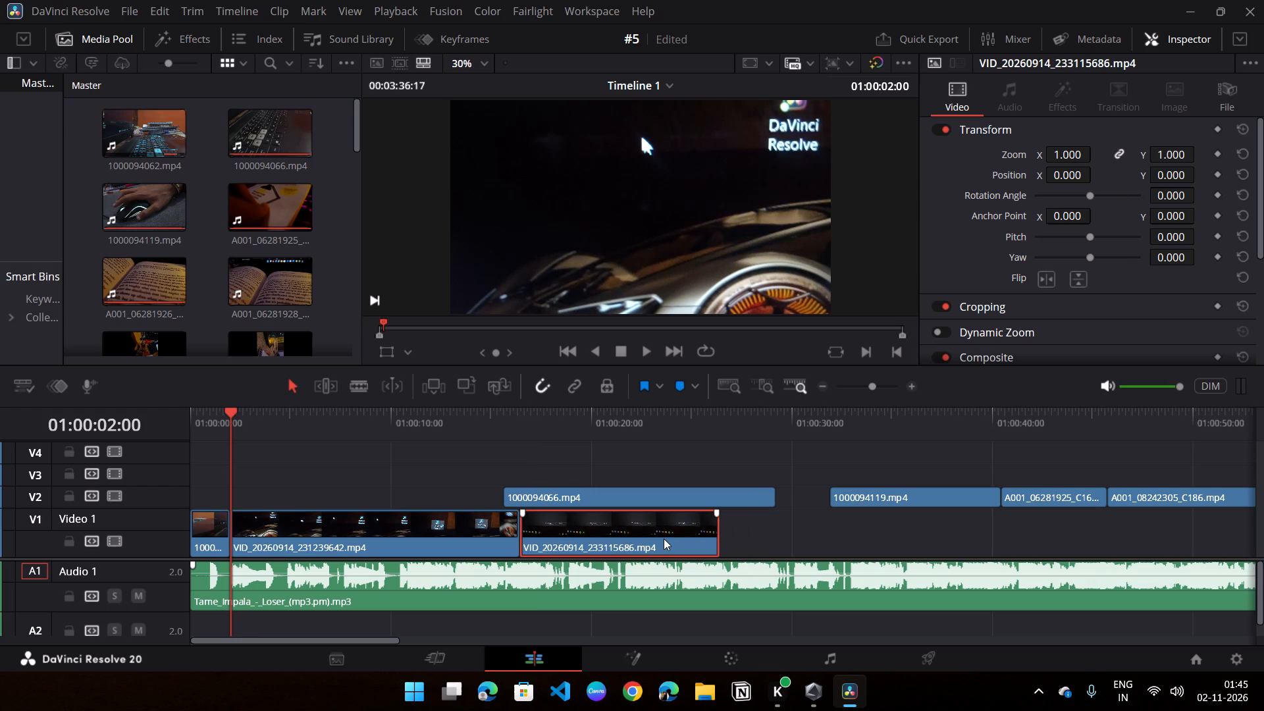
drag(664, 539, 698, 537)
Trim the start of VID_20260914_231239642.mp4 on Video 1 to 01:00:12:03, where the cursor is on the highlighted DaVinci Resolve icon.
middle_drag(352, 423, 461, 436)
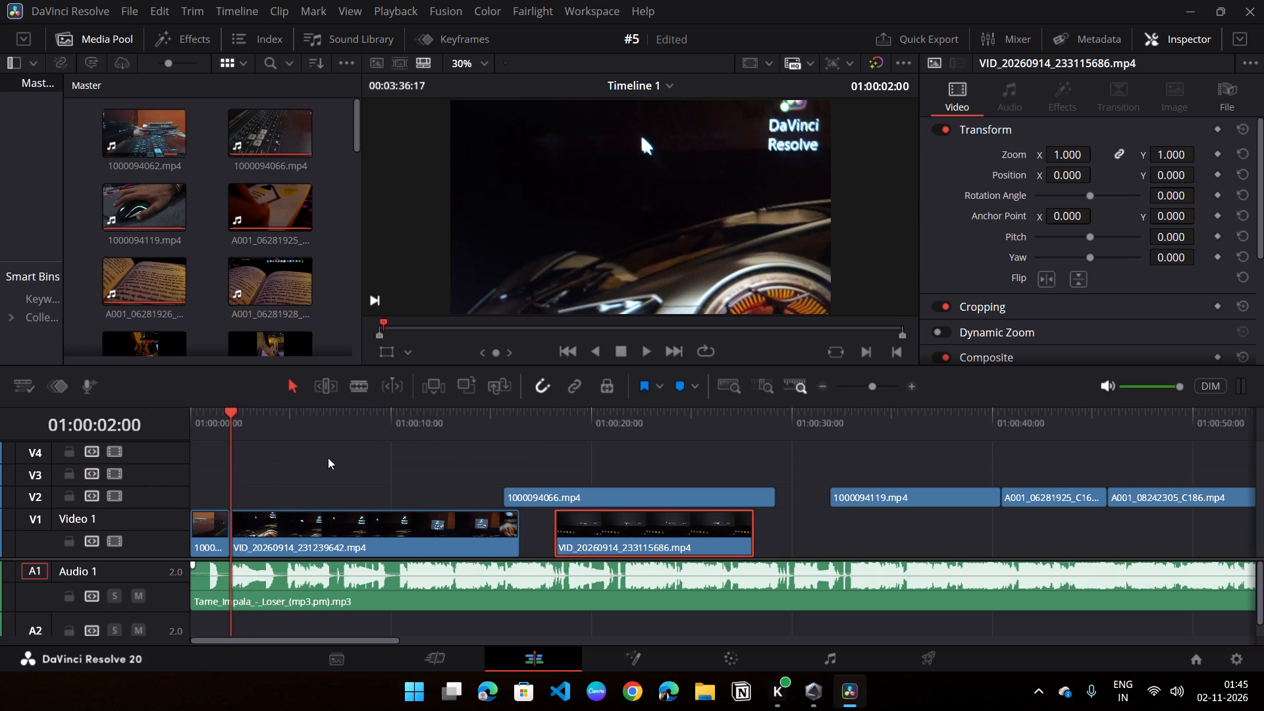
click(909, 384)
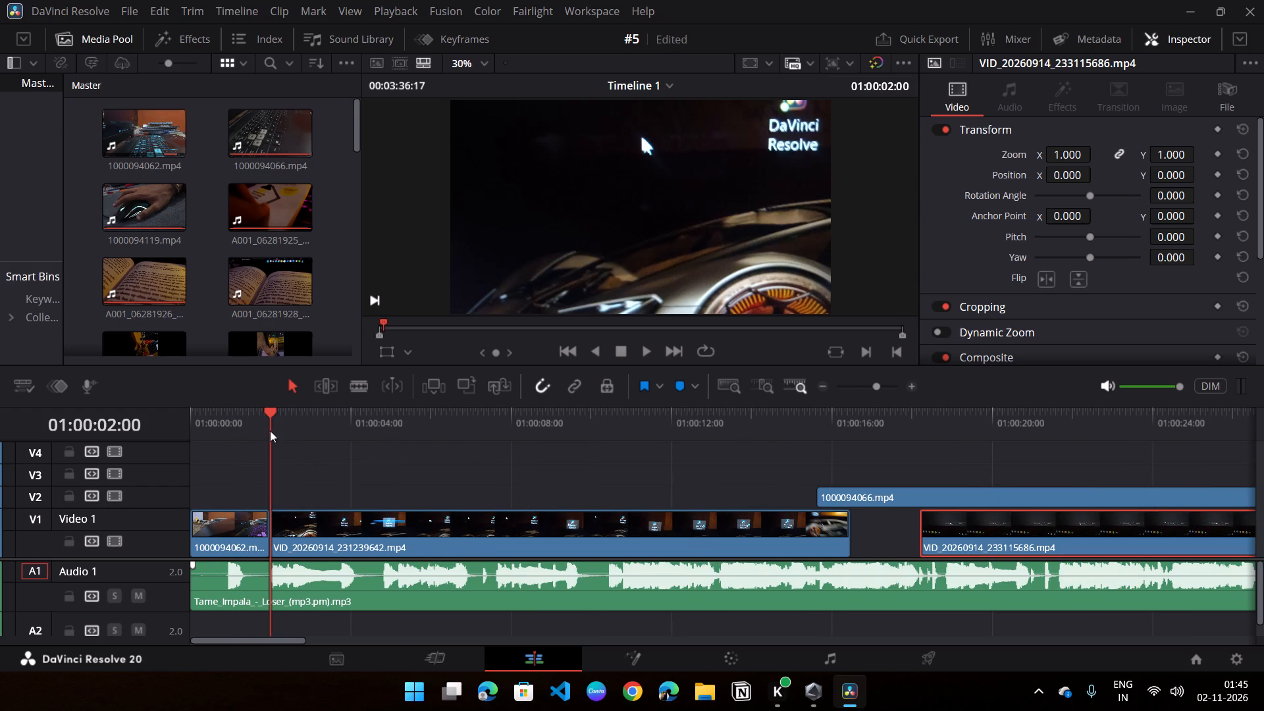
drag(269, 417, 421, 442)
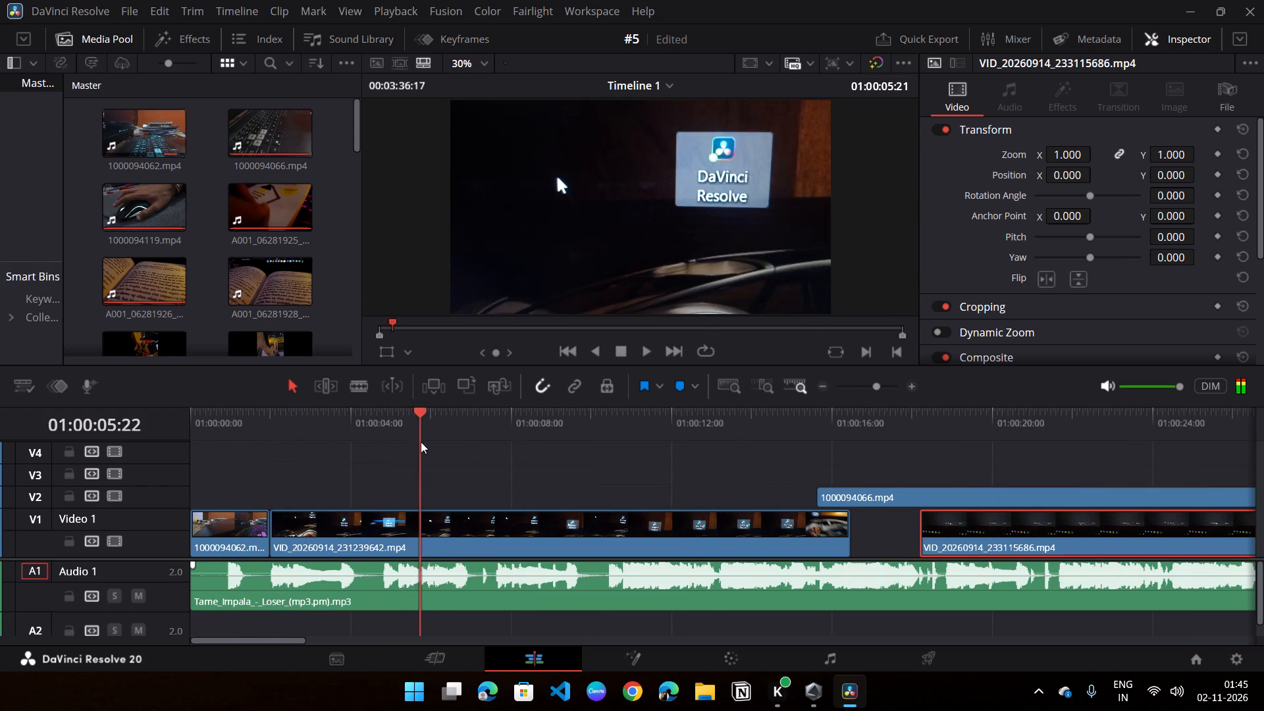
drag(421, 442, 617, 469)
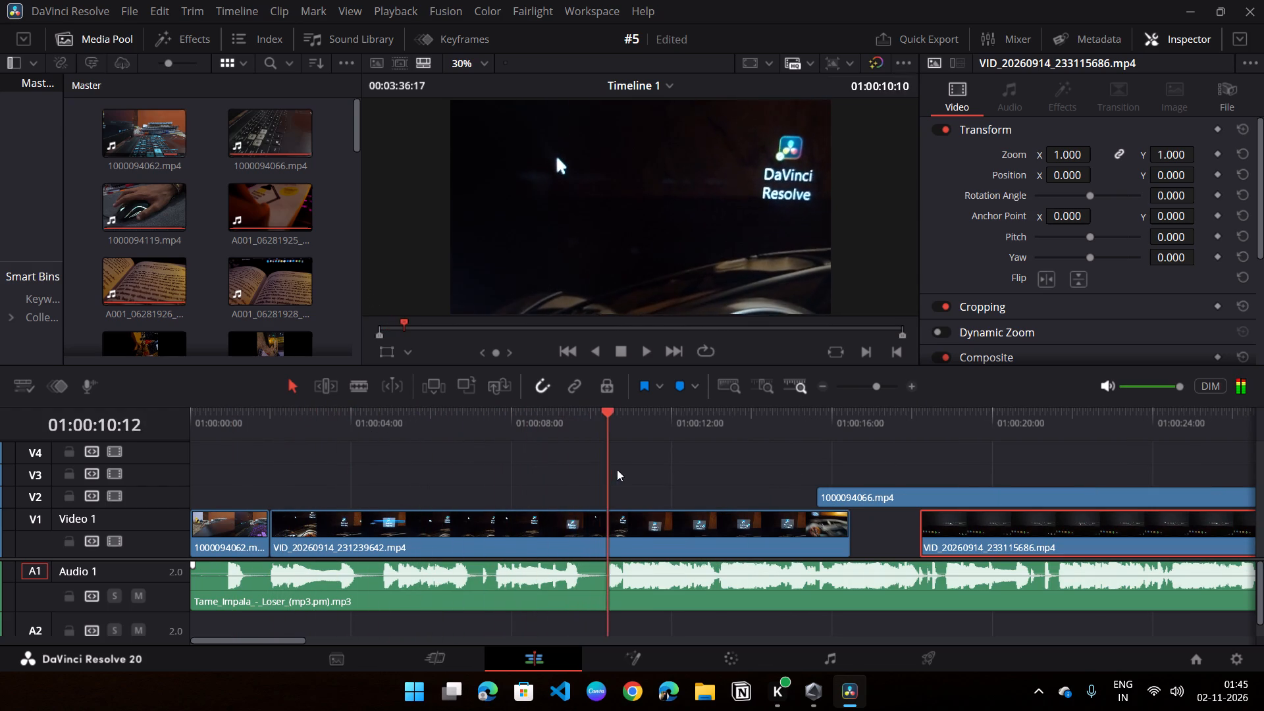
drag(617, 469, 684, 481)
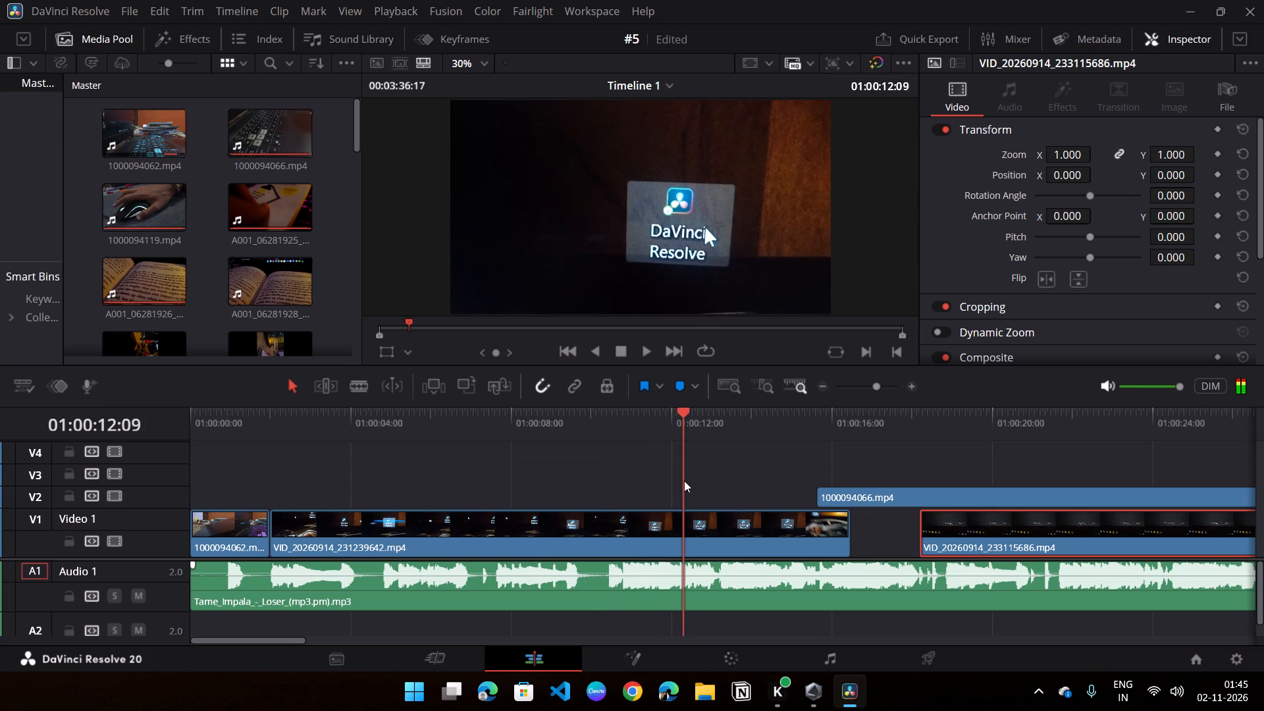
drag(684, 481, 675, 486)
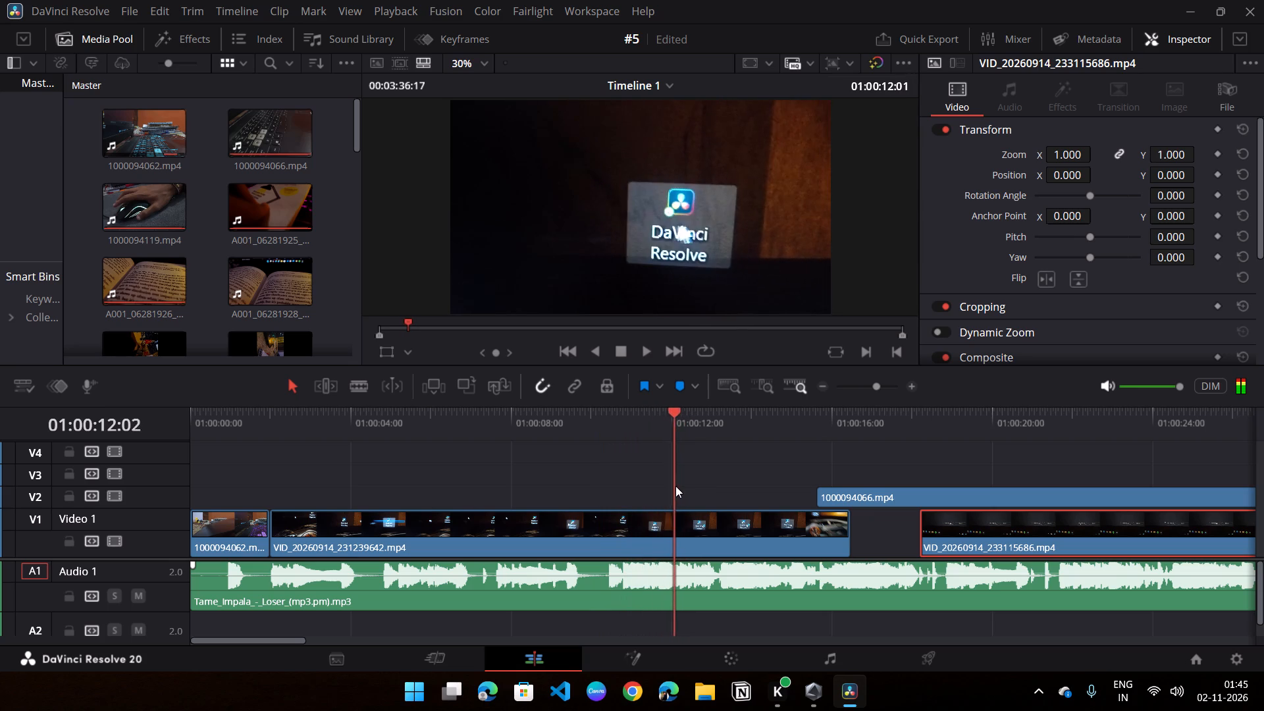
drag(675, 486, 676, 486)
drag(276, 533, 278, 533)
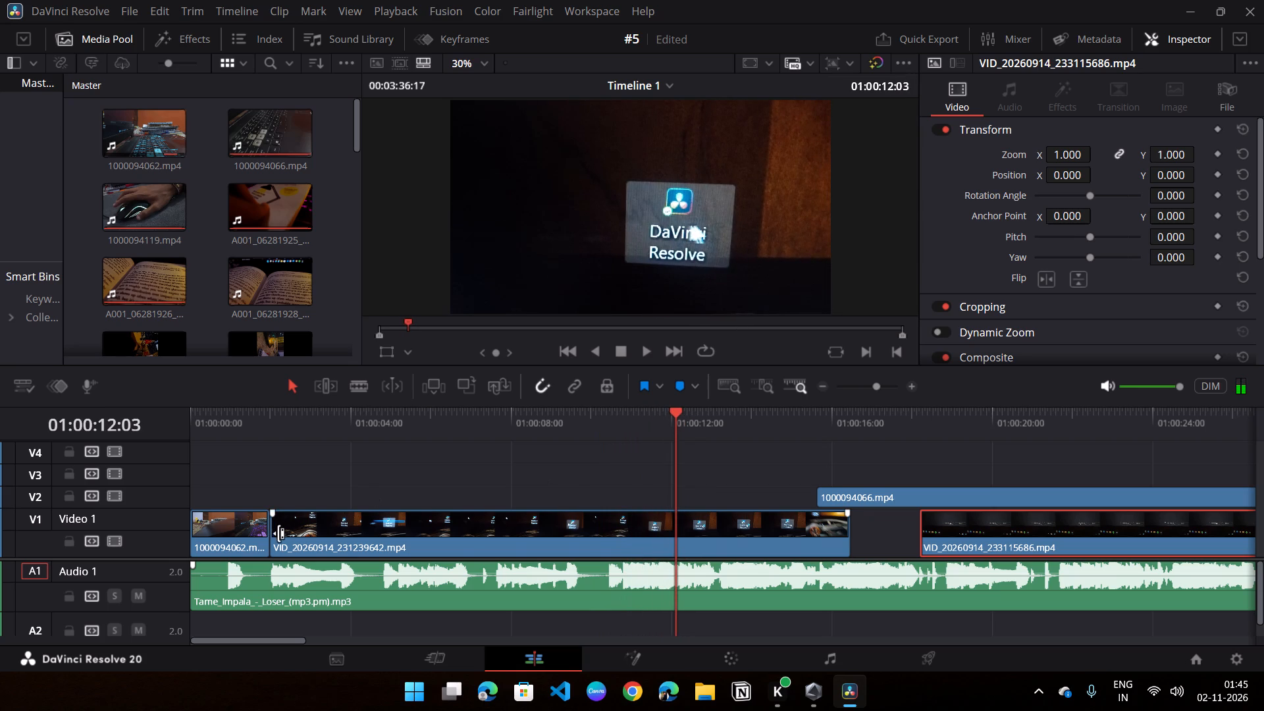
drag(278, 533, 681, 561)
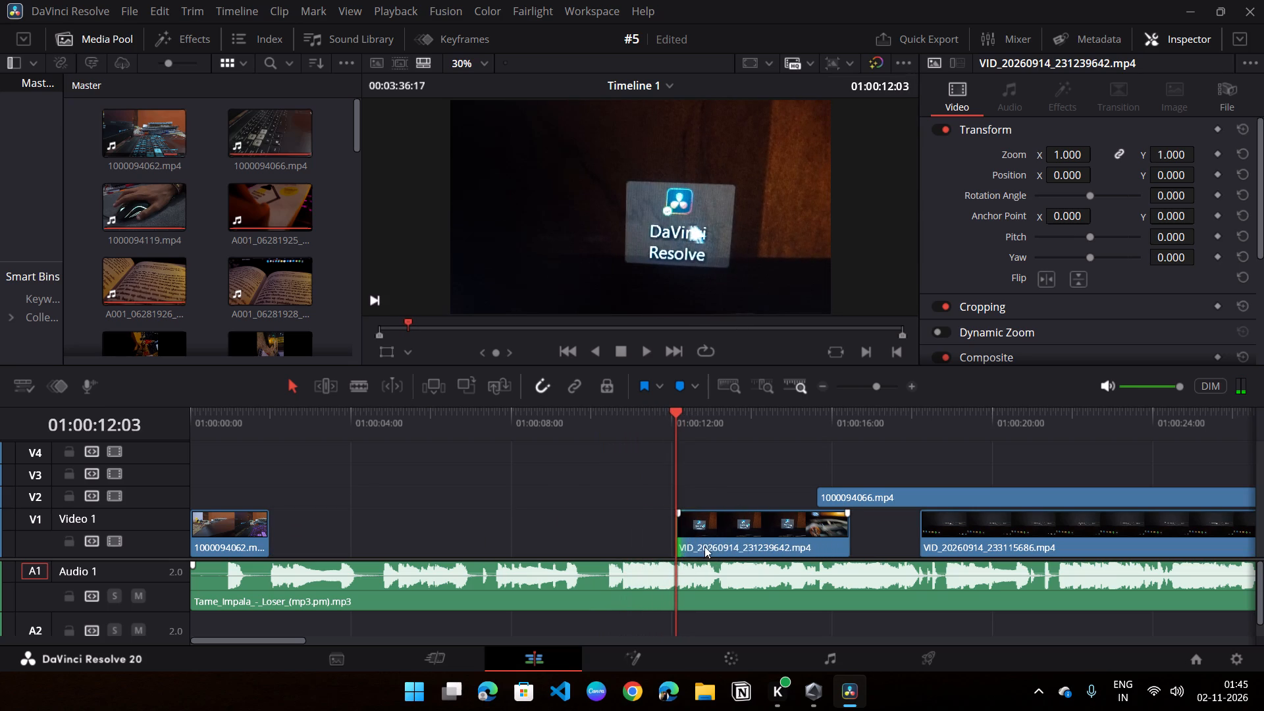
Move the trimmed VID_20260914_231239642.mp4 earlier to 01:00:02:00, directly after 1000094062.mp4 on Video 1.
drag(704, 546, 303, 522)
Play back the cut from 1000094062.mp4 into VID_20260914_231239642.mp4 to check its timing against the music.
drag(331, 434, 245, 438)
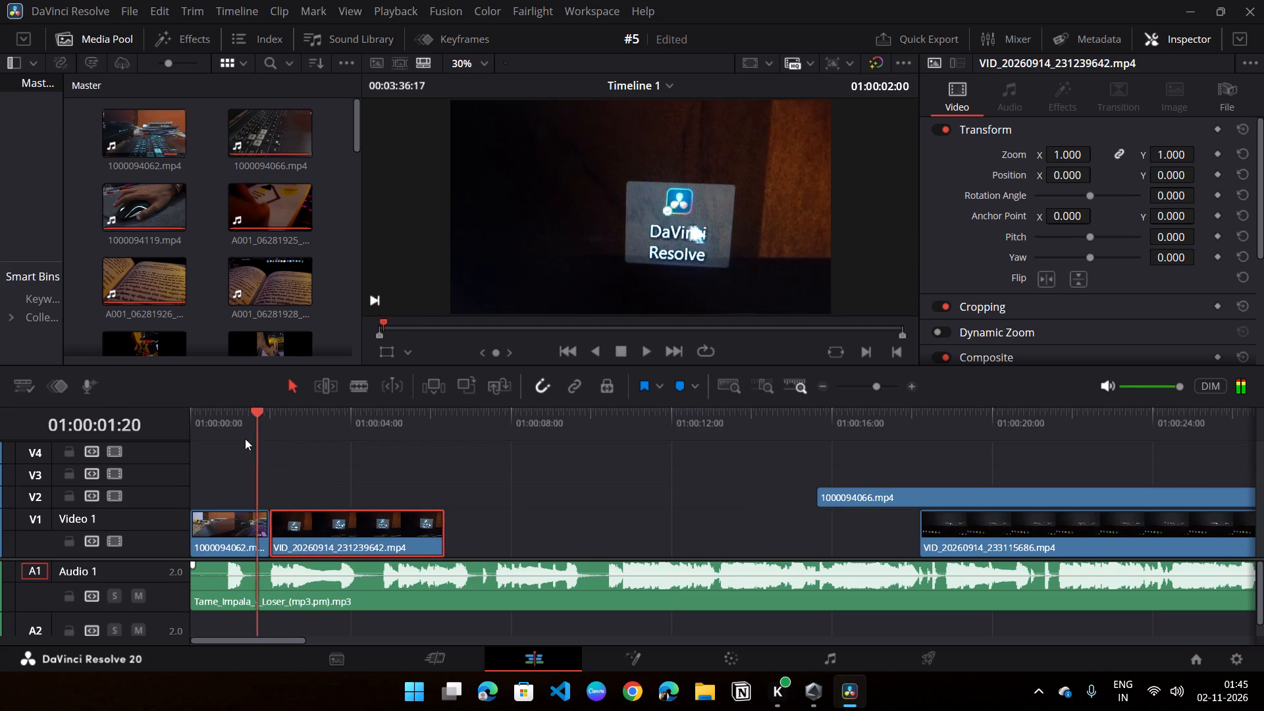
drag(245, 438, 240, 438)
key(space)
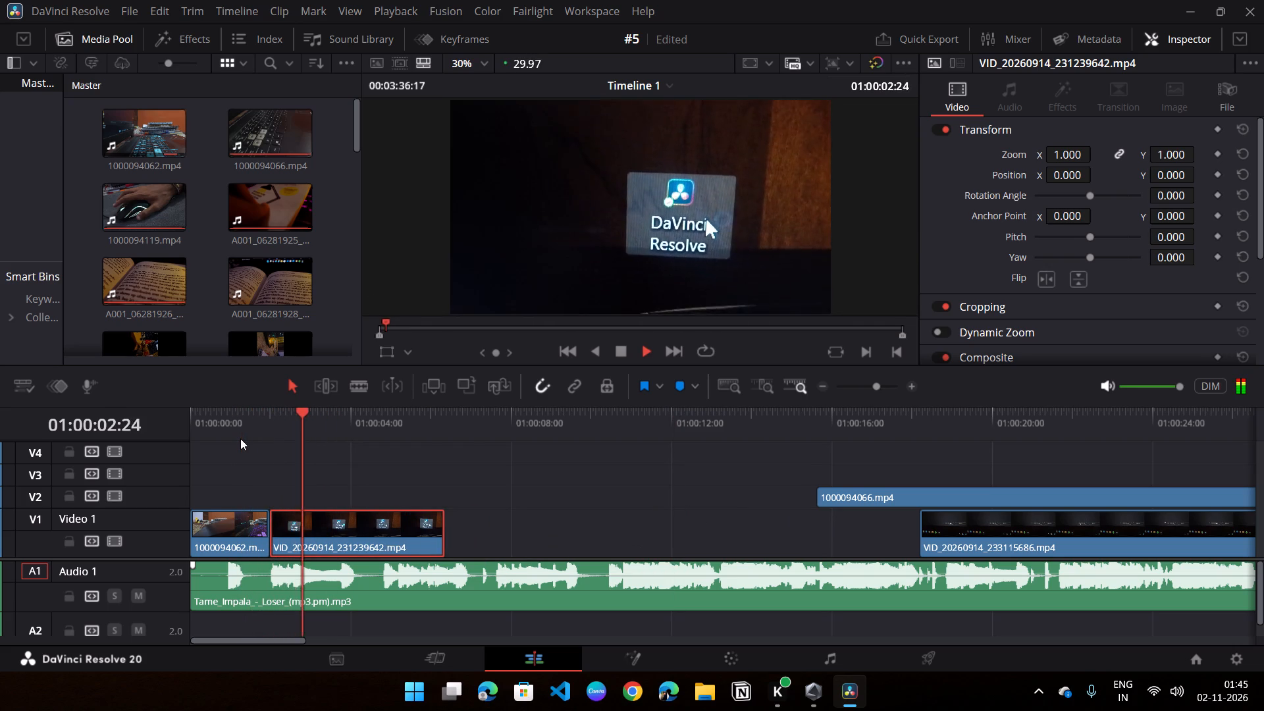
key(space)
middle_drag(219, 469, 598, 473)
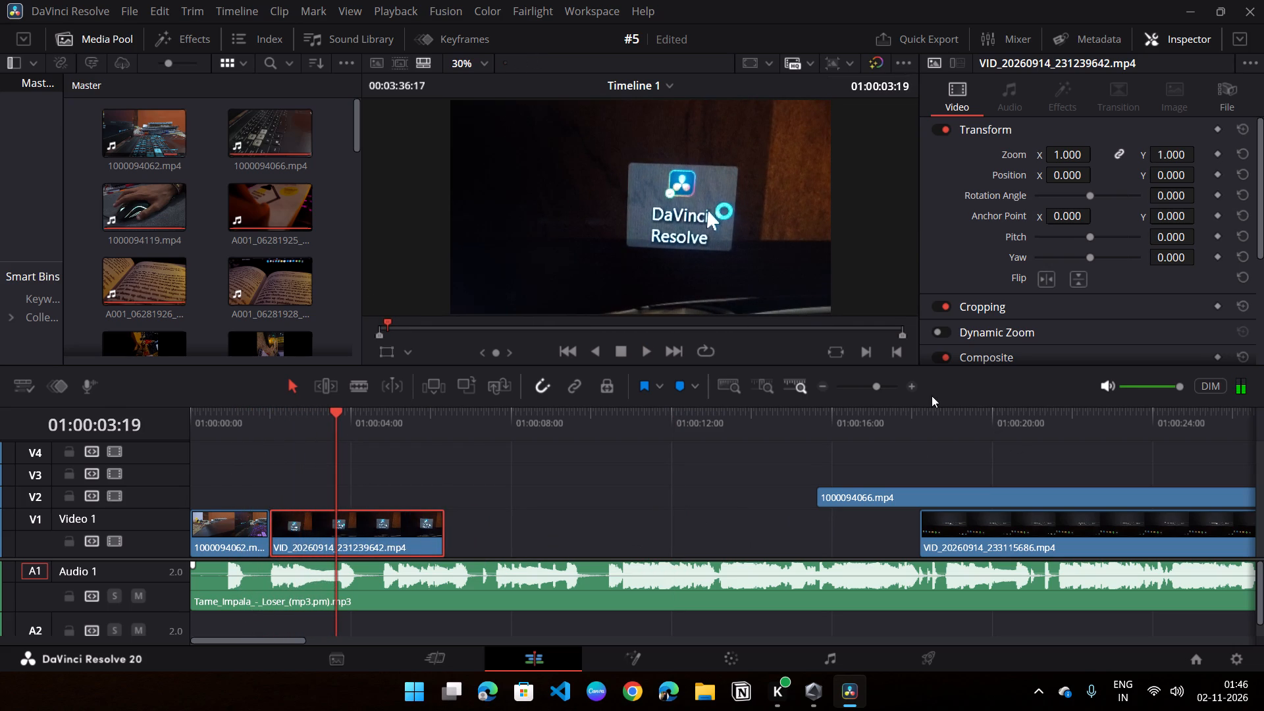
double_click(914, 386)
middle_drag(646, 448, 487, 460)
middle_drag(507, 443, 652, 449)
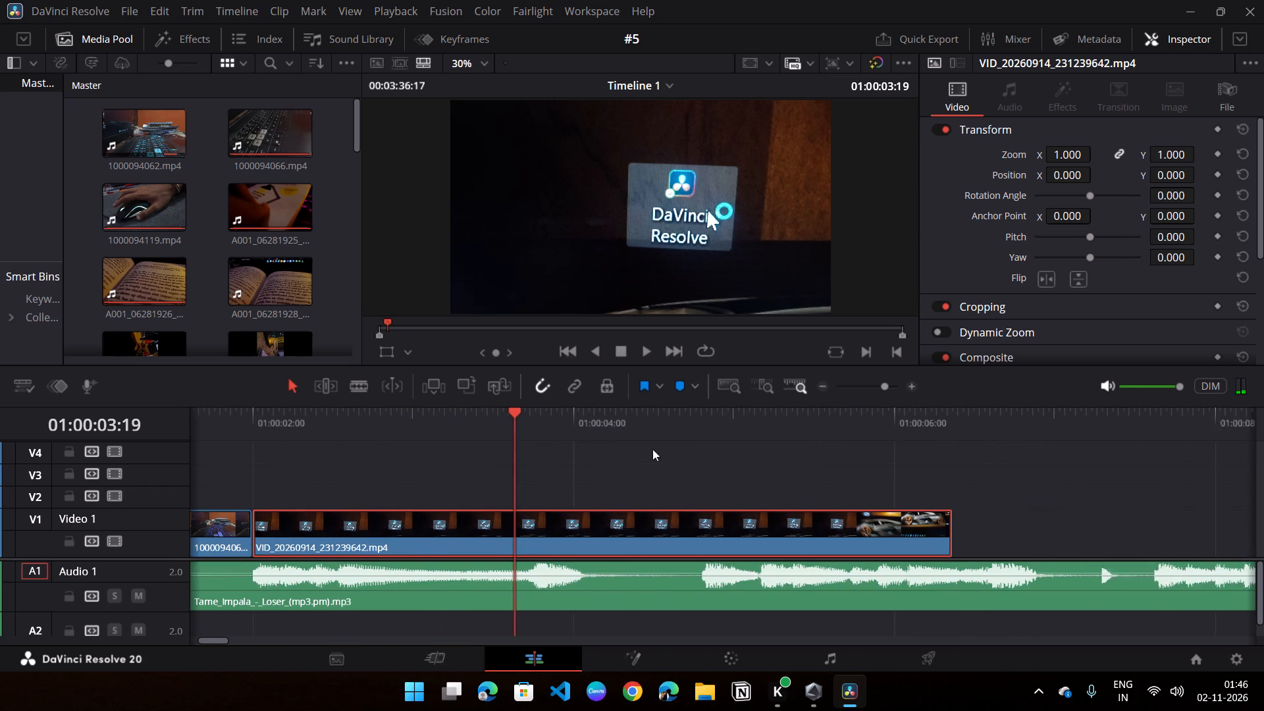
middle_drag(652, 449, 656, 449)
click(296, 427)
key(space)
key(space)
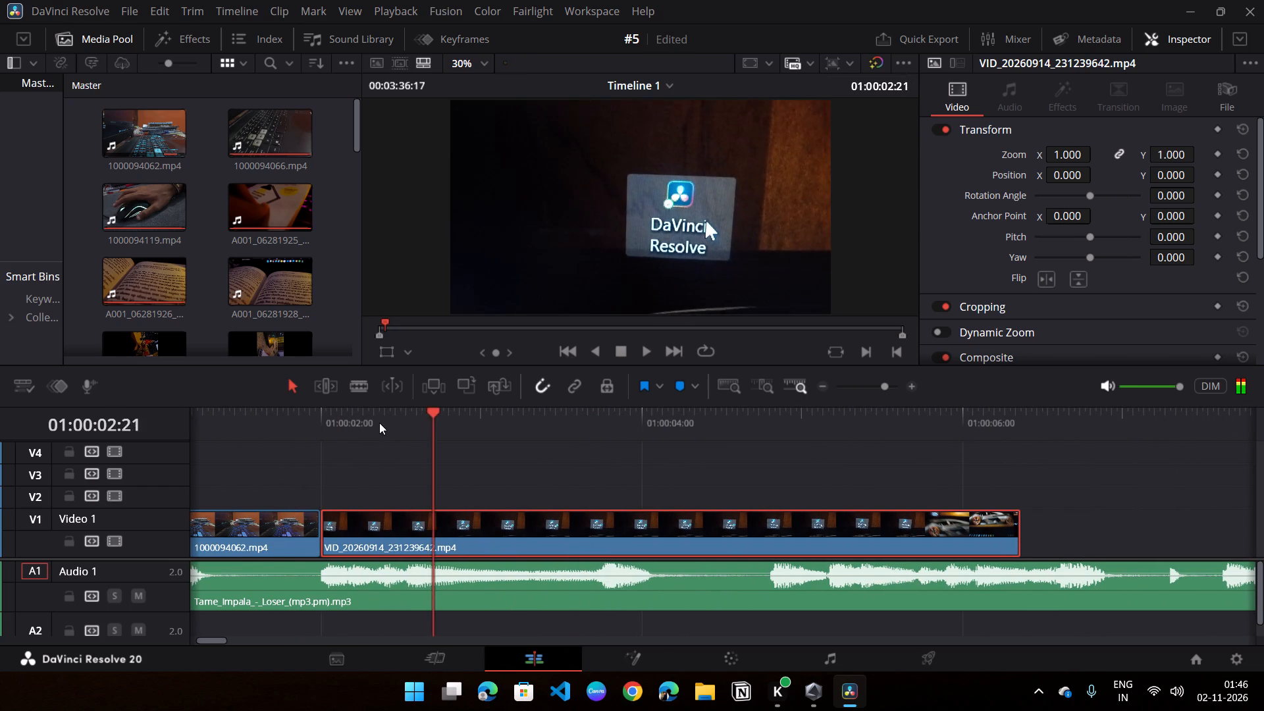
Trim the end of VID_20260914_231239642.mp4 on Video 1 back to 01:00:02:06, timing the cut by playback against the music.
drag(380, 423, 342, 426)
drag(298, 427, 261, 433)
key(space)
key(space)
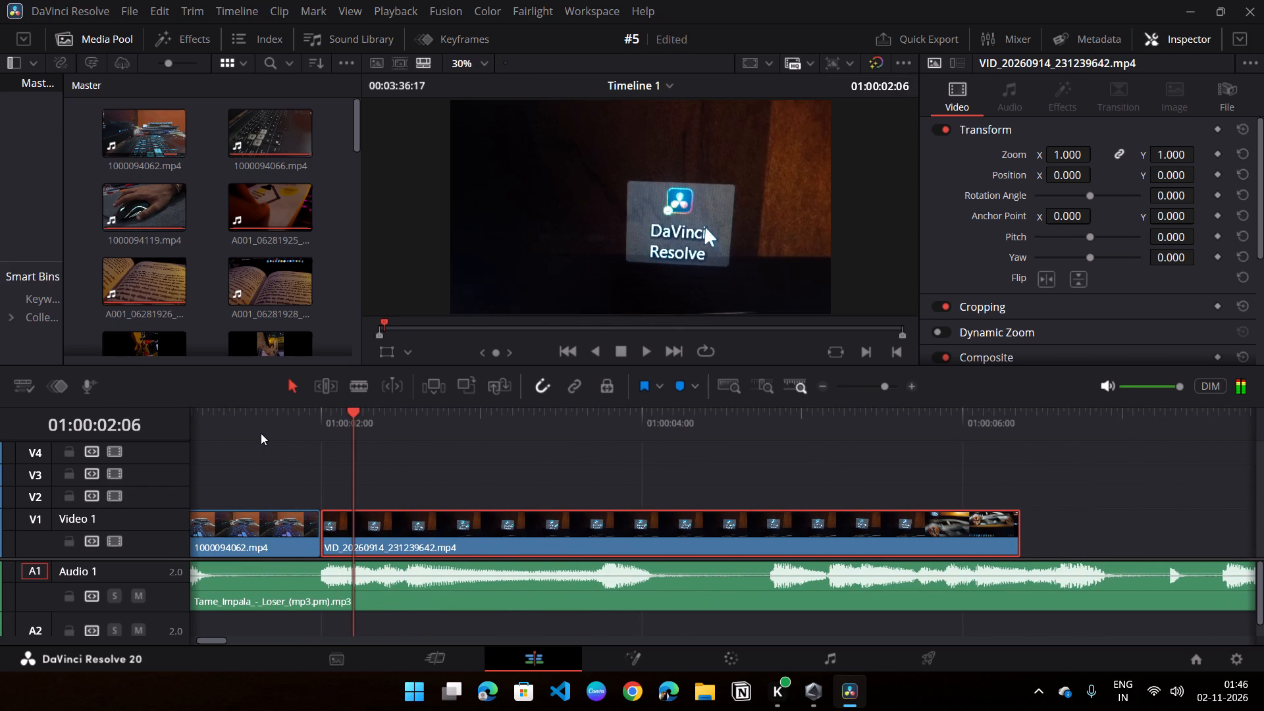
key(space)
drag(379, 419, 327, 425)
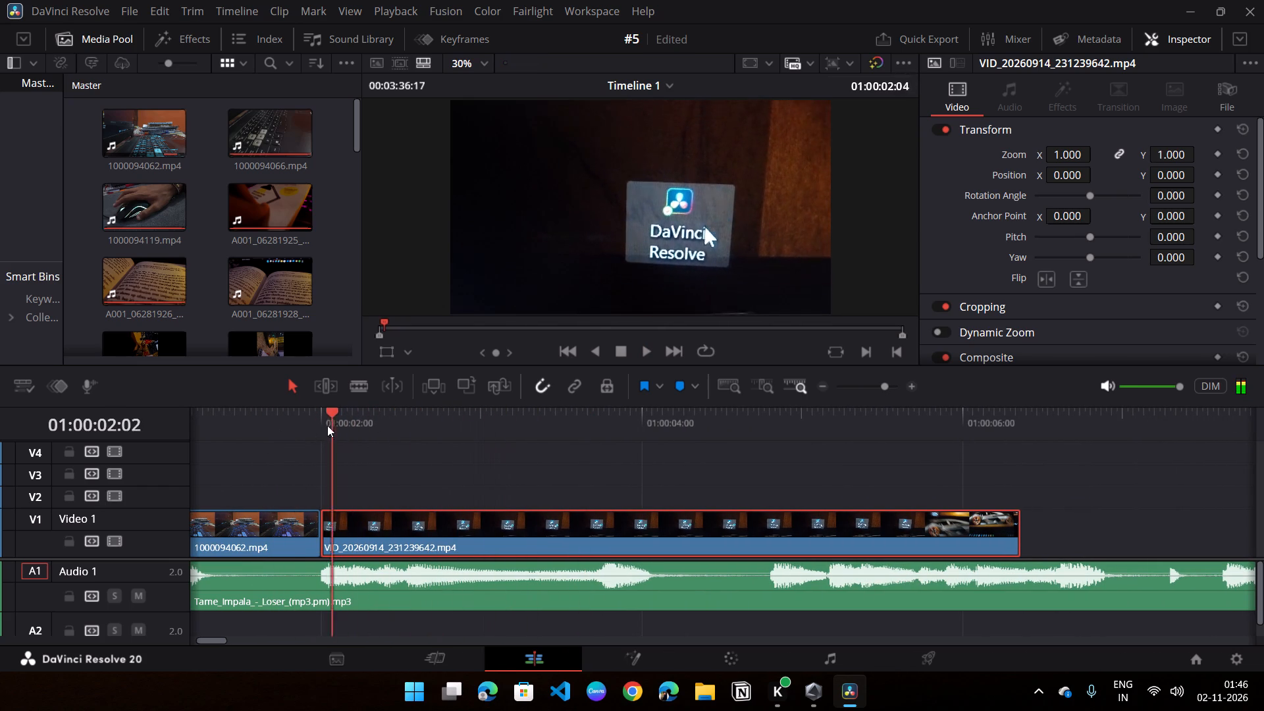
drag(327, 425, 354, 427)
key(space)
key(space)
key(space)
click(358, 427)
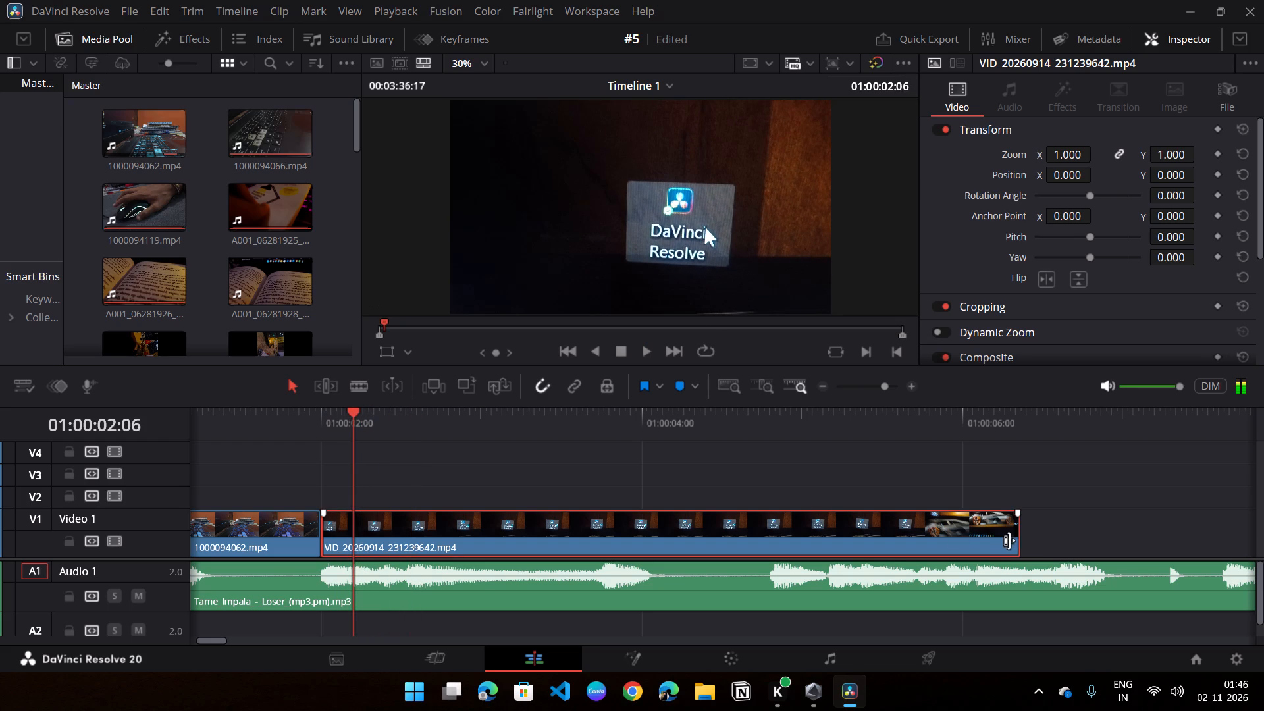
drag(1024, 538, 367, 478)
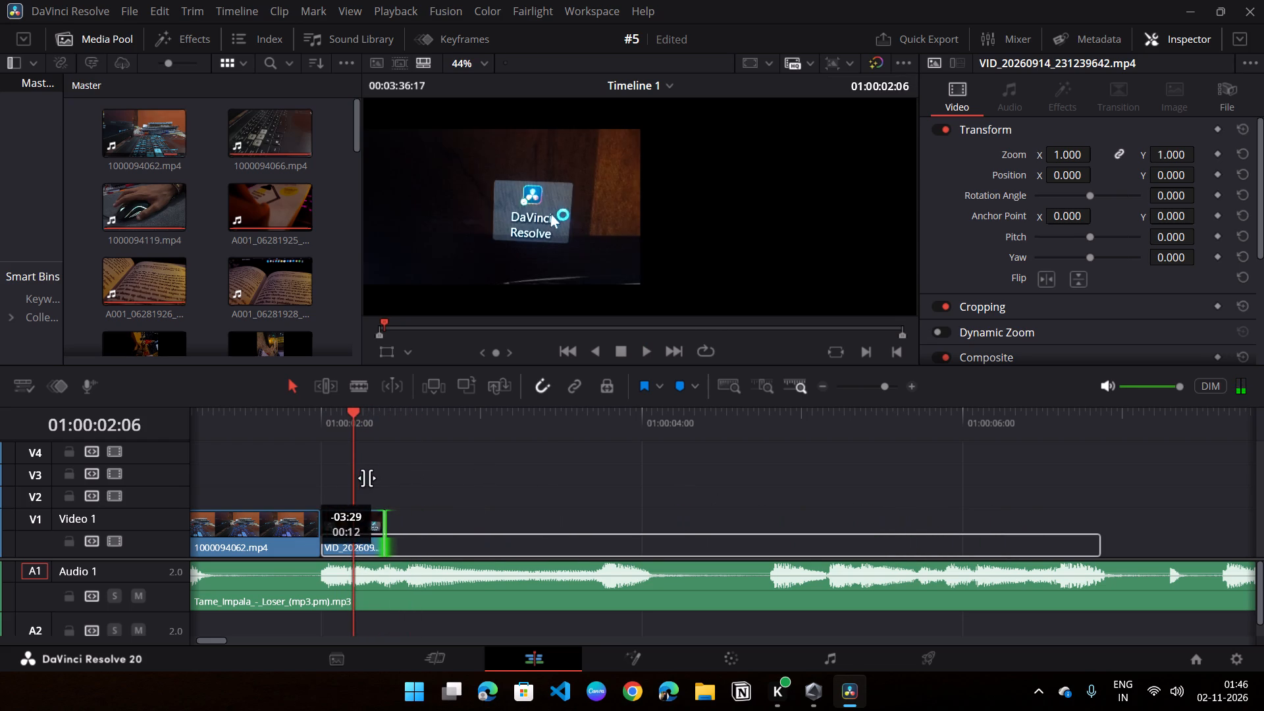
drag(367, 478, 361, 479)
Move VID_20260914_233115686.mp4 on Video 1 earlier by 16:00 so it starts at 01:00:02:06, directly after VID_20260914_231239642.mp4.
middle_drag(588, 517, 258, 517)
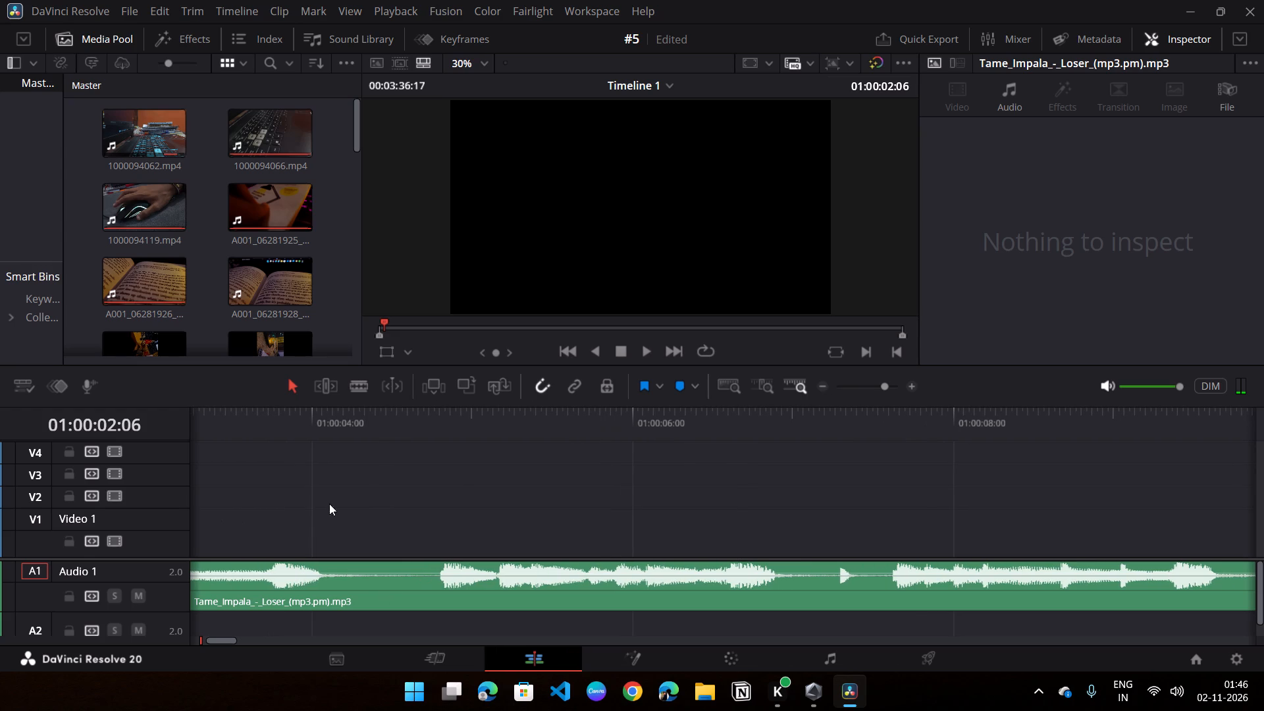
double_click(827, 391)
click(825, 391)
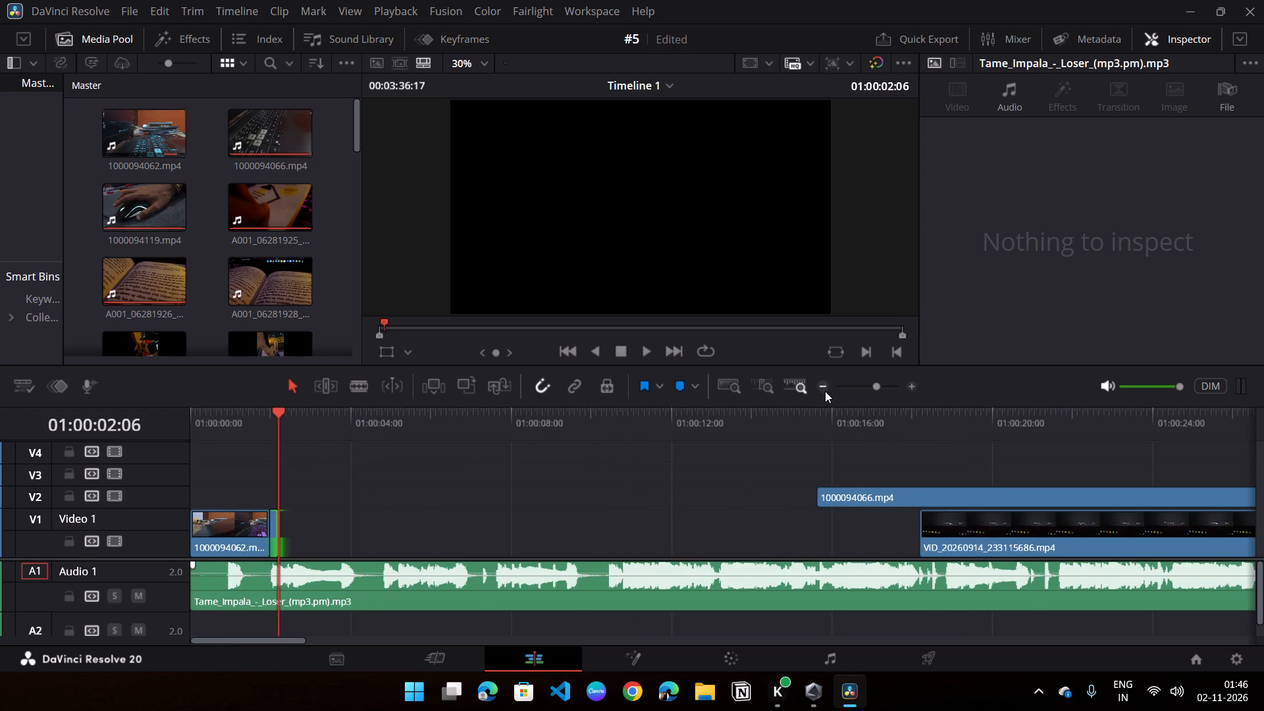
drag(660, 522, 344, 513)
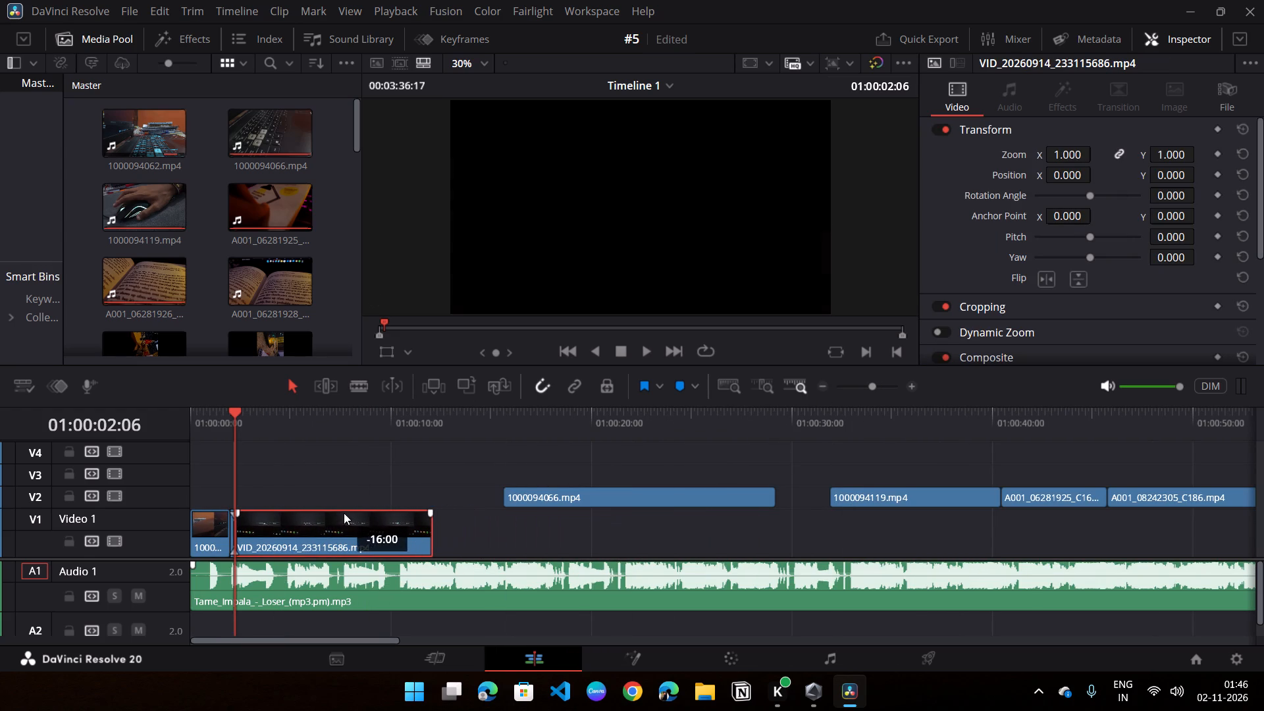
drag(344, 513, 344, 512)
Trim the start of VID_20260914_233115686.mp4 on Video 1 to 01:00:08:10, where the pointer reaches New Project in the footage.
double_click(913, 387)
middle_drag(523, 485, 687, 476)
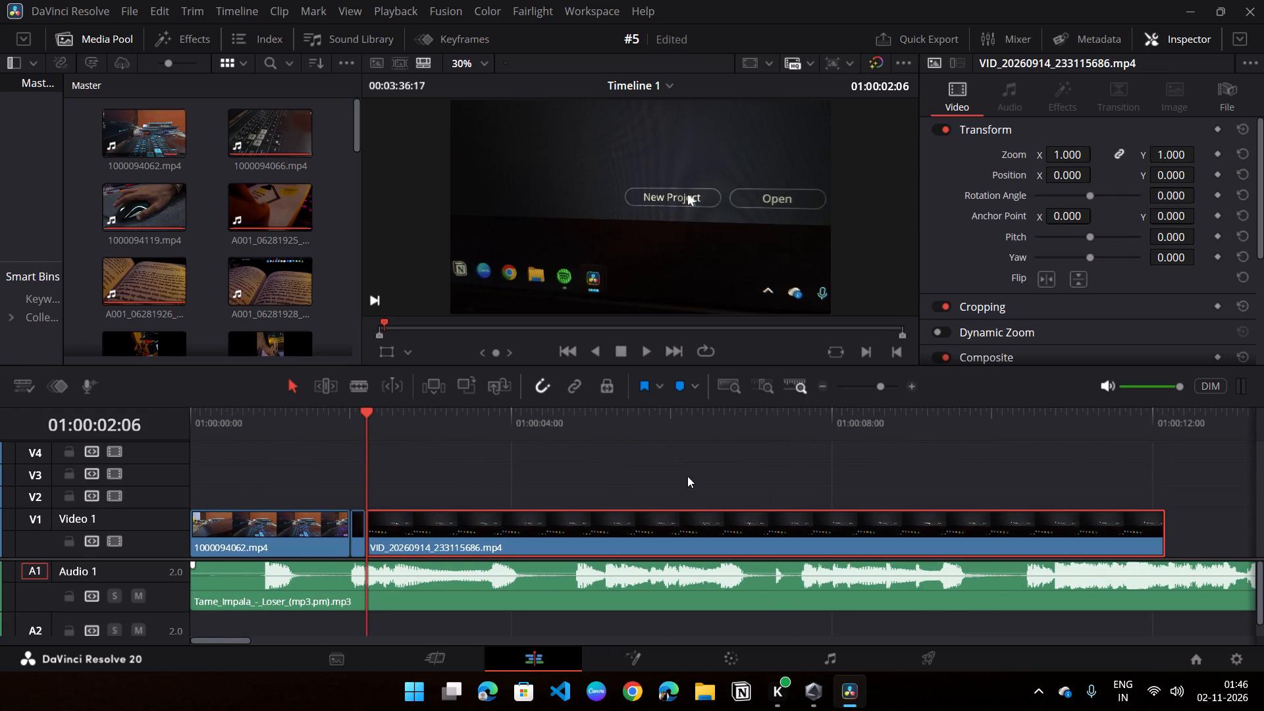
middle_drag(687, 476, 690, 477)
drag(365, 421, 237, 407)
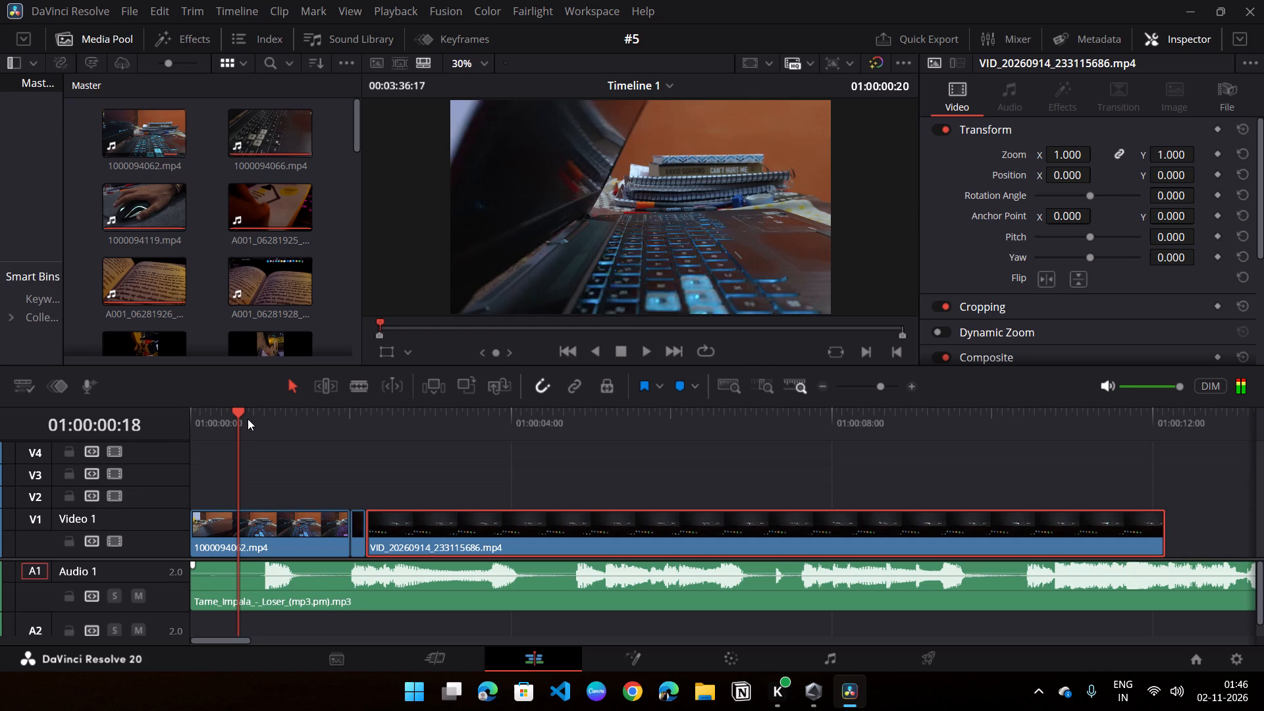
key(space)
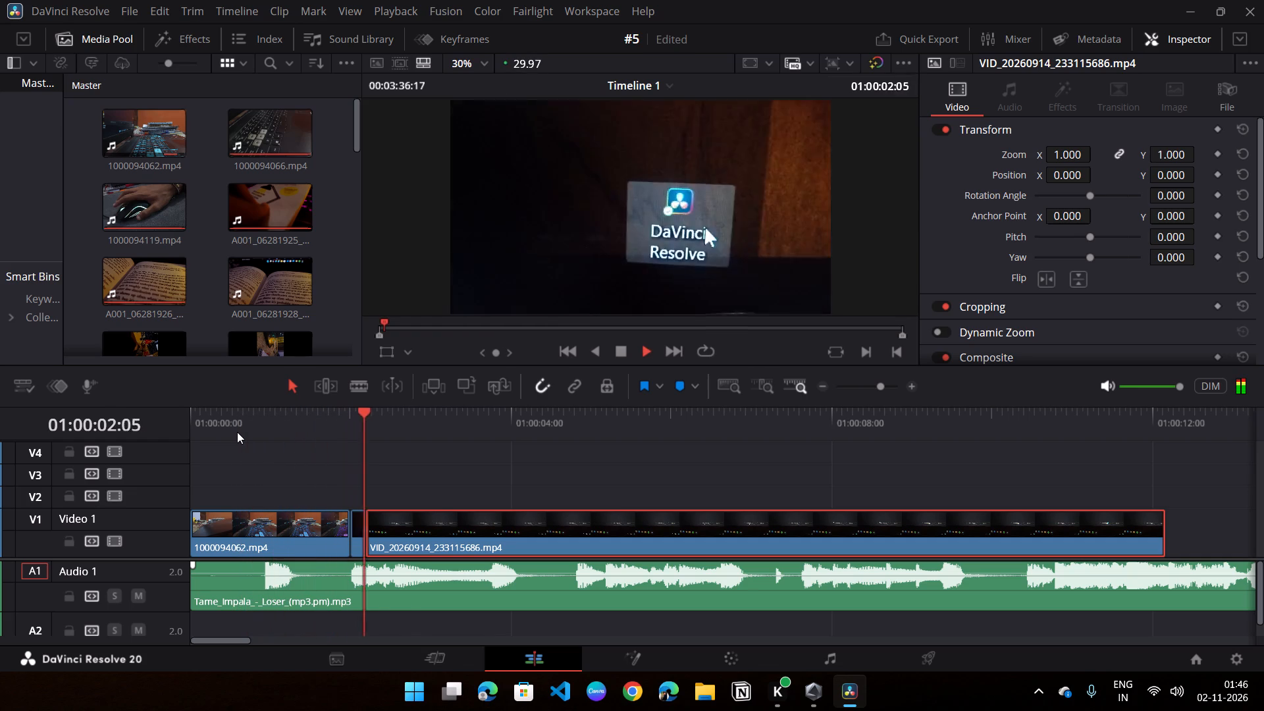
key(space)
drag(411, 415, 498, 427)
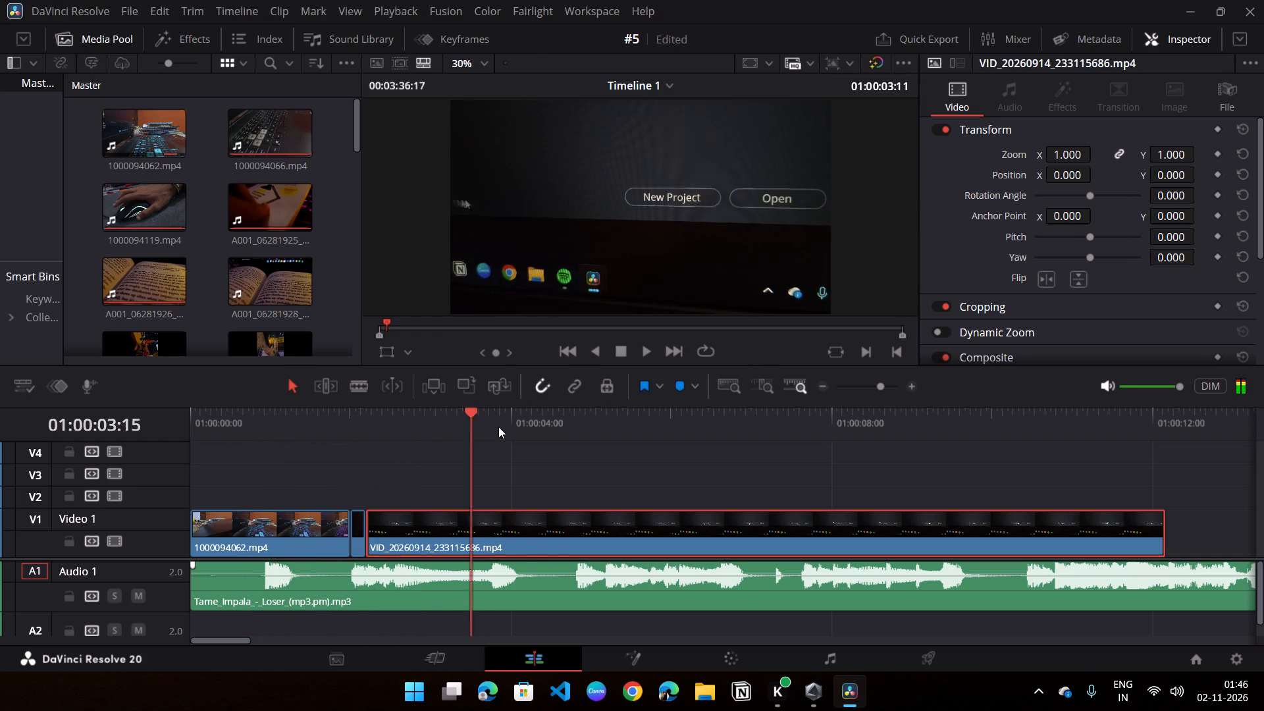
drag(498, 427, 754, 459)
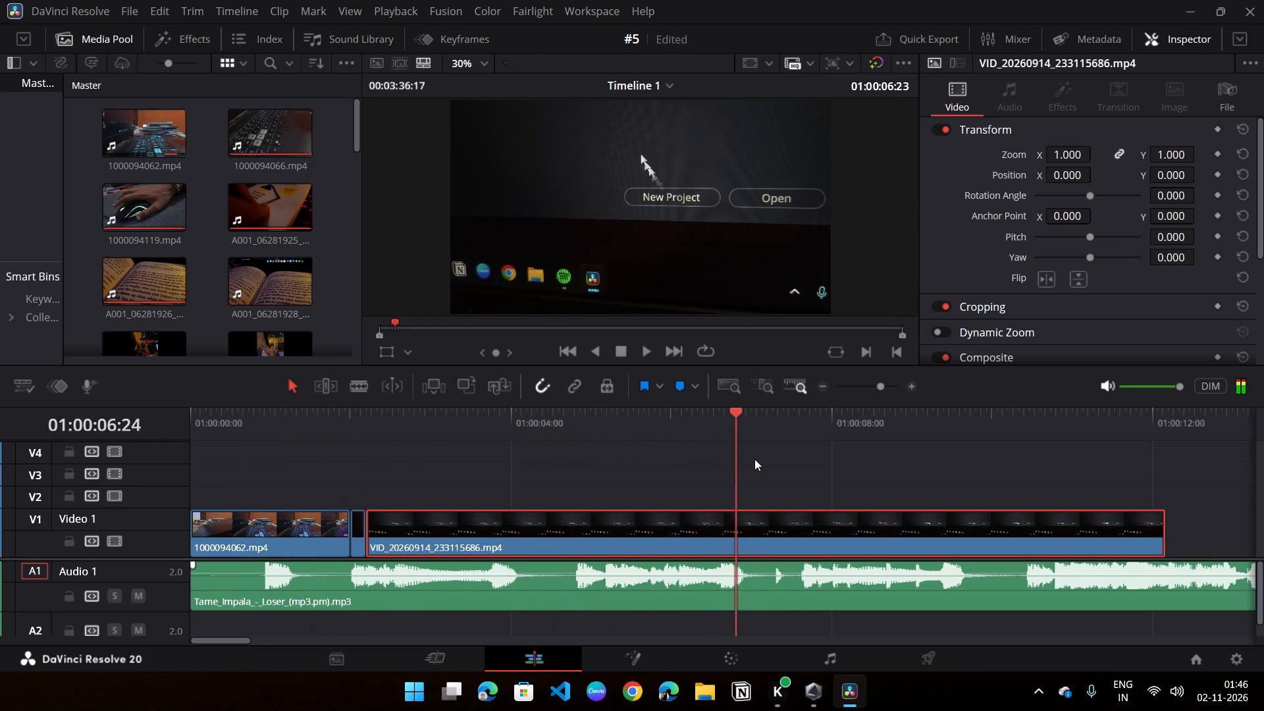
drag(754, 459, 910, 468)
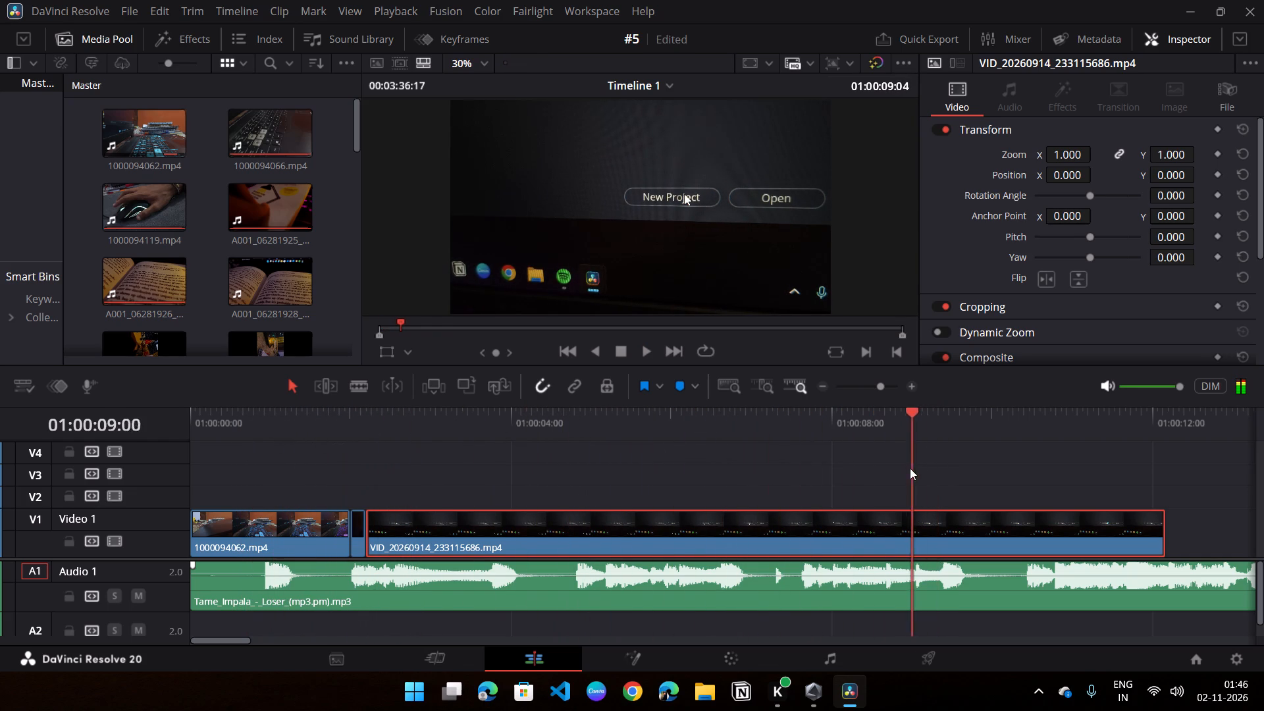
drag(910, 468, 853, 469)
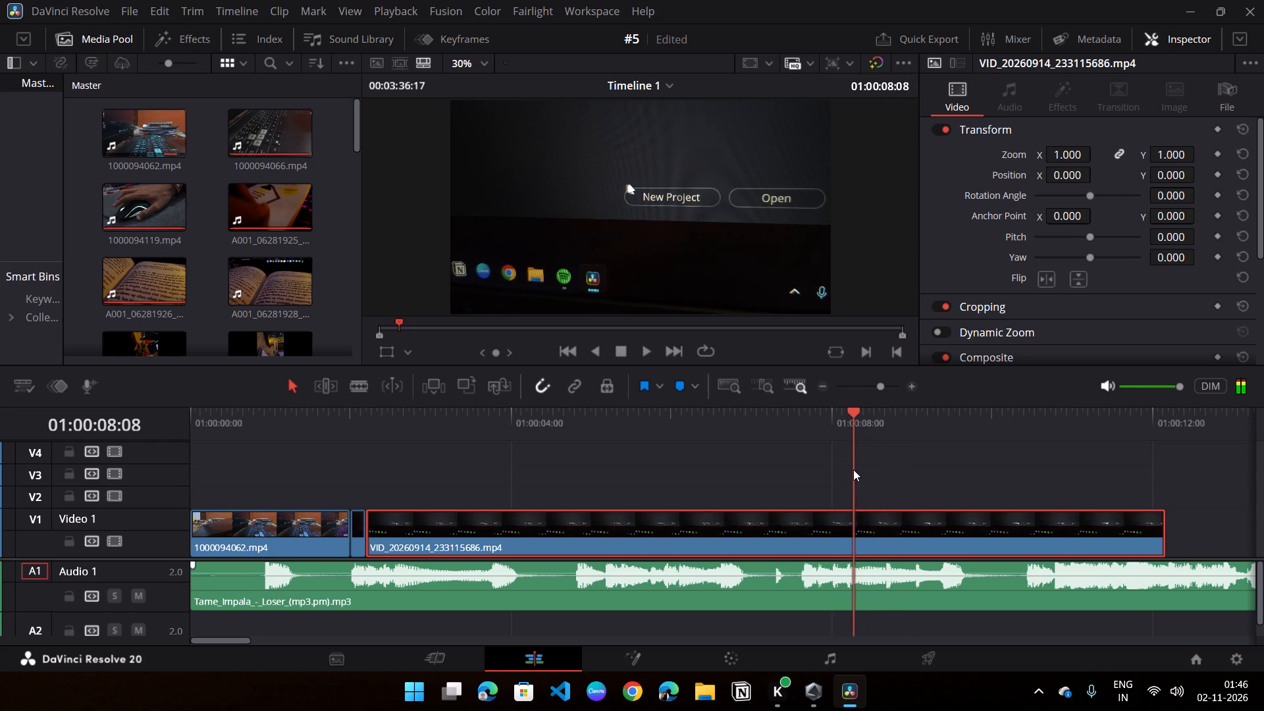
drag(853, 469, 860, 471)
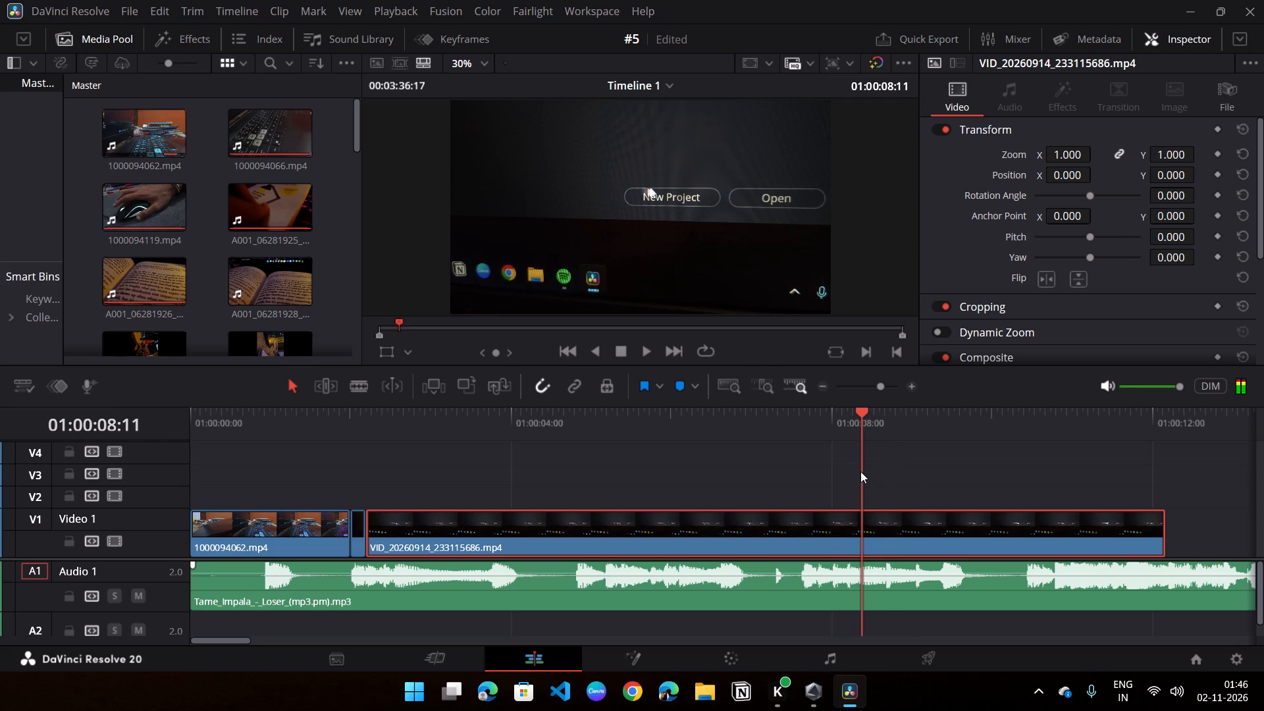
drag(860, 471, 858, 471)
drag(373, 541, 866, 555)
Move the trimmed VID_20260914_233115686.mp4 earlier on Video 1 to 01:00:02:06, directly after VID_20260914_231239642.mp4.
drag(903, 541, 571, 539)
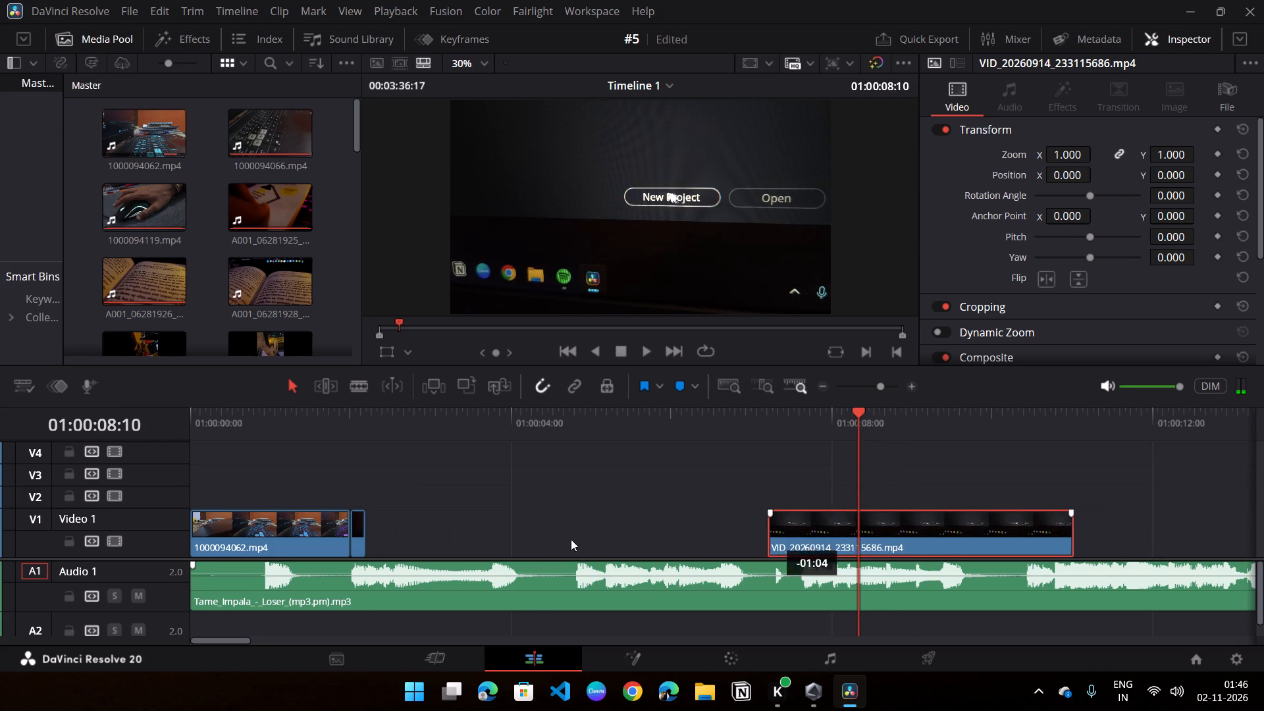
drag(571, 539, 413, 533)
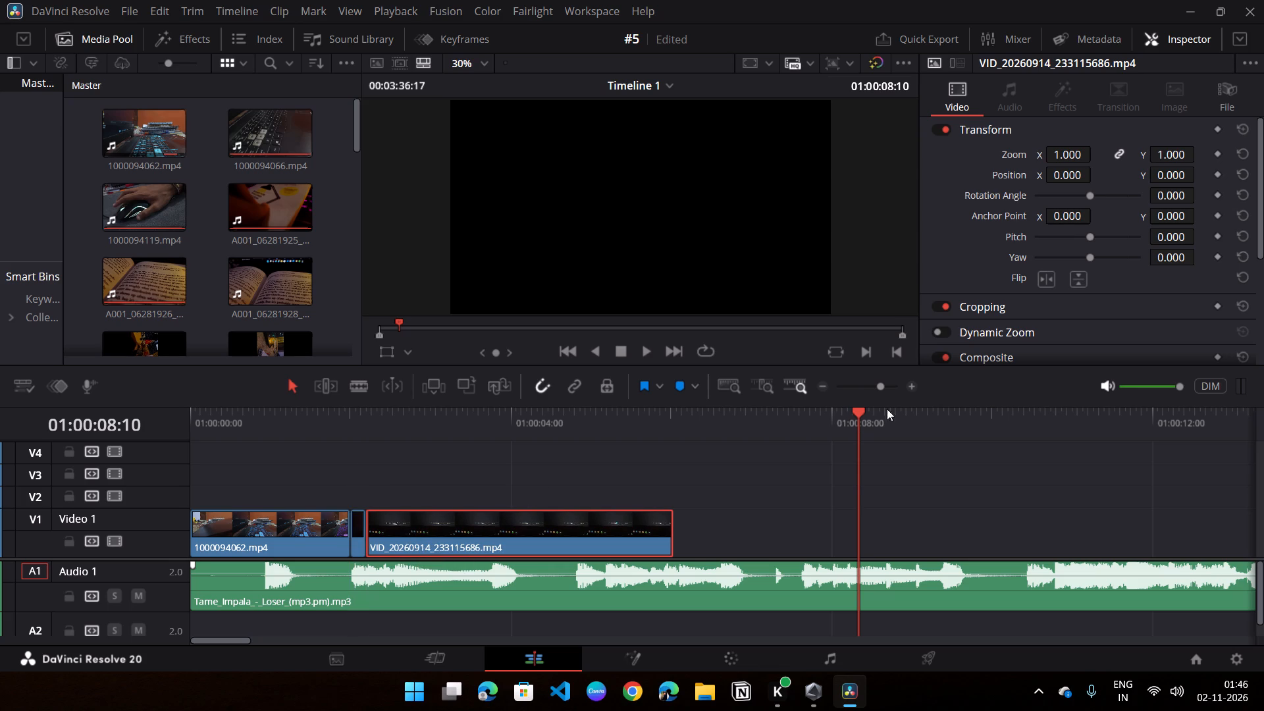
Trim the end of VID_20260914_233115686.mp4 on Video 1 back to 01:00:02:13, leaving it 7 frames long.
click(914, 388)
middle_drag(421, 484, 904, 477)
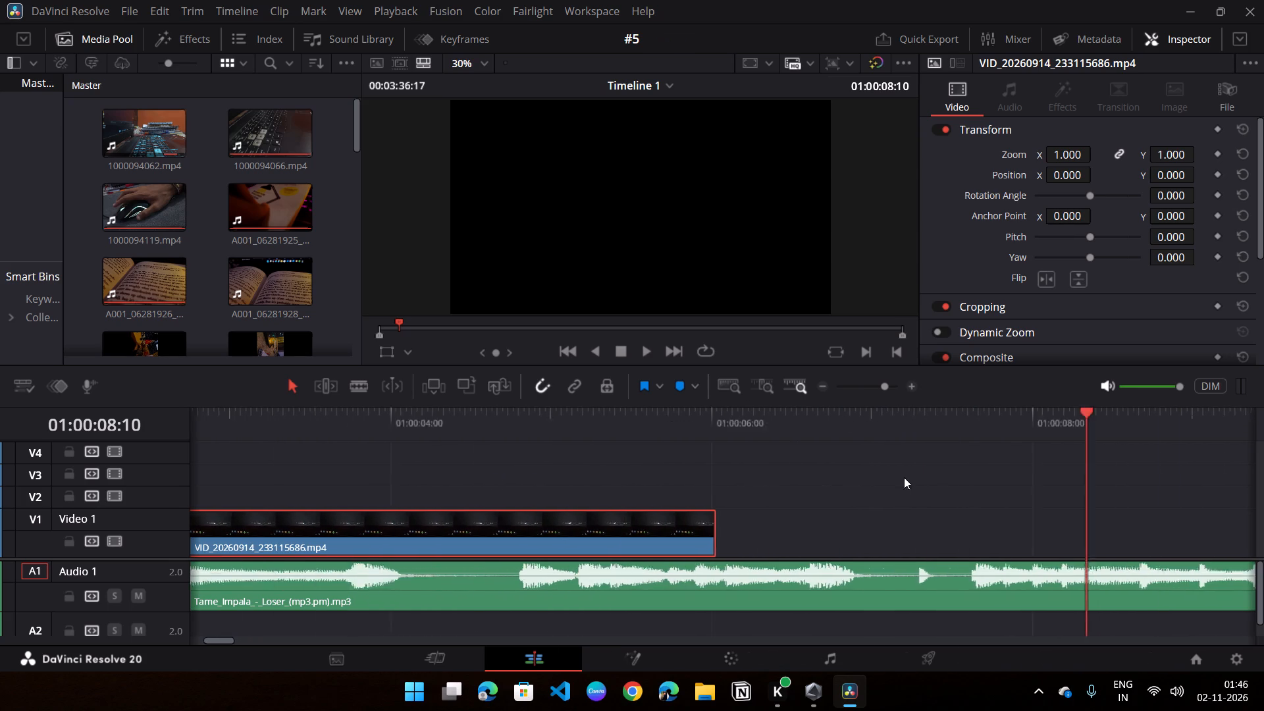
middle_drag(904, 477, 1056, 477)
drag(454, 465, 471, 461)
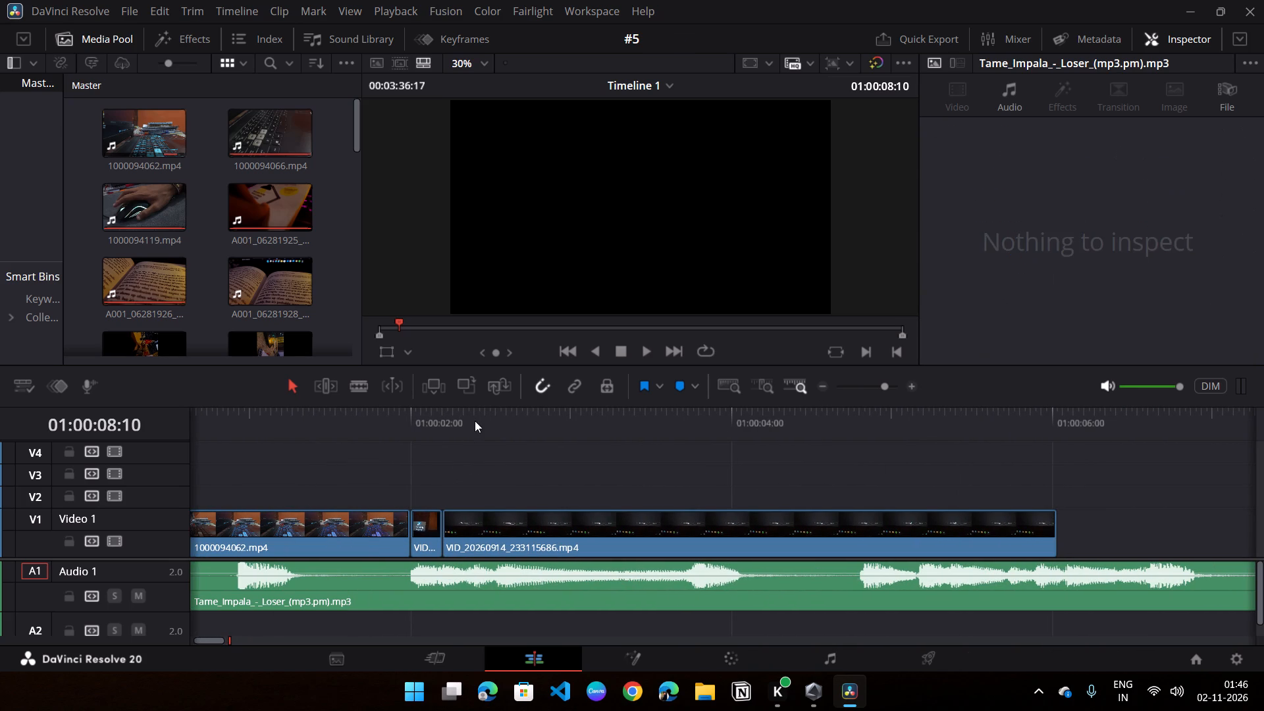
click(475, 421)
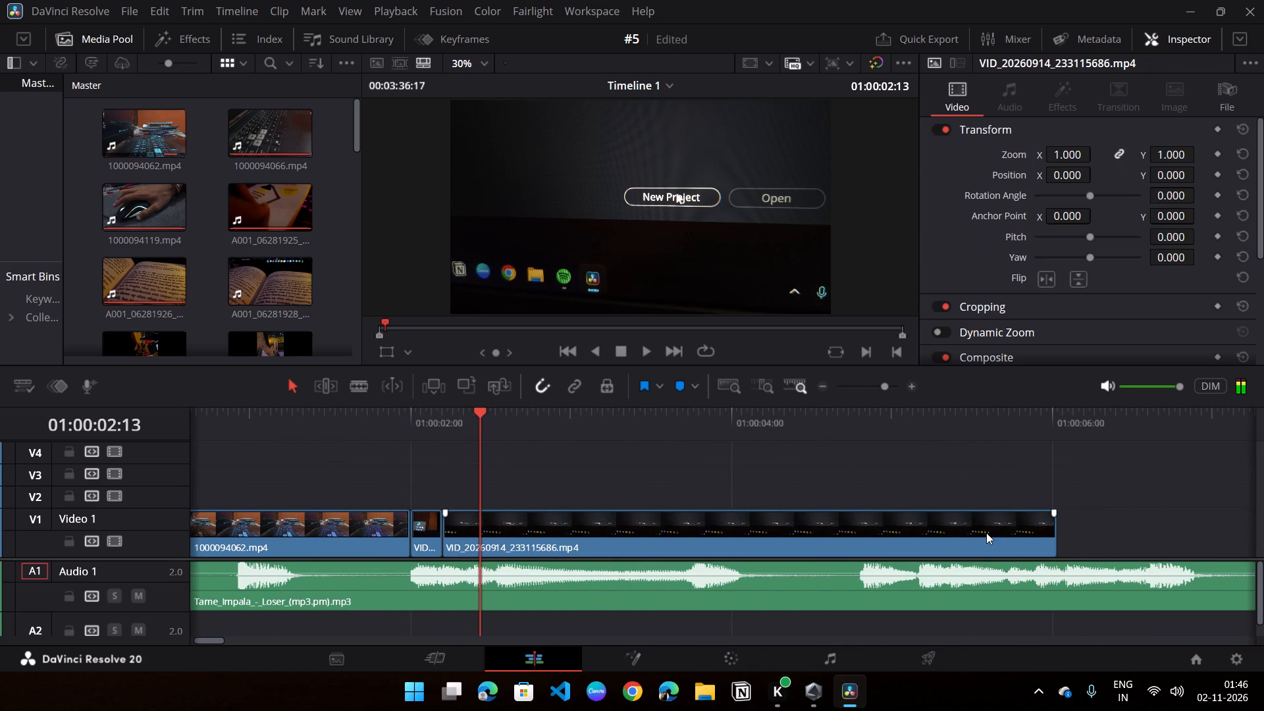
drag(1052, 530, 475, 522)
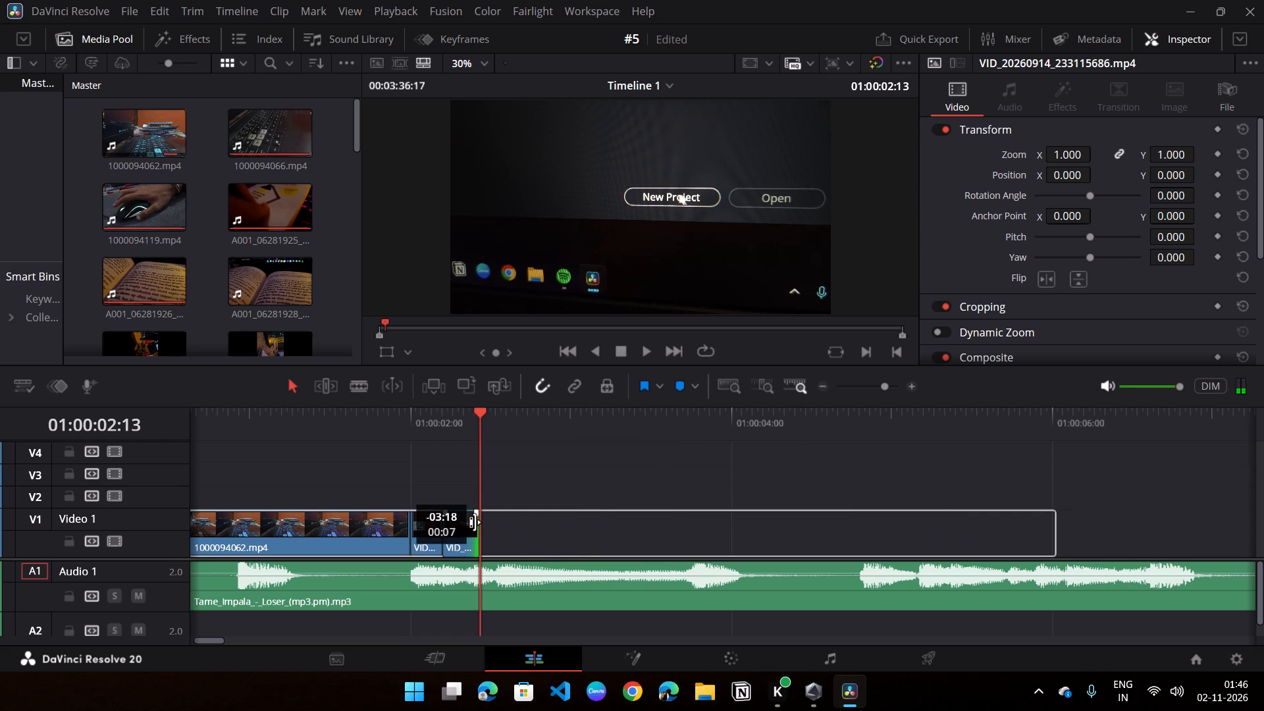
drag(475, 522, 474, 521)
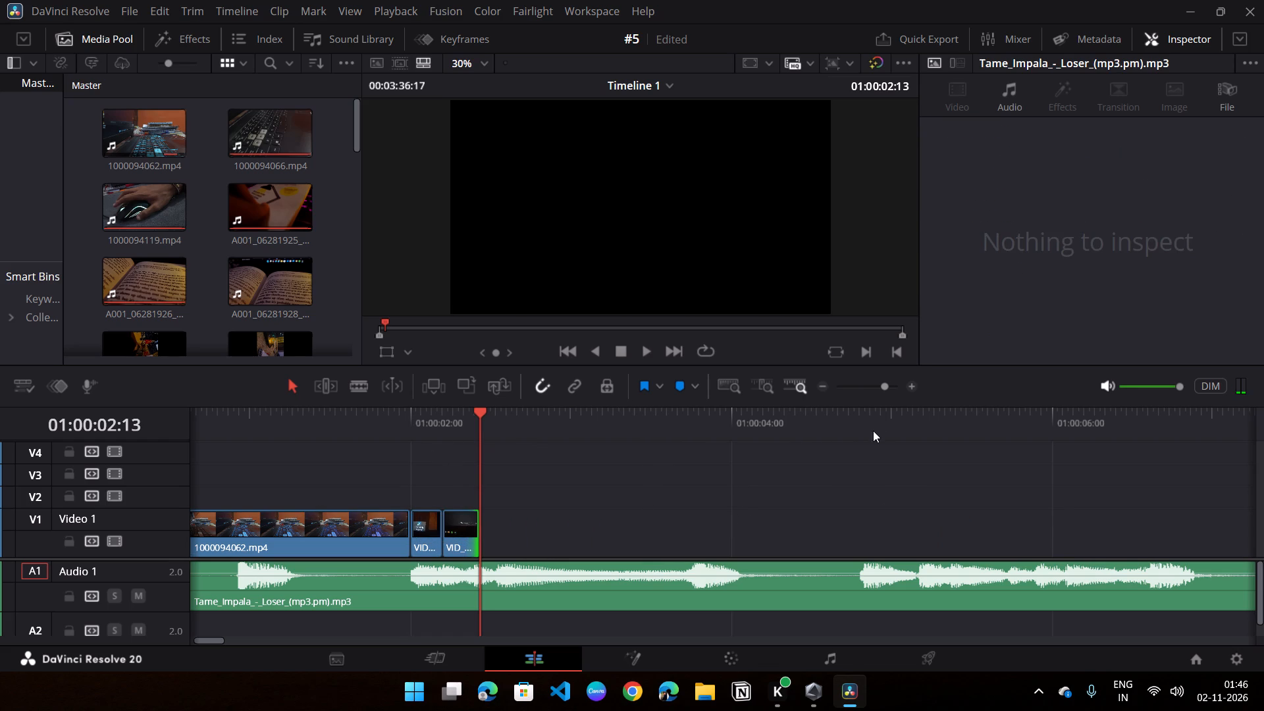
Look over the clips still waiting along the Video 2 track.
double_click(824, 387)
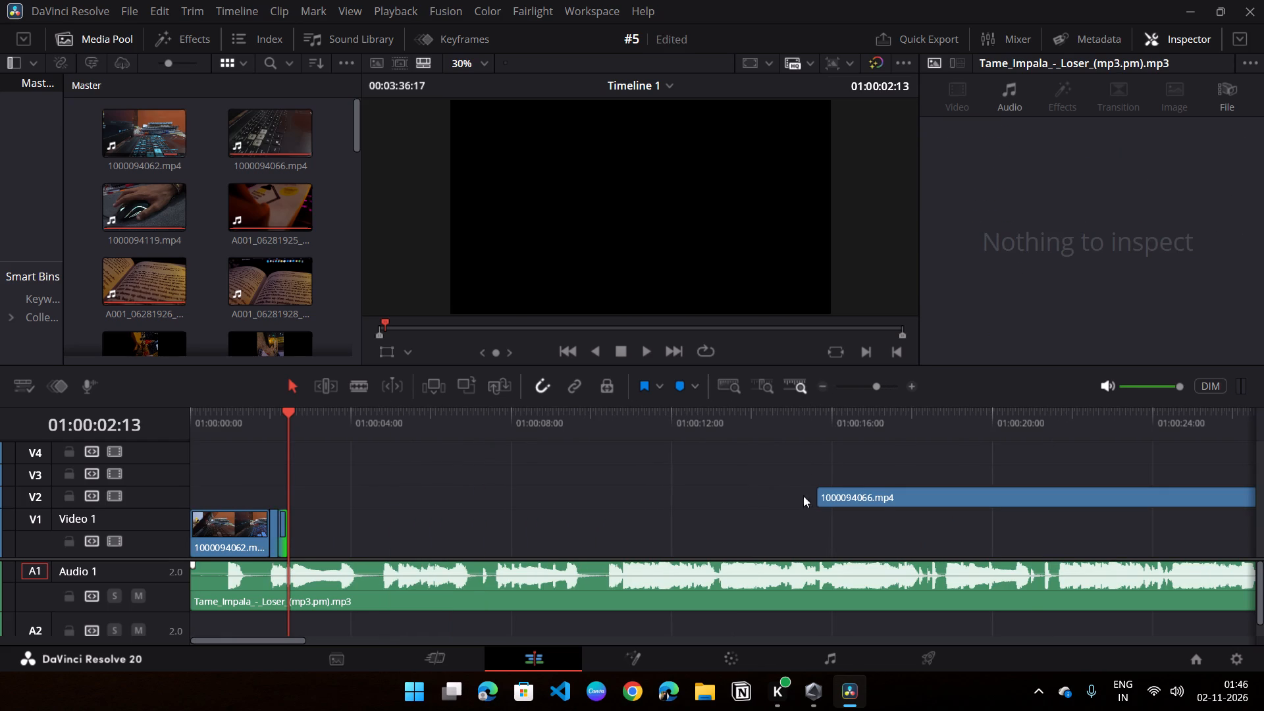
middle_drag(851, 552, 0, 521)
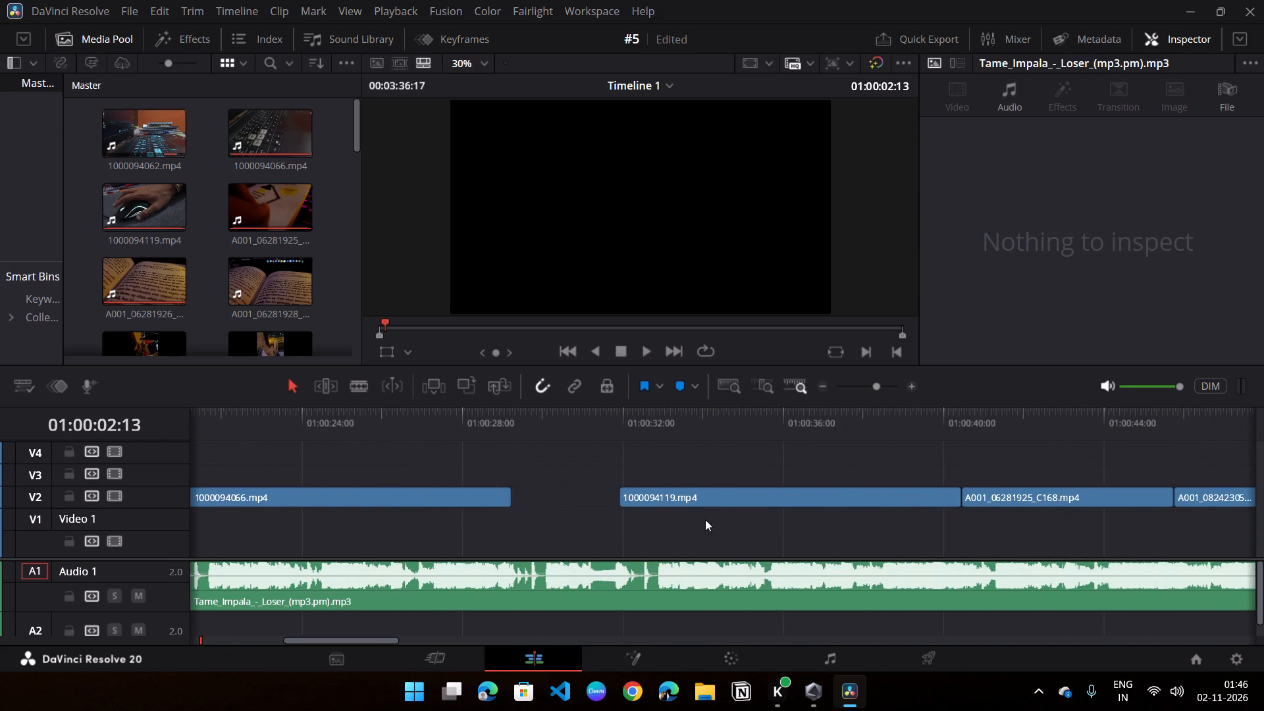
middle_drag(934, 514, 190, 500)
middle_drag(918, 511, 363, 498)
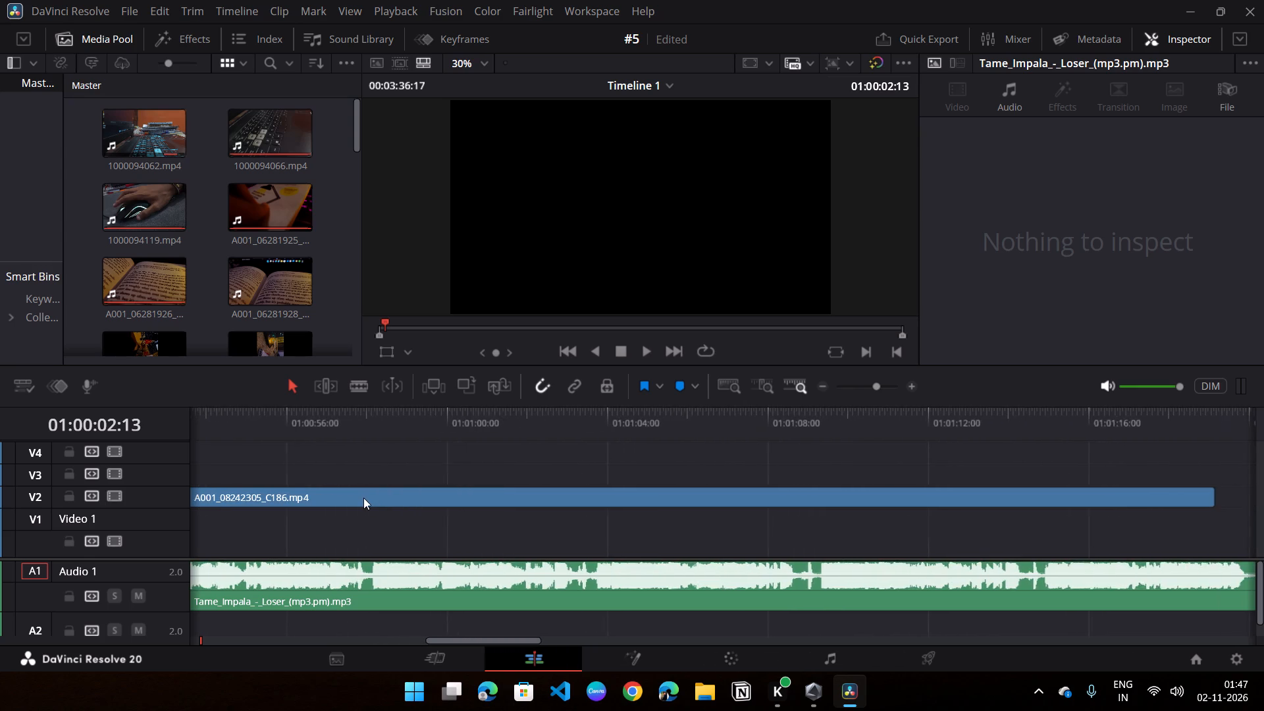
middle_drag(363, 498, 1263, 552)
middle_drag(670, 510, 1220, 542)
middle_drag(486, 494, 1092, 500)
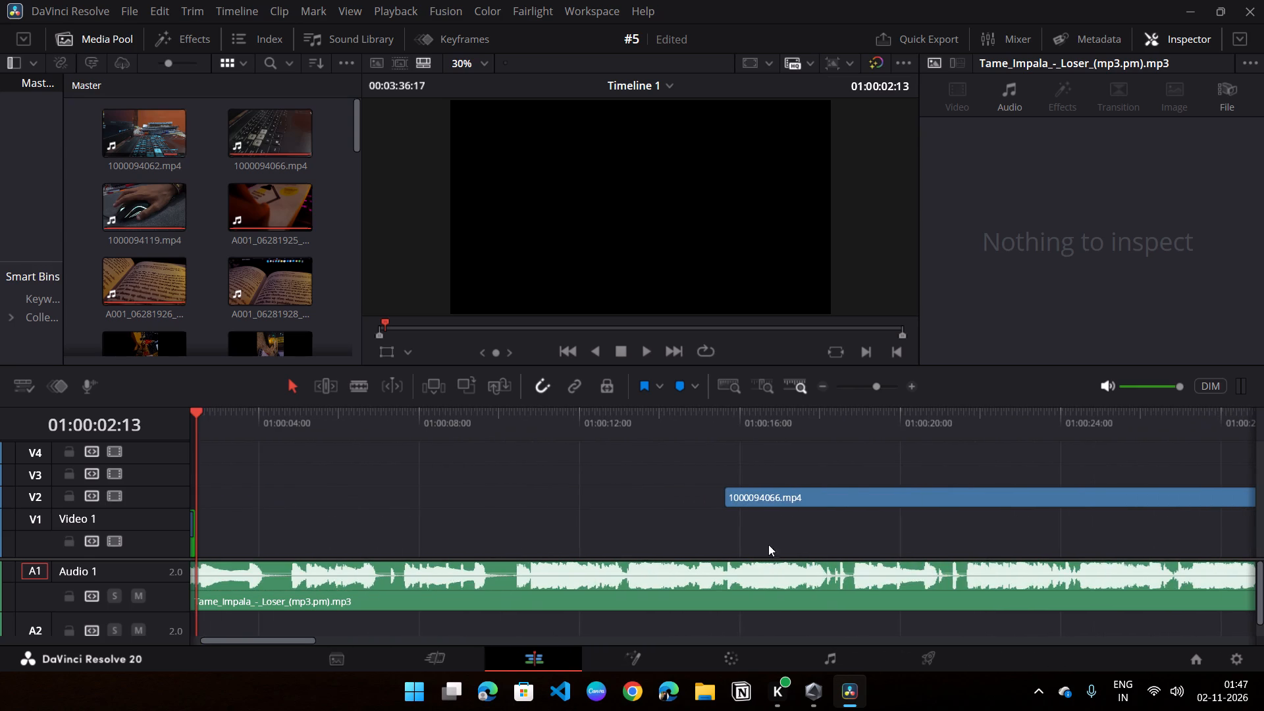
middle_drag(312, 533, 841, 508)
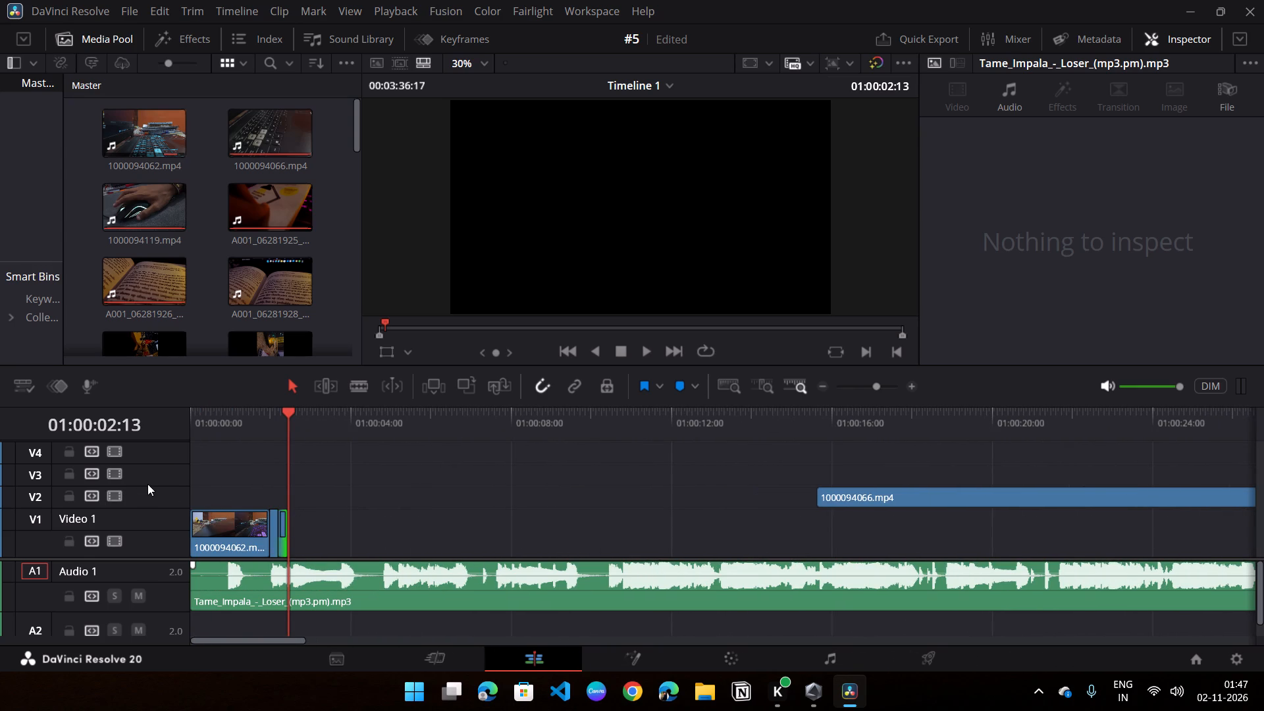
Enlarge the Video 2 track's height so its clips show thumbnails.
drag(161, 486, 163, 454)
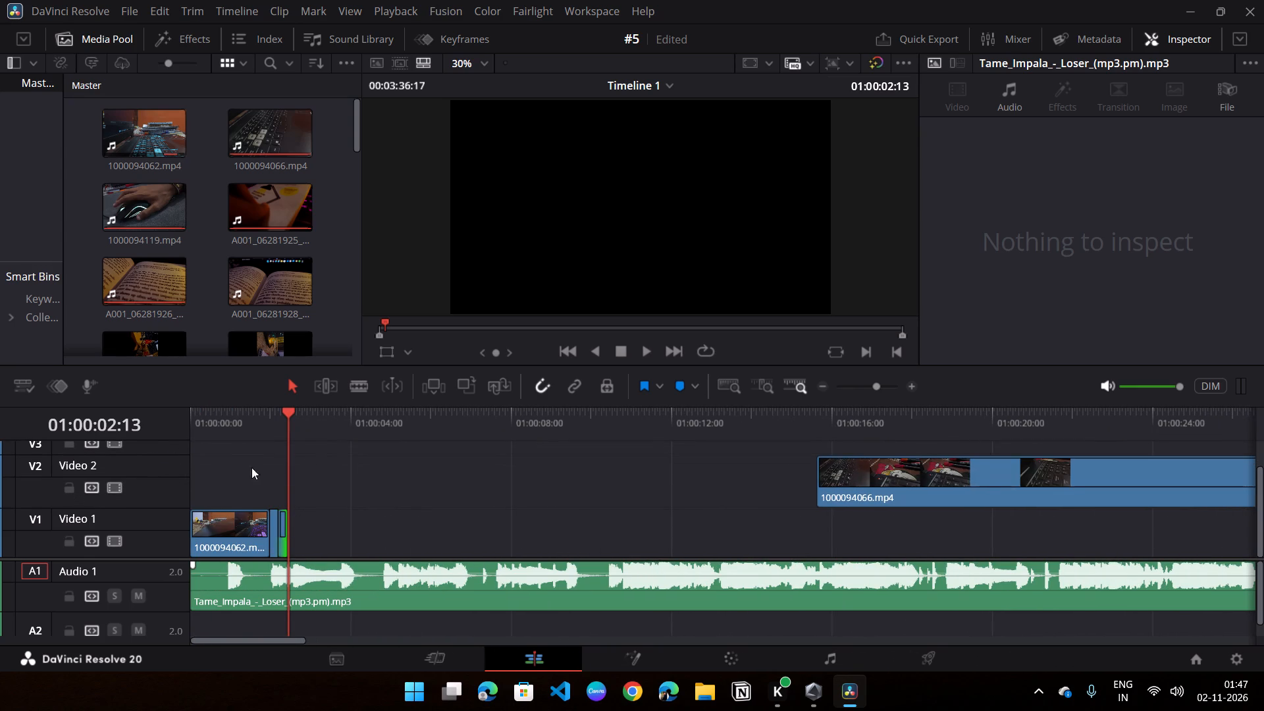
Examine the remaining clips on Video 2 and further along Video 1 by their thumbnails.
middle_drag(804, 558, 488, 528)
middle_drag(792, 523, 122, 477)
middle_drag(858, 532, 375, 480)
middle_drag(889, 504, 371, 480)
middle_drag(860, 496, 777, 496)
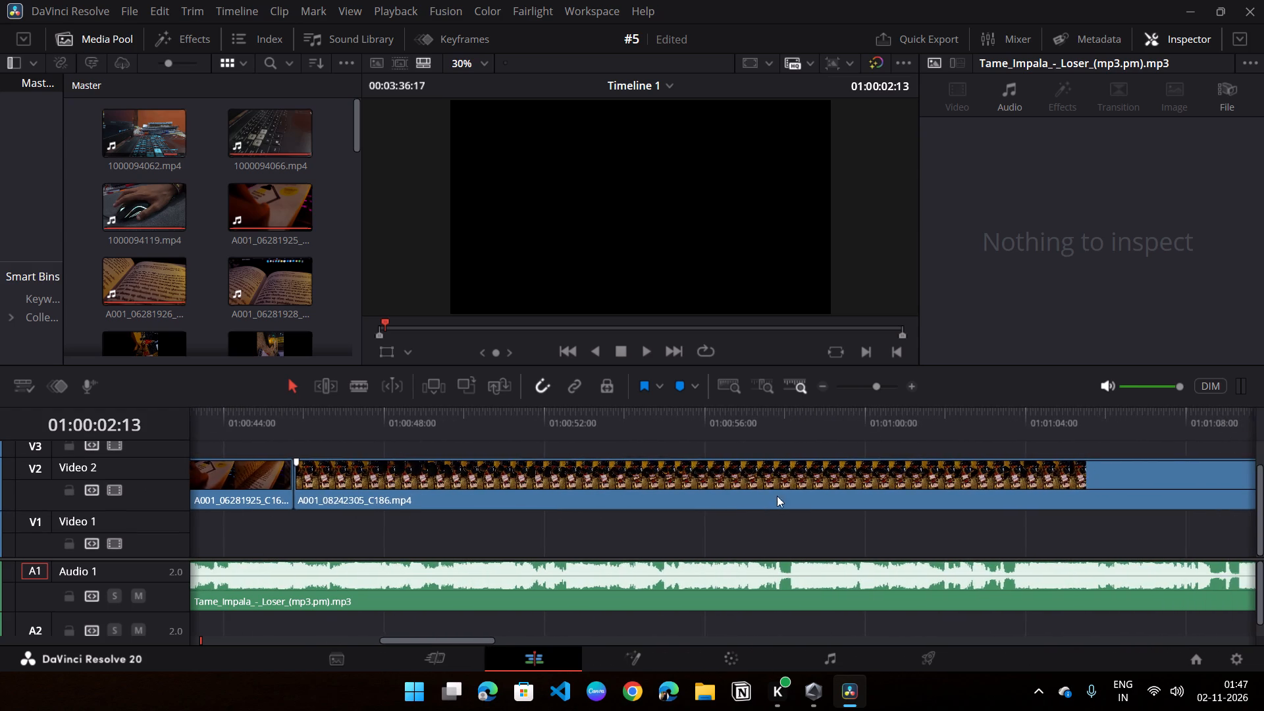
middle_drag(777, 496, 498, 458)
middle_drag(1177, 512, 648, 473)
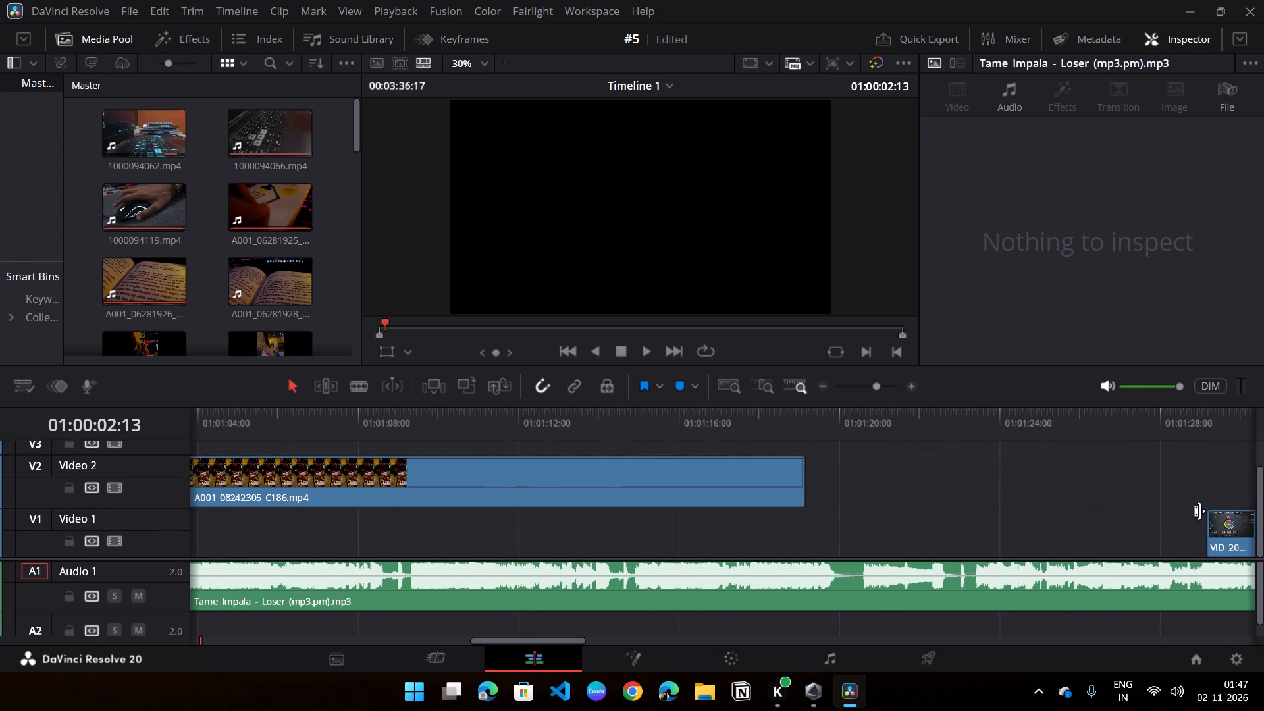
middle_drag(1098, 519, 399, 452)
middle_drag(1053, 487, 253, 434)
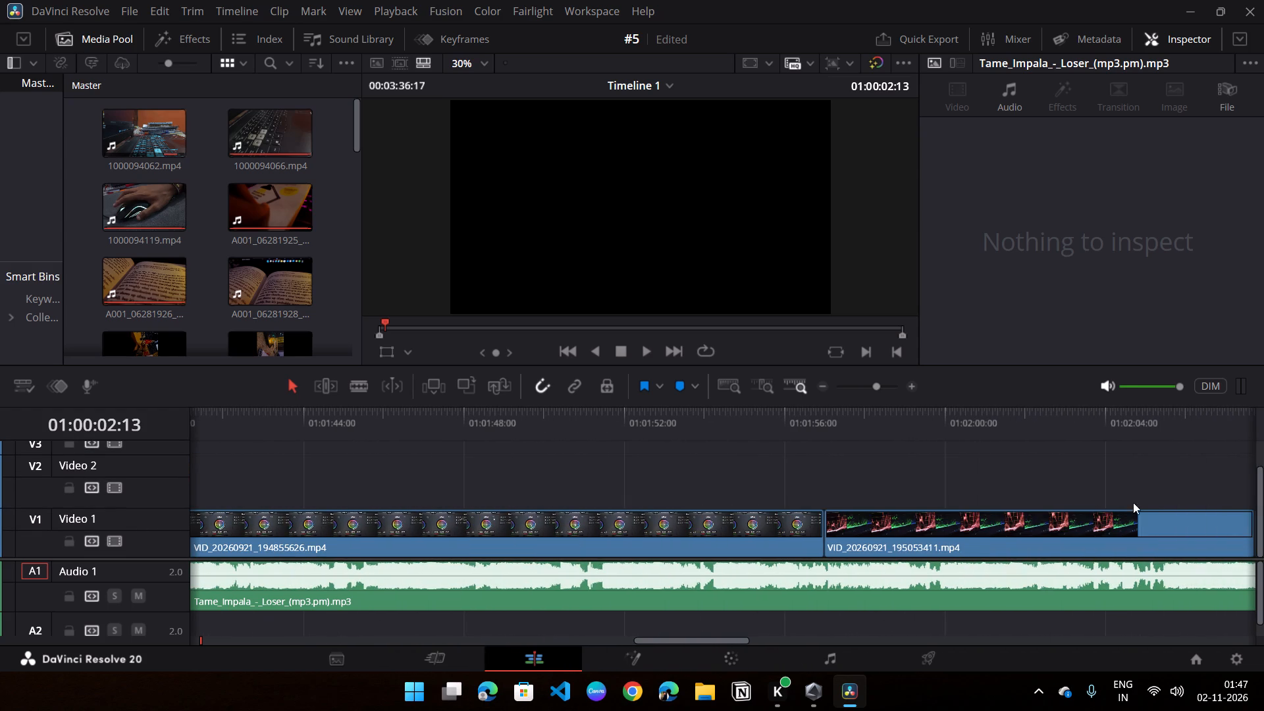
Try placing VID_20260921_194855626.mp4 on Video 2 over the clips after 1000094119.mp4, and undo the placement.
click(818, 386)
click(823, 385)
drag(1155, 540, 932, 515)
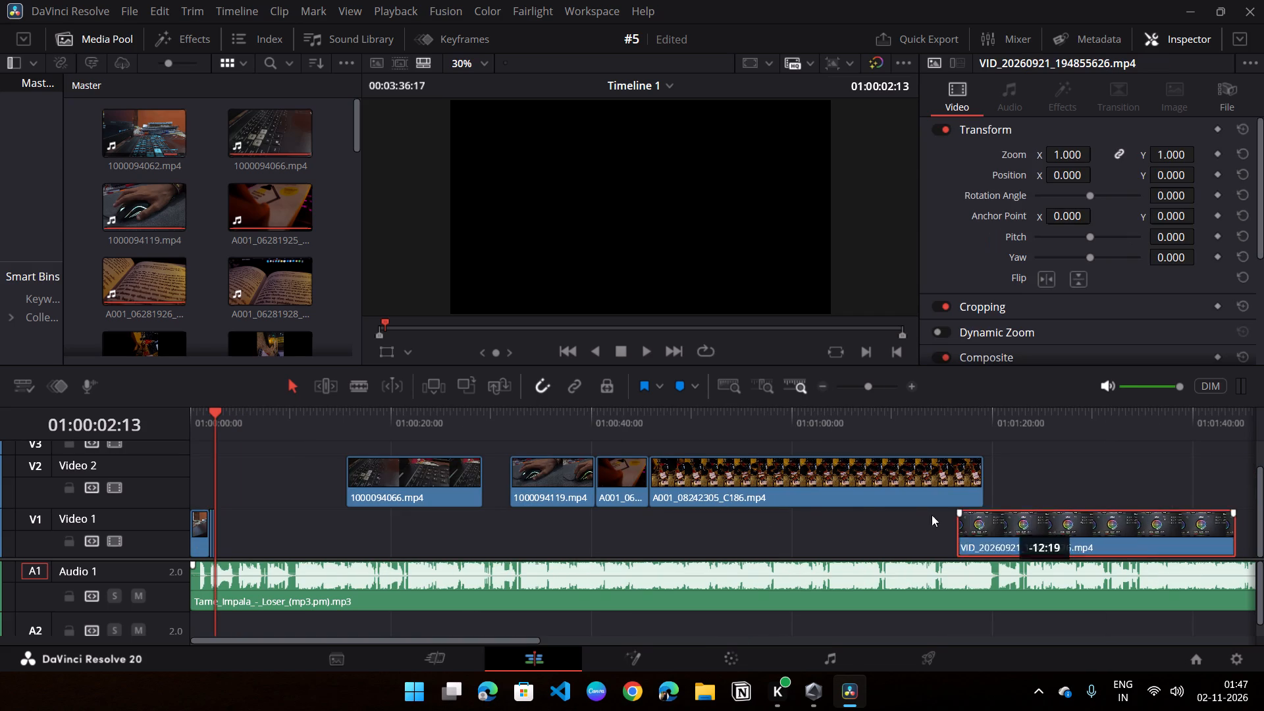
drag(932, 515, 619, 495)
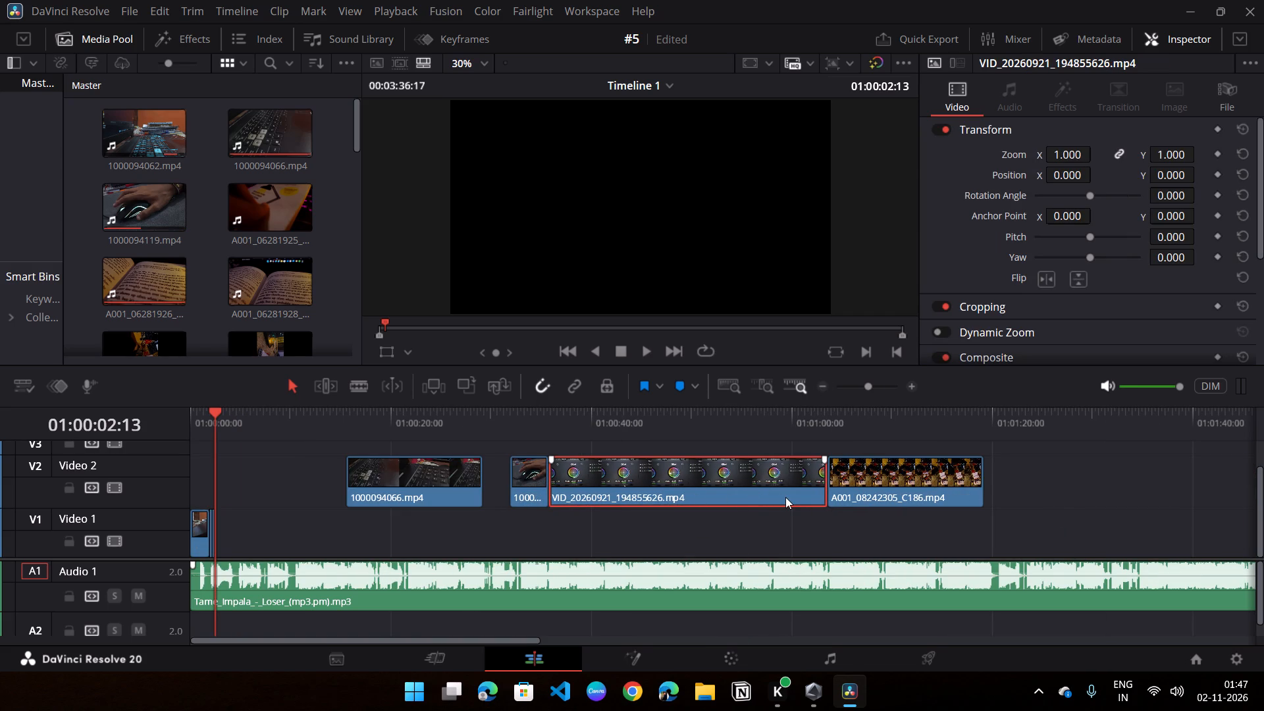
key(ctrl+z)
Move VID_20260921_194855626.mp4 earlier on Video 1 so it starts in line with A001_08242305_C186.mp4 on Video 2.
drag(1165, 539, 733, 518)
Move VID_20260921_195053411.mp4 earlier on Video 1 so it starts at about 01:01:22.
middle_drag(915, 518, 882, 530)
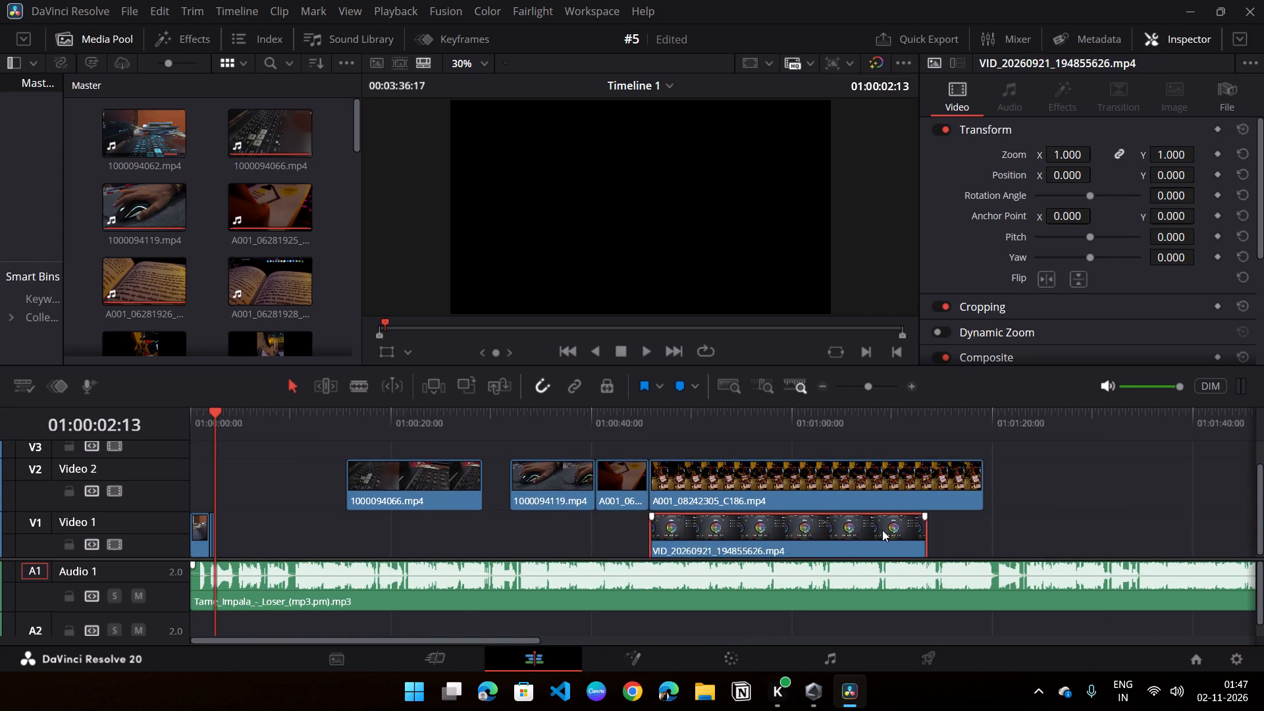
middle_drag(882, 530, 724, 529)
click(1231, 543)
drag(1227, 541, 895, 513)
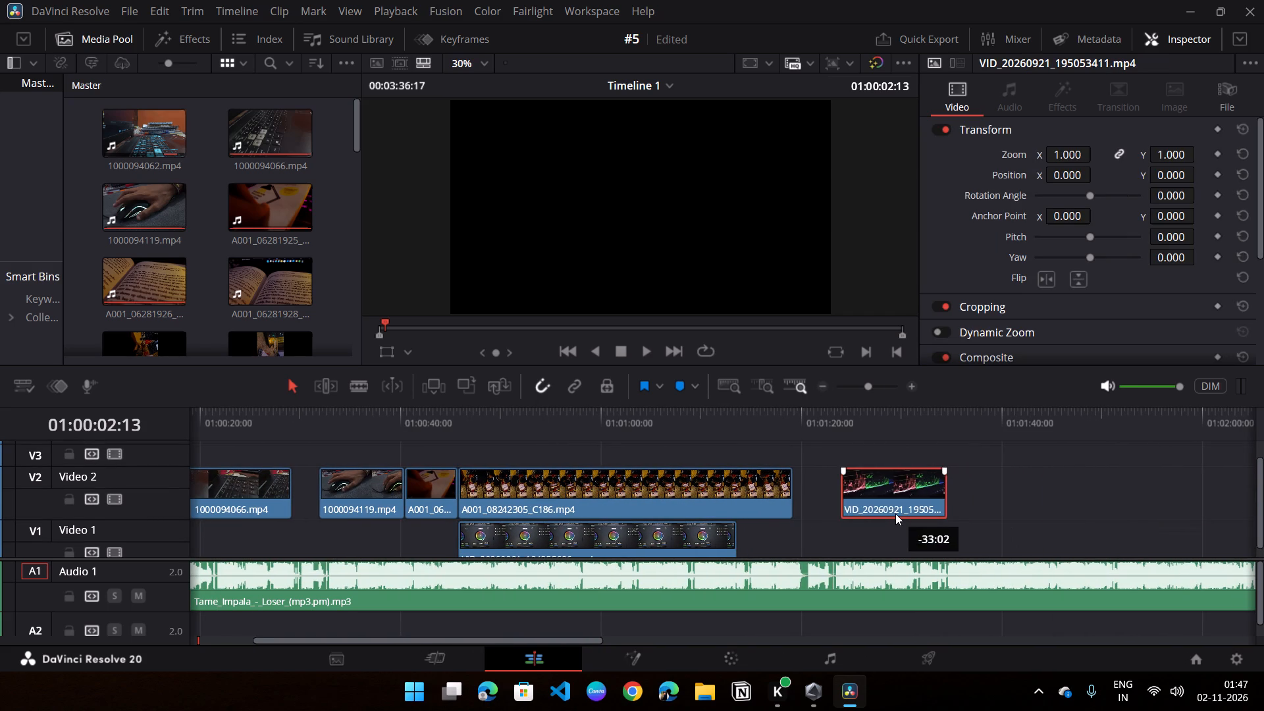
drag(895, 513, 883, 525)
Move the clip before VID_20261014_193130166.mp4, that clip and A001_06281926_C169.mp4 together onto Video 2, directly after A001_08242305_C186.mp4.
middle_drag(1263, 496, 609, 487)
middle_drag(993, 510, 942, 510)
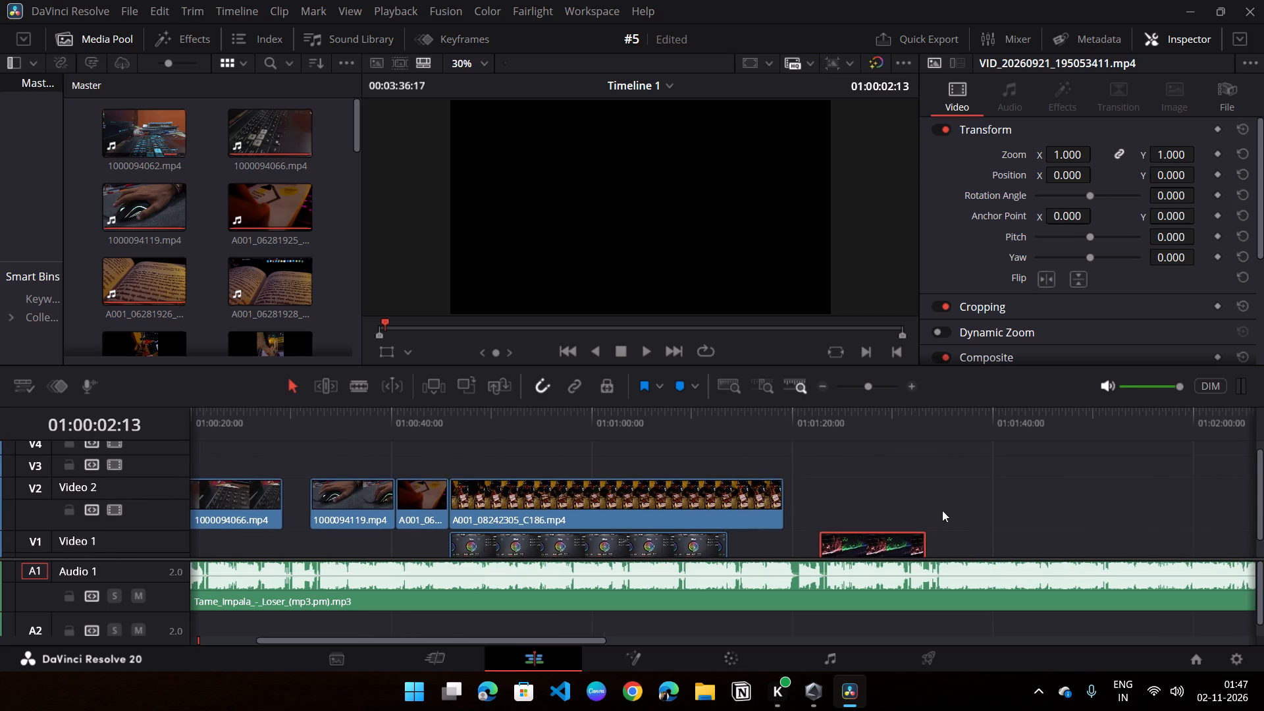
middle_drag(942, 510, 327, 503)
scroll(961, 498, down, 2)
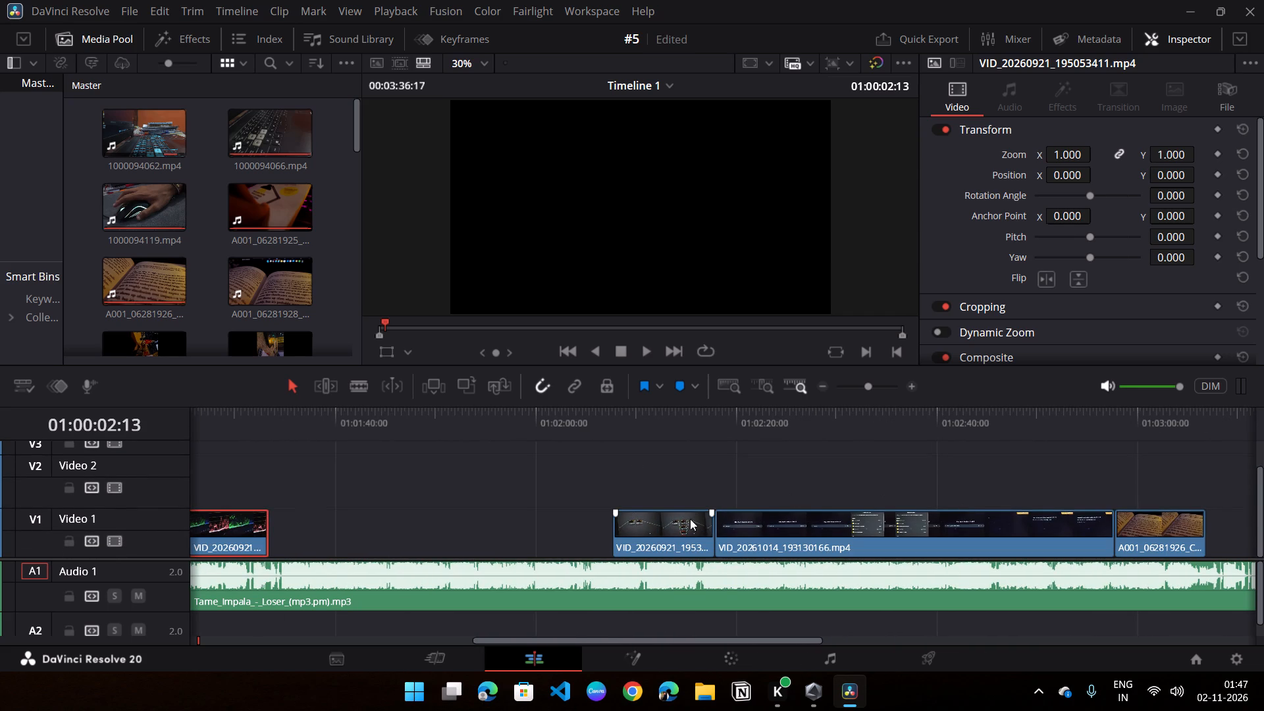
click(1159, 535)
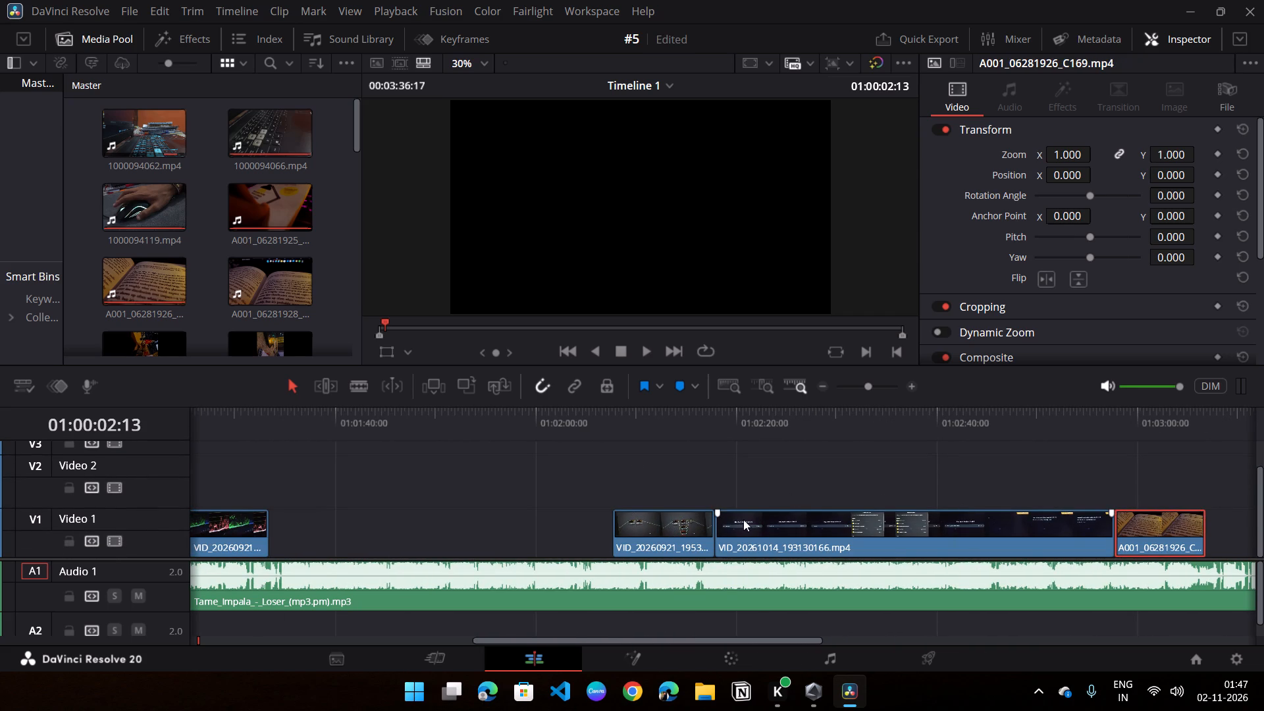
shift+click(670, 535)
drag(797, 537, 450, 493)
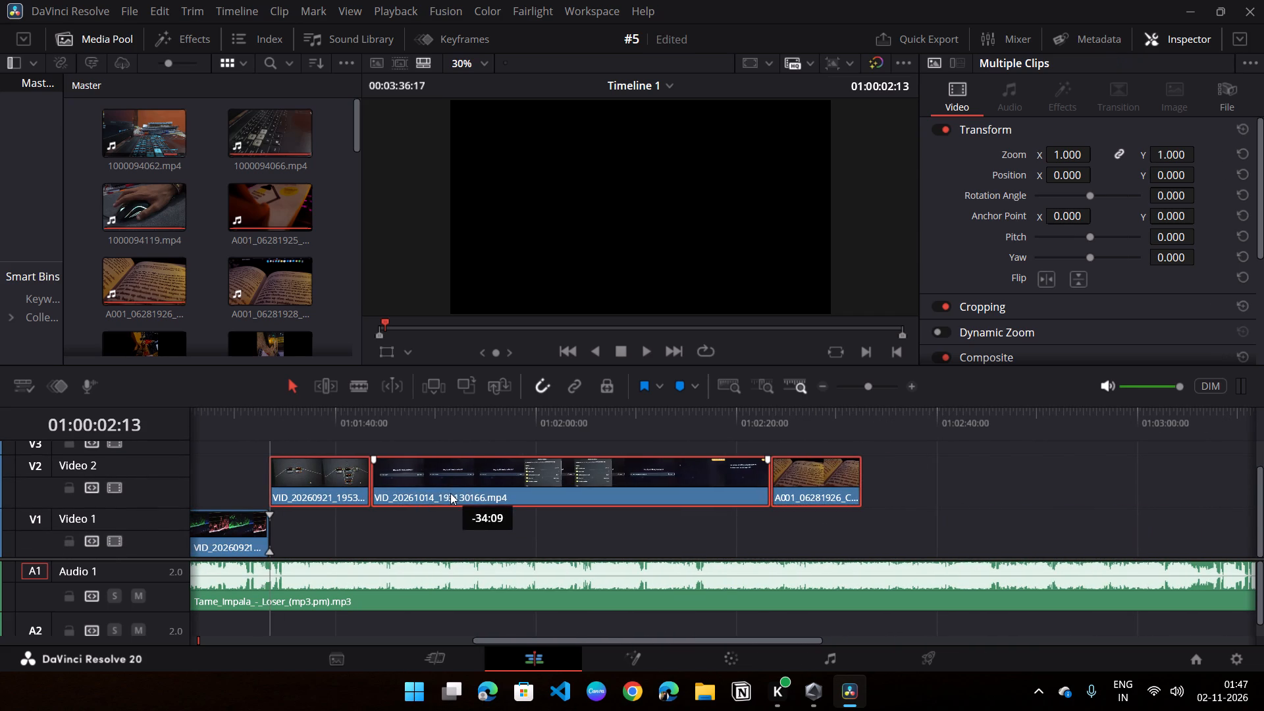
drag(450, 493, 455, 495)
middle_drag(414, 496, 967, 461)
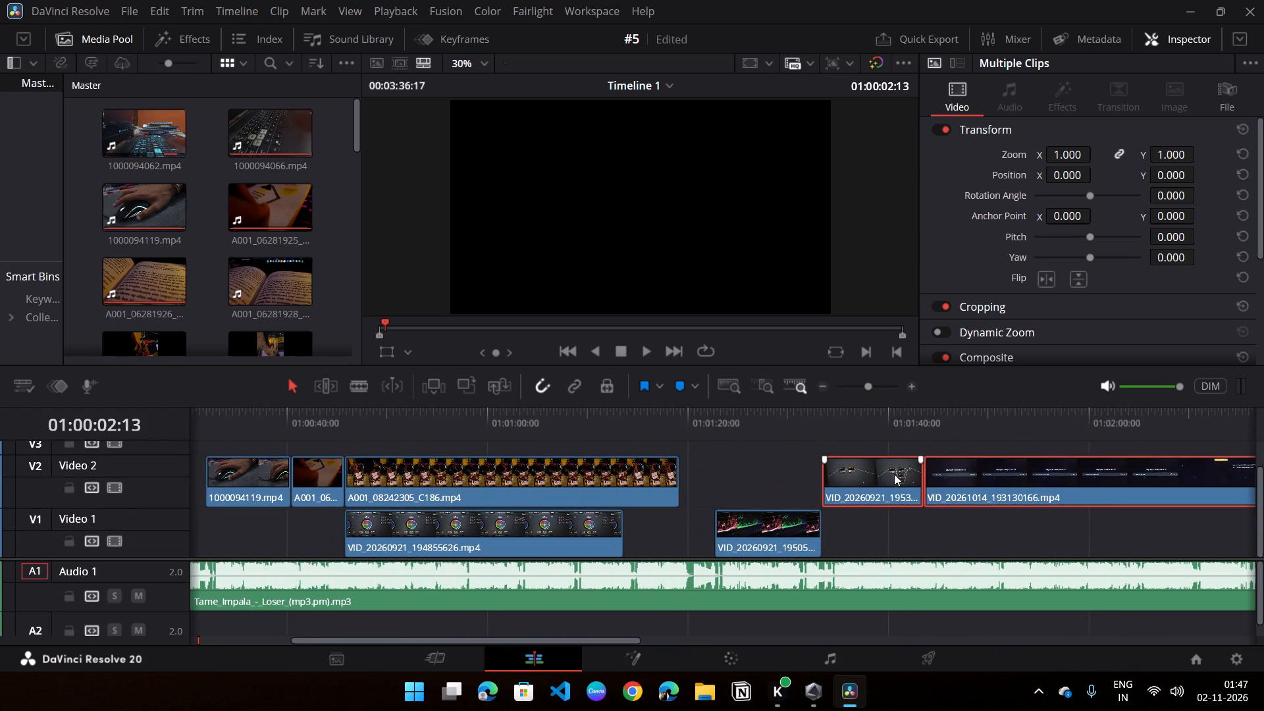
drag(864, 478, 721, 471)
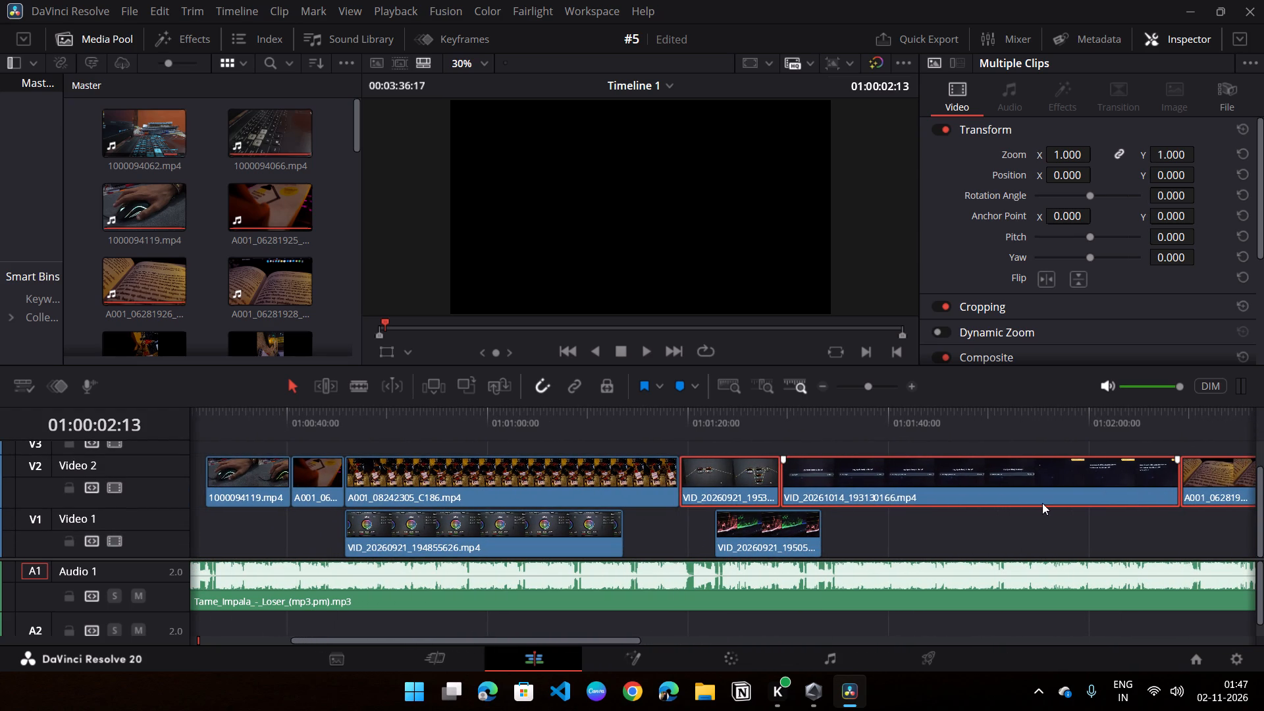
click(1198, 467)
click(849, 531)
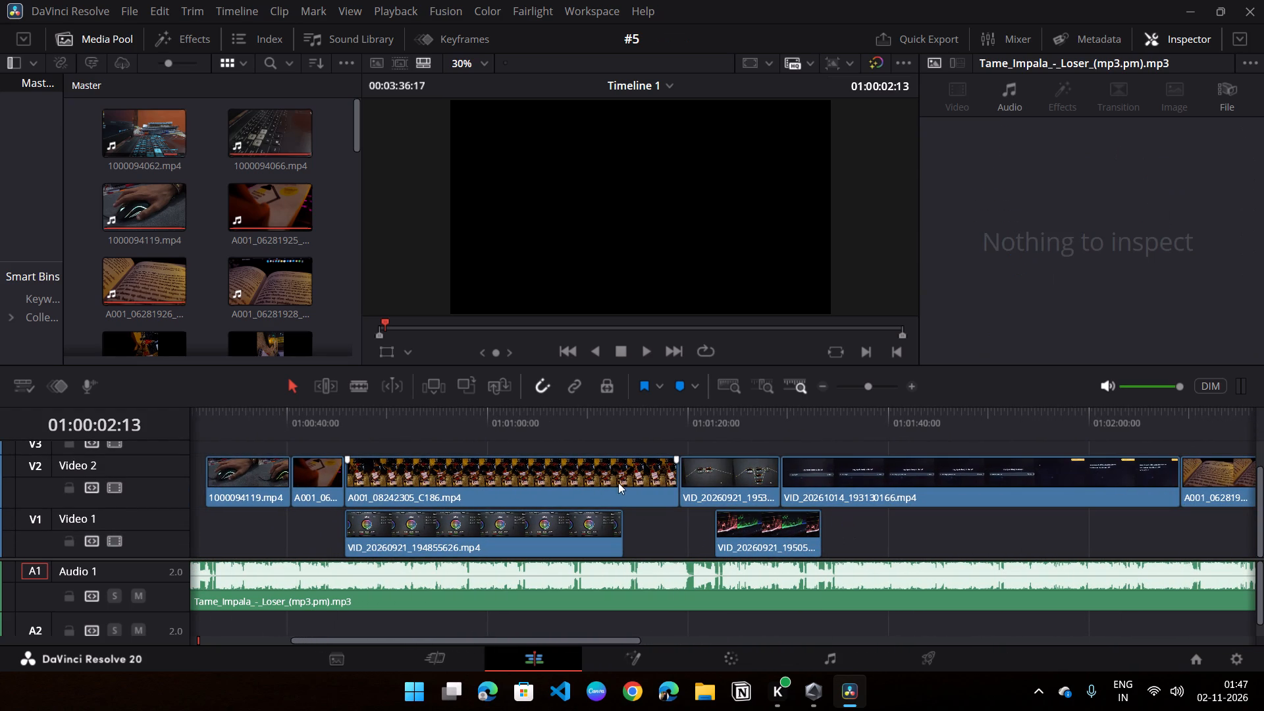
Move 1000094119.mp4 from Video 2 down to Video 1, directly after the short opening clips at about 01:00:02:13.
scroll(610, 481, down, 2)
middle_drag(527, 490, 971, 460)
middle_drag(558, 517, 791, 521)
scroll(598, 490, down, 2)
drag(554, 472, 516, 495)
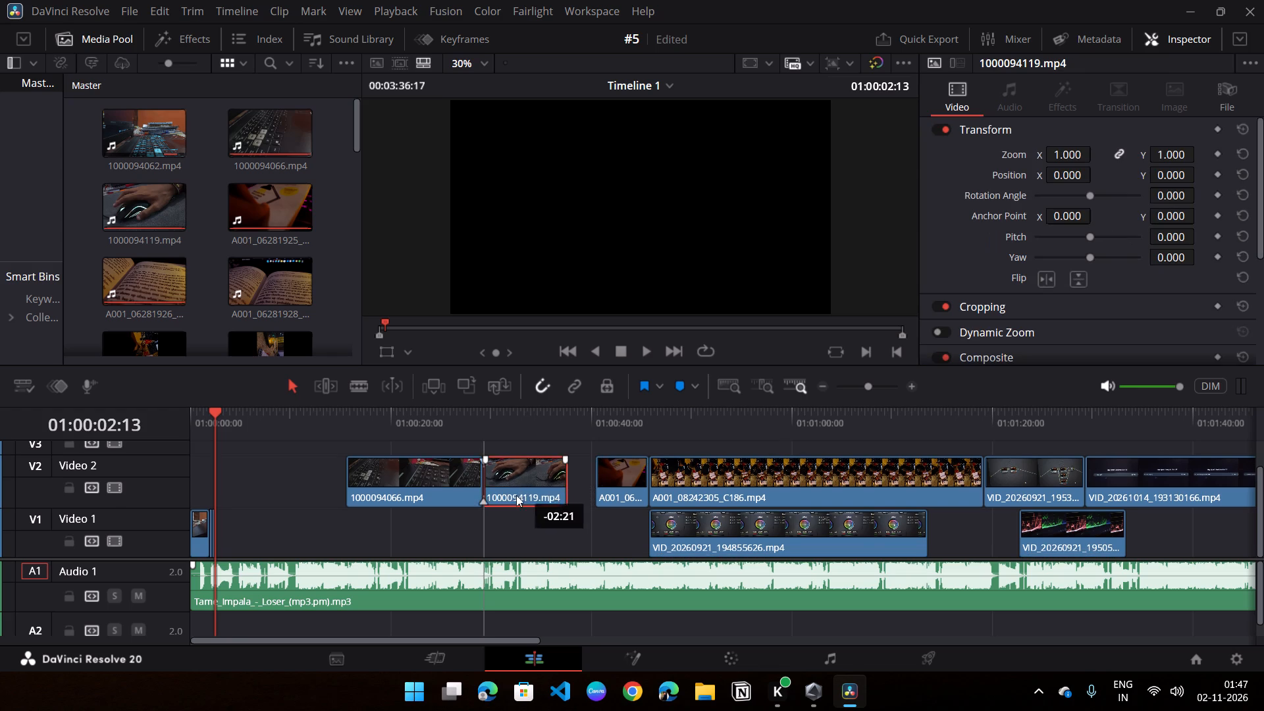
drag(516, 495, 261, 515)
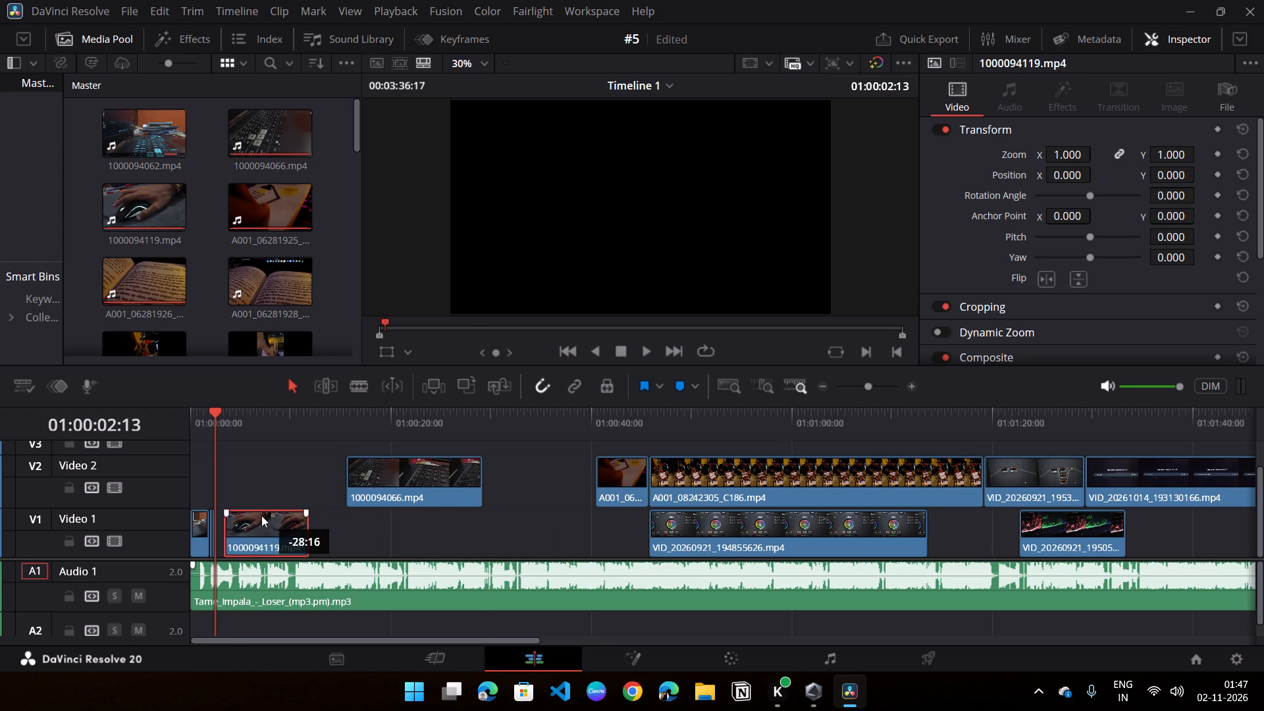
drag(261, 515, 279, 515)
drag(284, 525, 273, 529)
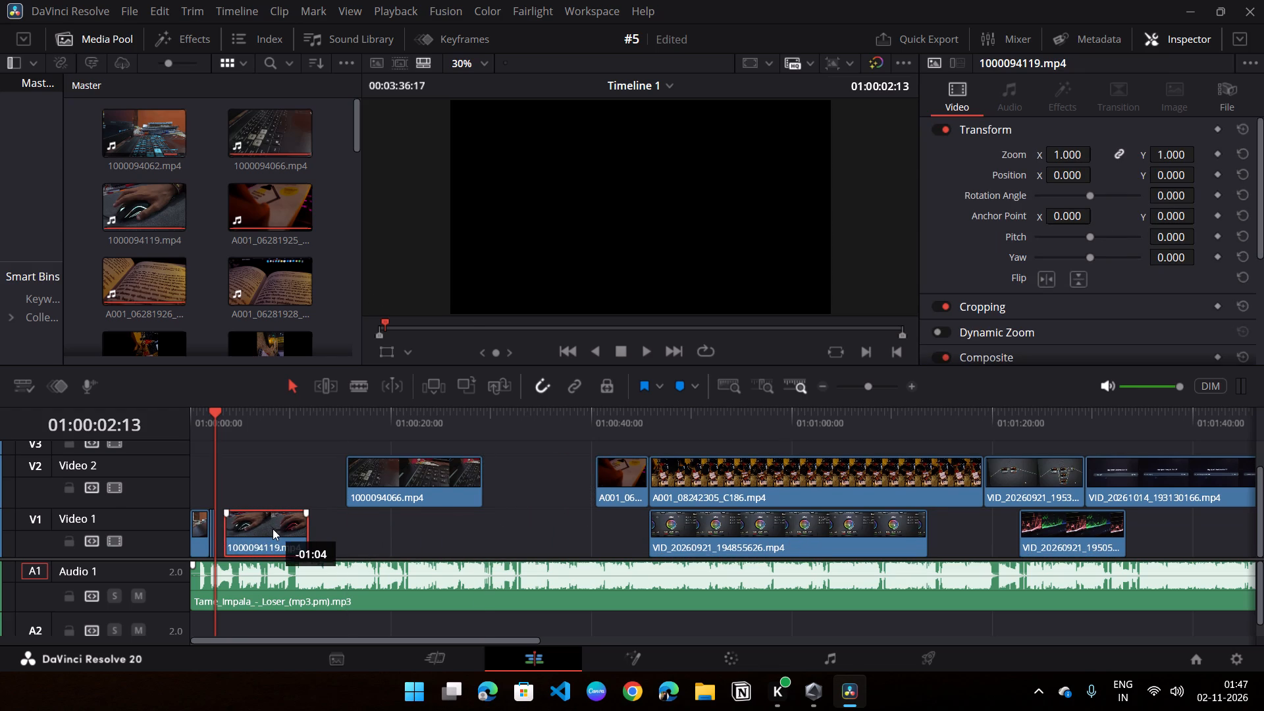
drag(273, 529, 269, 529)
Move VID_20260921_194855626.mp4 and VID_20260921_195053411.mp4 earlier on Video 1 so they follow 1000094119.mp4 without gaps.
drag(723, 544, 402, 540)
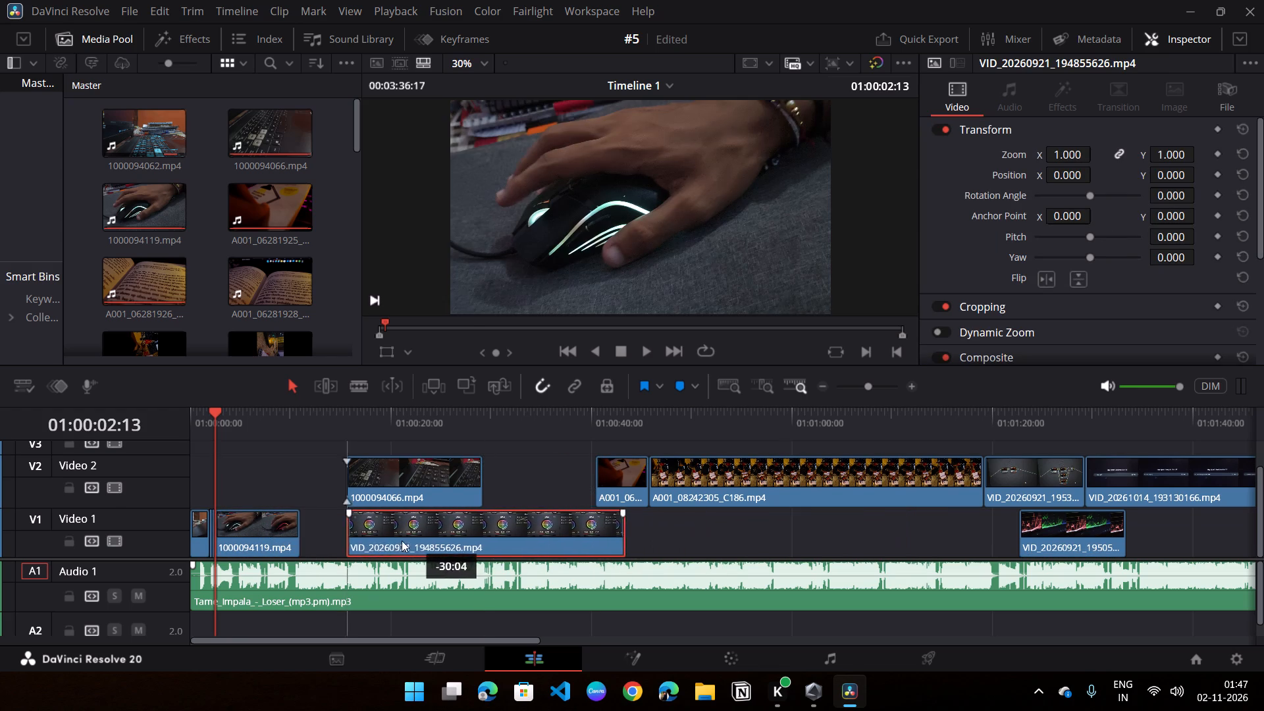
drag(402, 540, 376, 541)
drag(1058, 536, 707, 541)
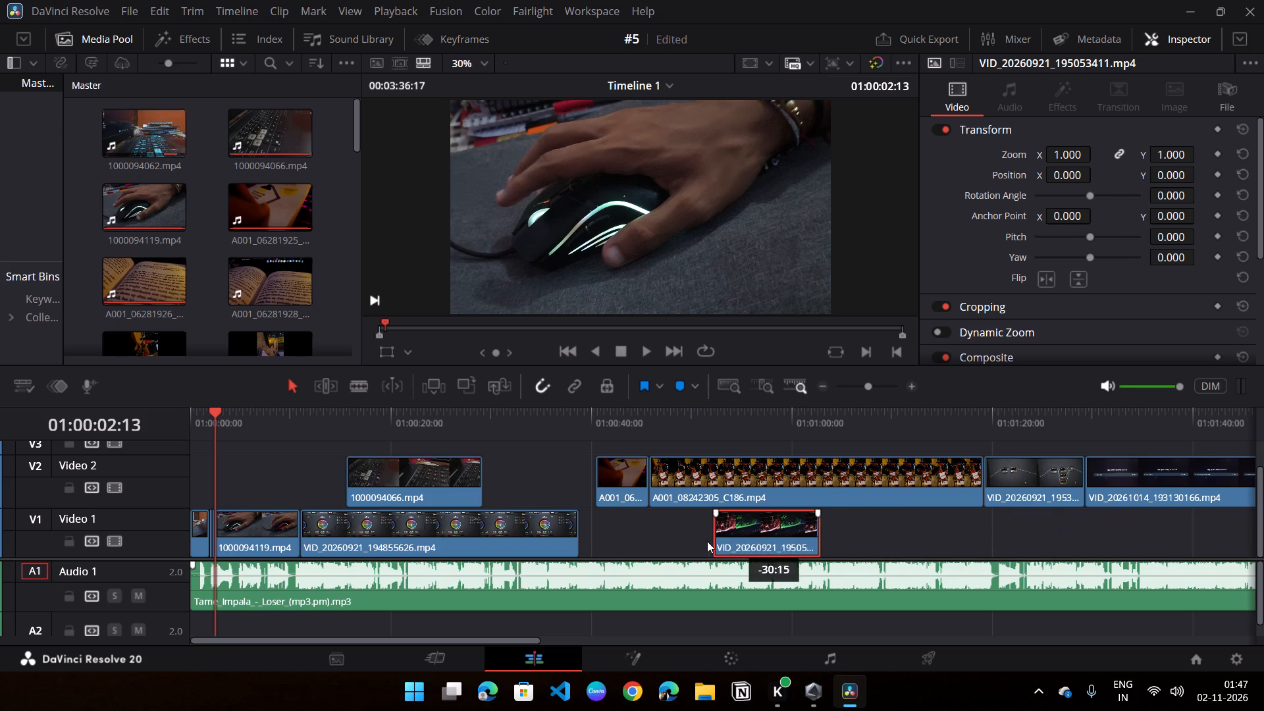
drag(707, 541, 625, 538)
Move A001_06281925_C168.mp4 from Video 2 to Video 1, directly after VID_20260921_195053411.mp4.
middle_drag(1072, 519, 1014, 510)
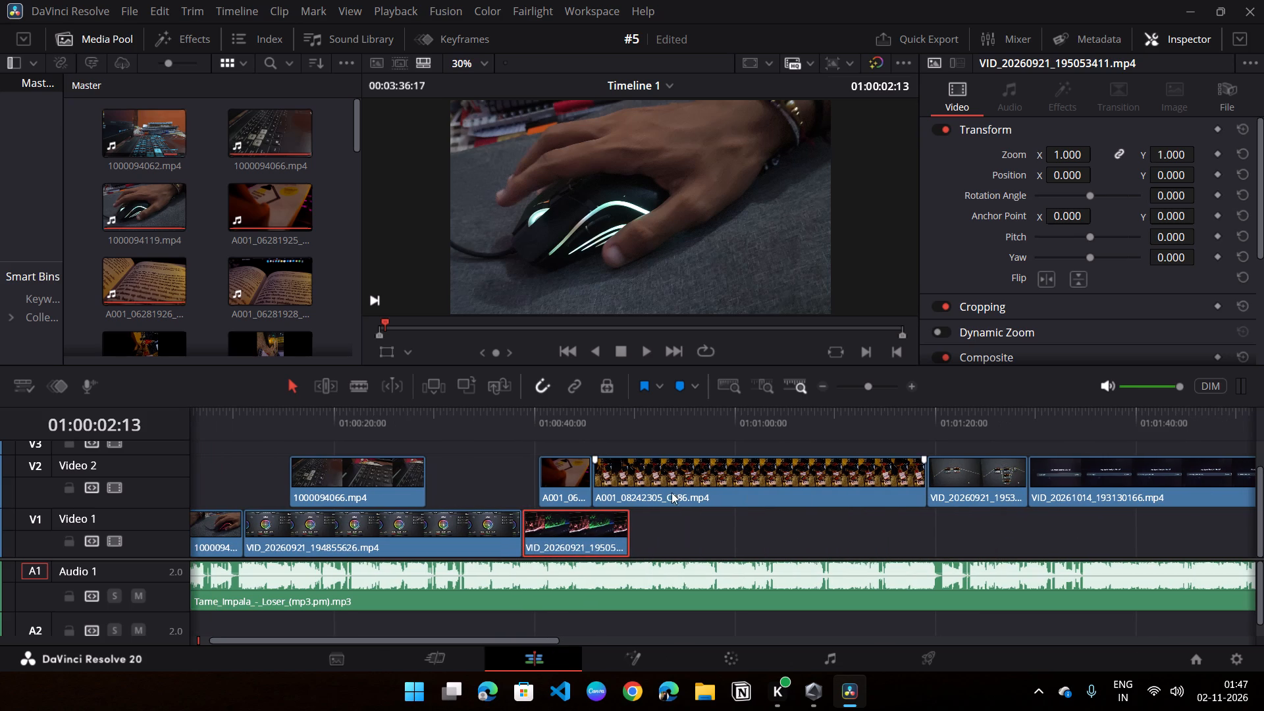
drag(571, 484, 662, 523)
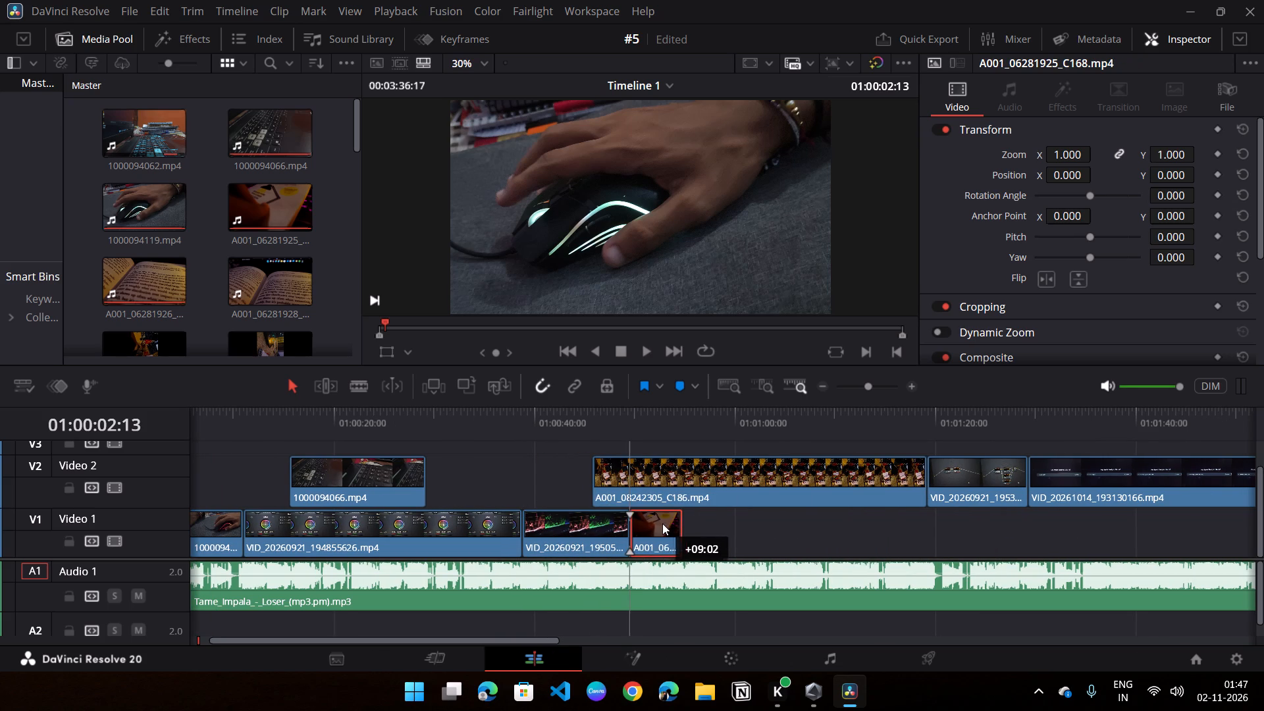
drag(662, 523, 660, 523)
Move VID_20260921_195326965.mp4 and A001_06281926_C169.mp4 from Video 2 to Video 1, in that order directly after A001_06281925_C168.mp4.
middle_drag(880, 530, 603, 501)
drag(1198, 478, 466, 513)
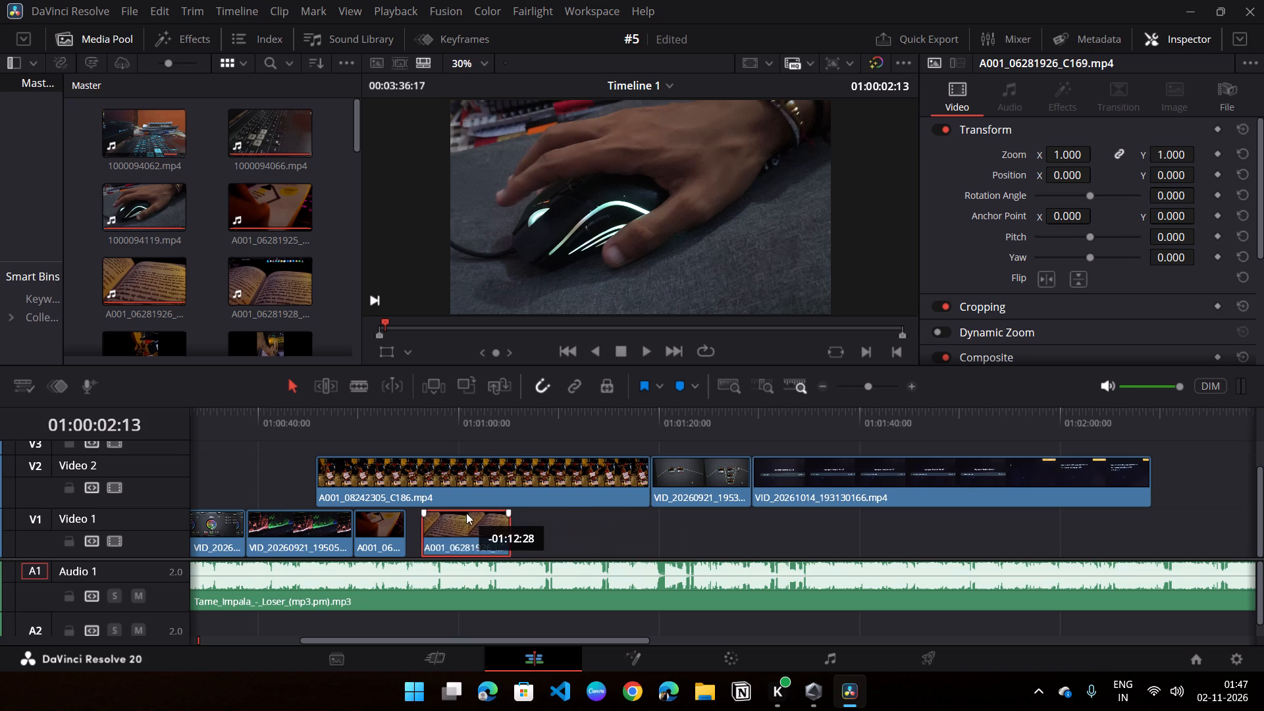
drag(466, 513, 630, 522)
drag(702, 481, 514, 521)
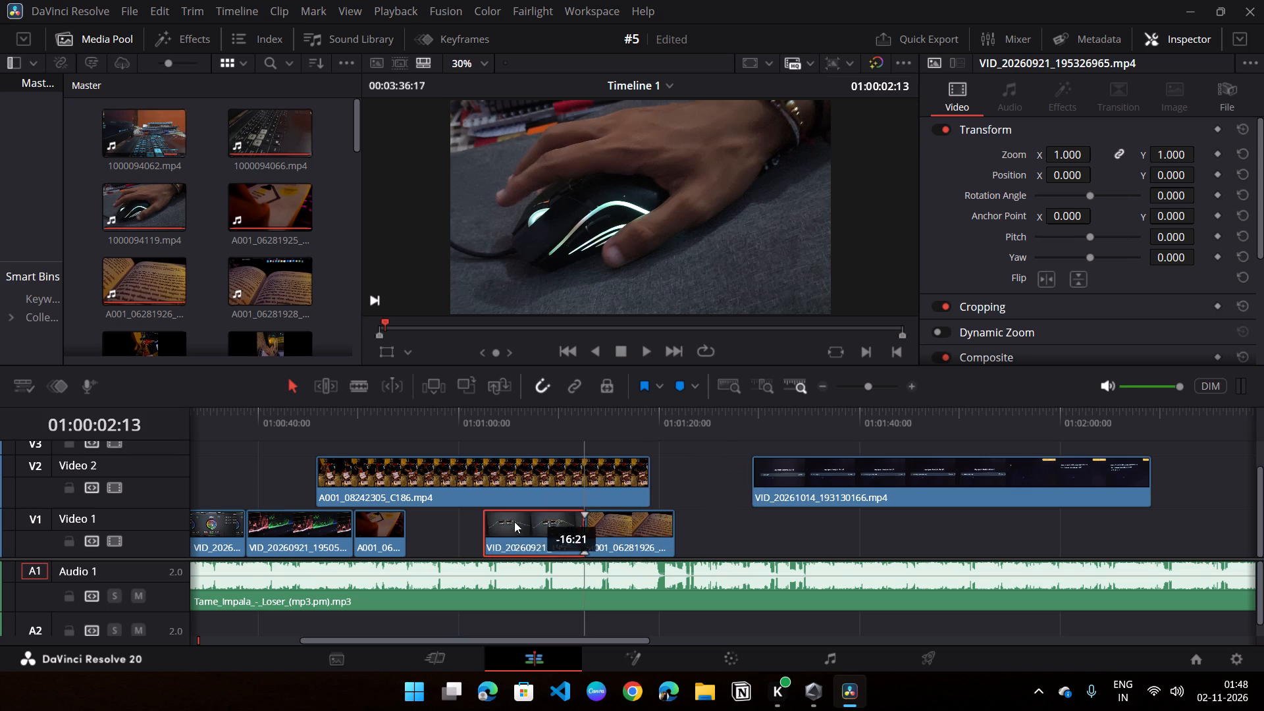
drag(514, 521, 458, 525)
drag(630, 529, 556, 528)
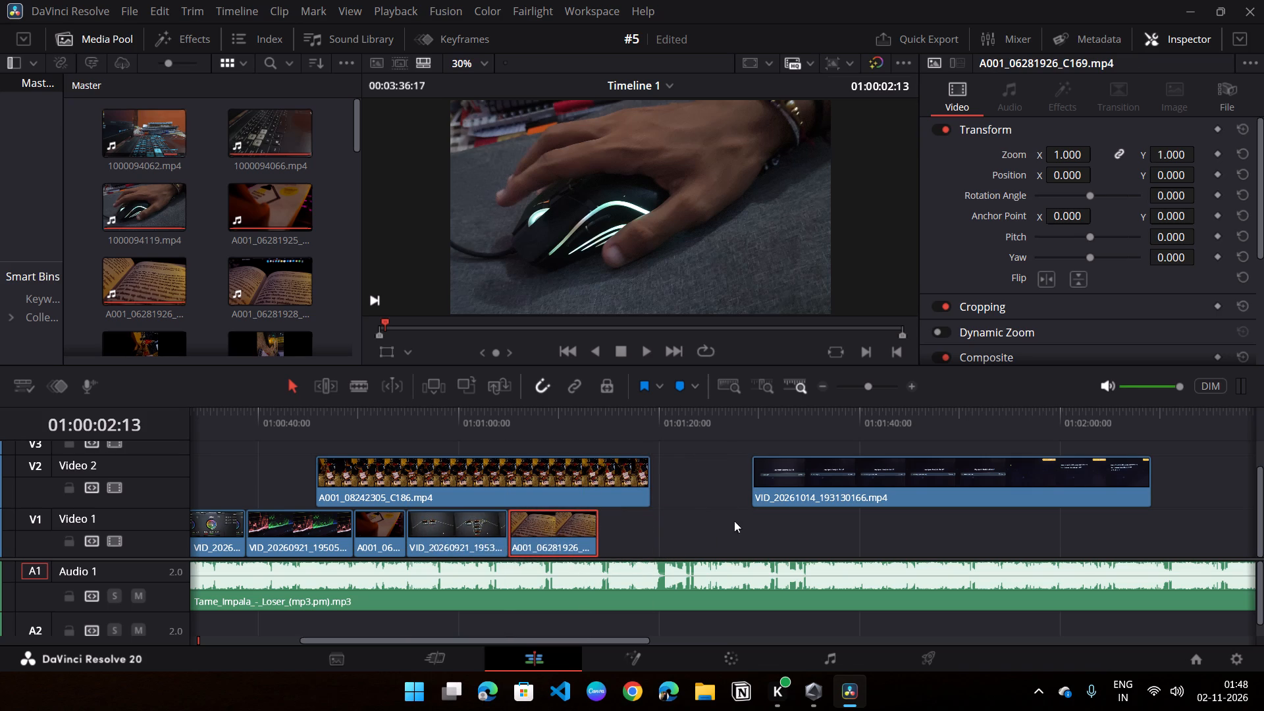
Play the opening clips from the timeline start to check the cuts into 1000094119.mp4 against the music.
drag(324, 428, 88, 424)
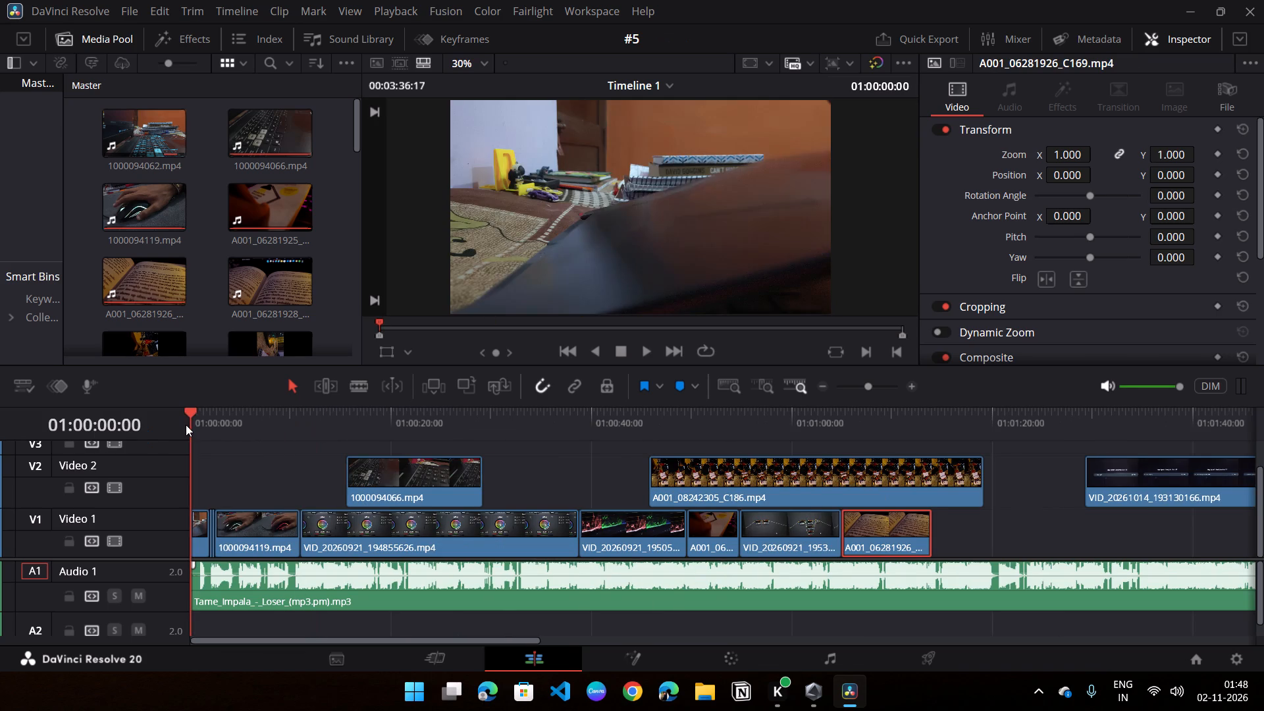
key(space)
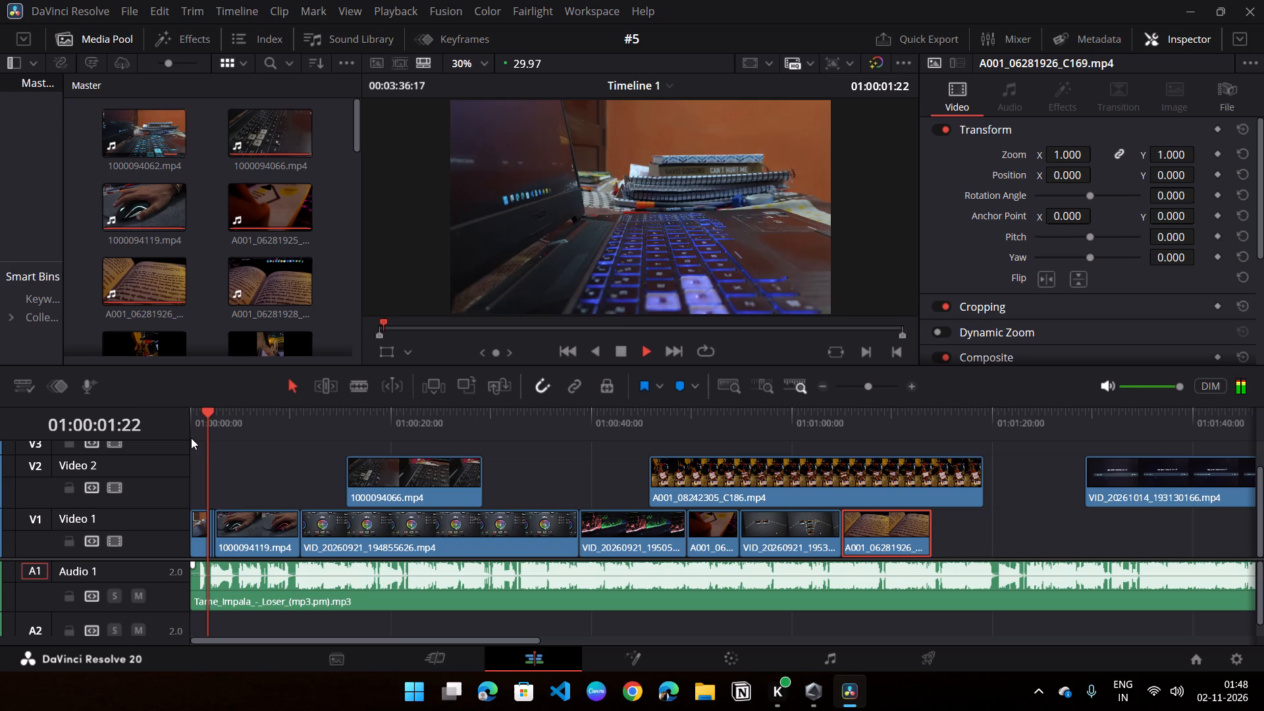
key(space)
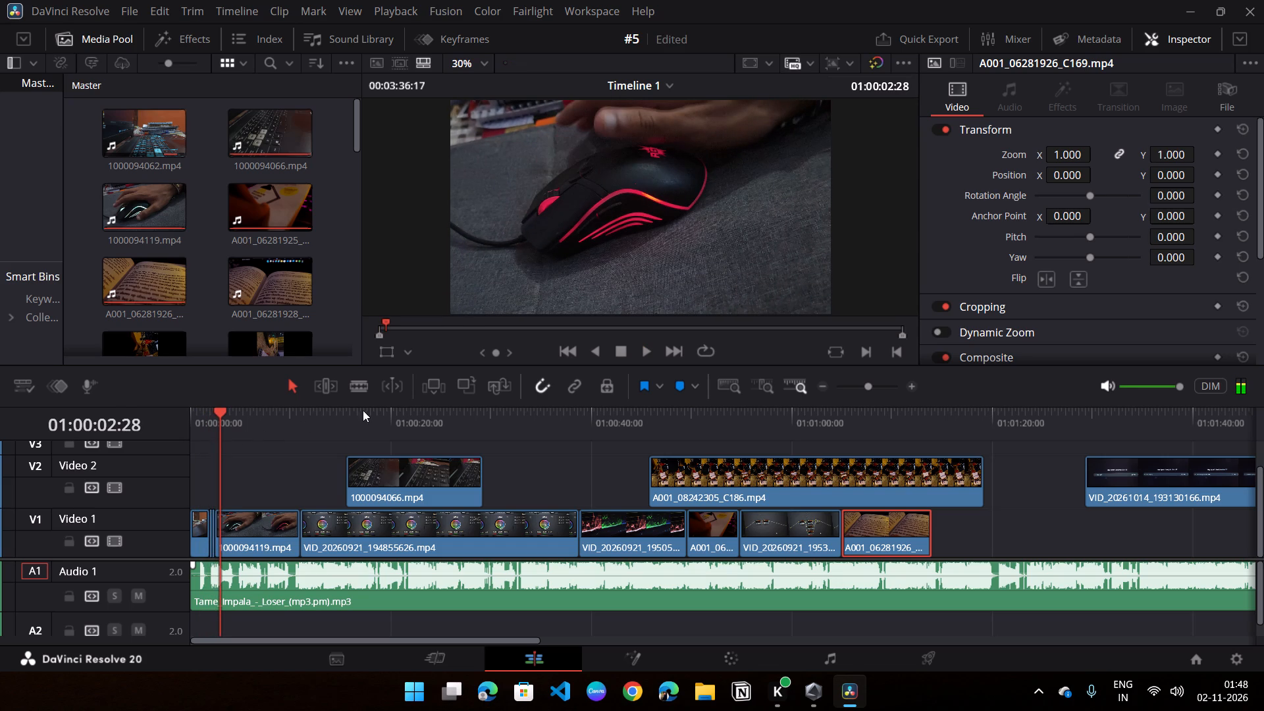
triple_click(910, 386)
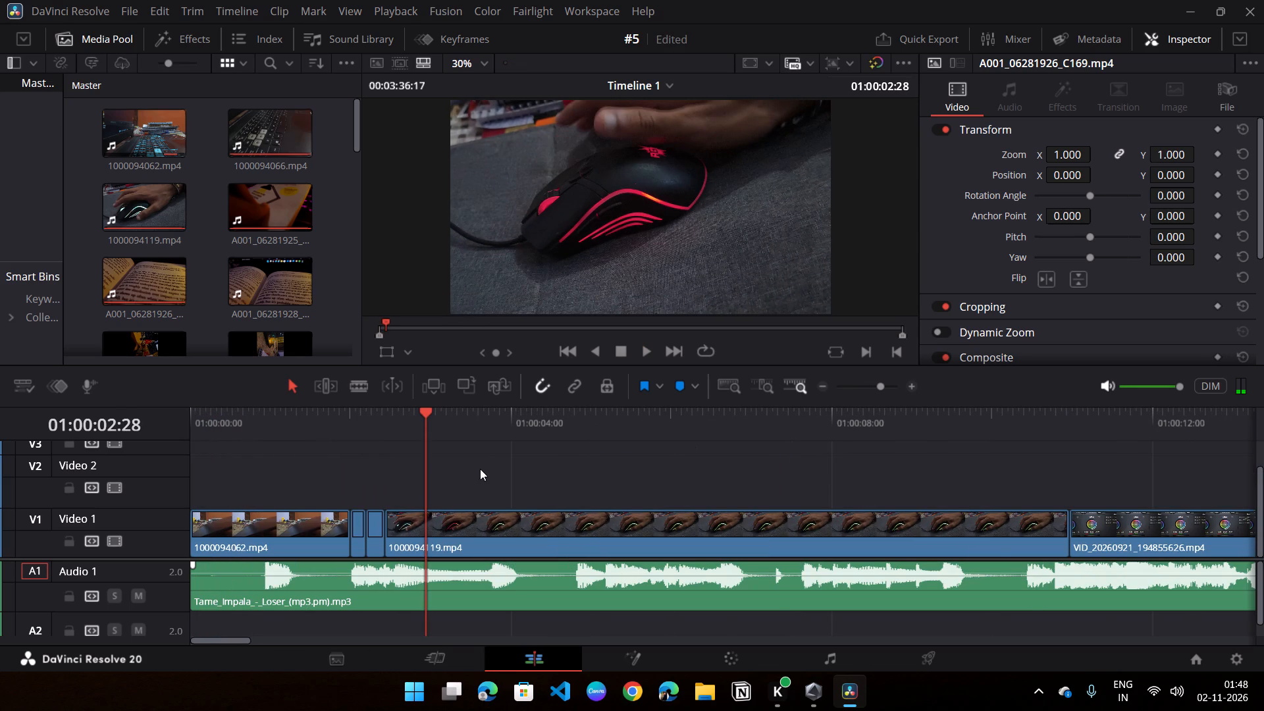
middle_drag(480, 469, 495, 467)
click(348, 414)
key(space)
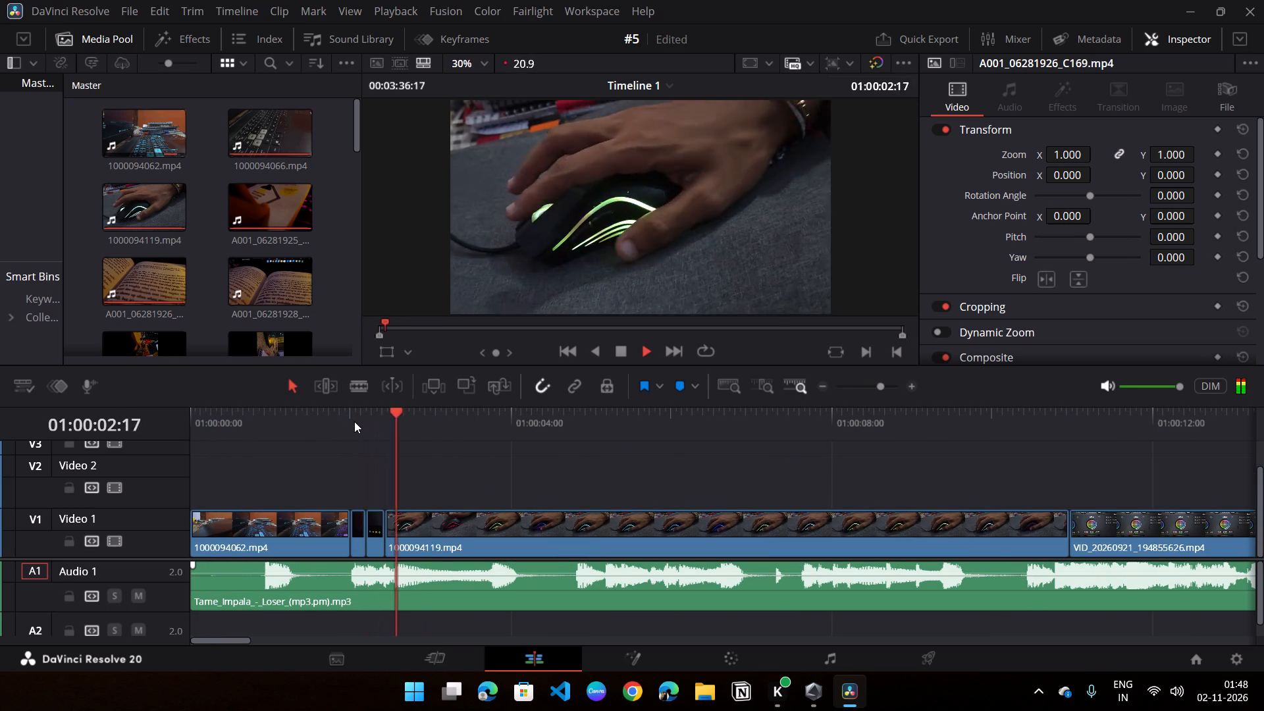
key(space)
Trim the start of 1000094119.mp4 to the frame at 01:00:05:17 and move the clip back against the short opening clips.
drag(456, 430, 666, 440)
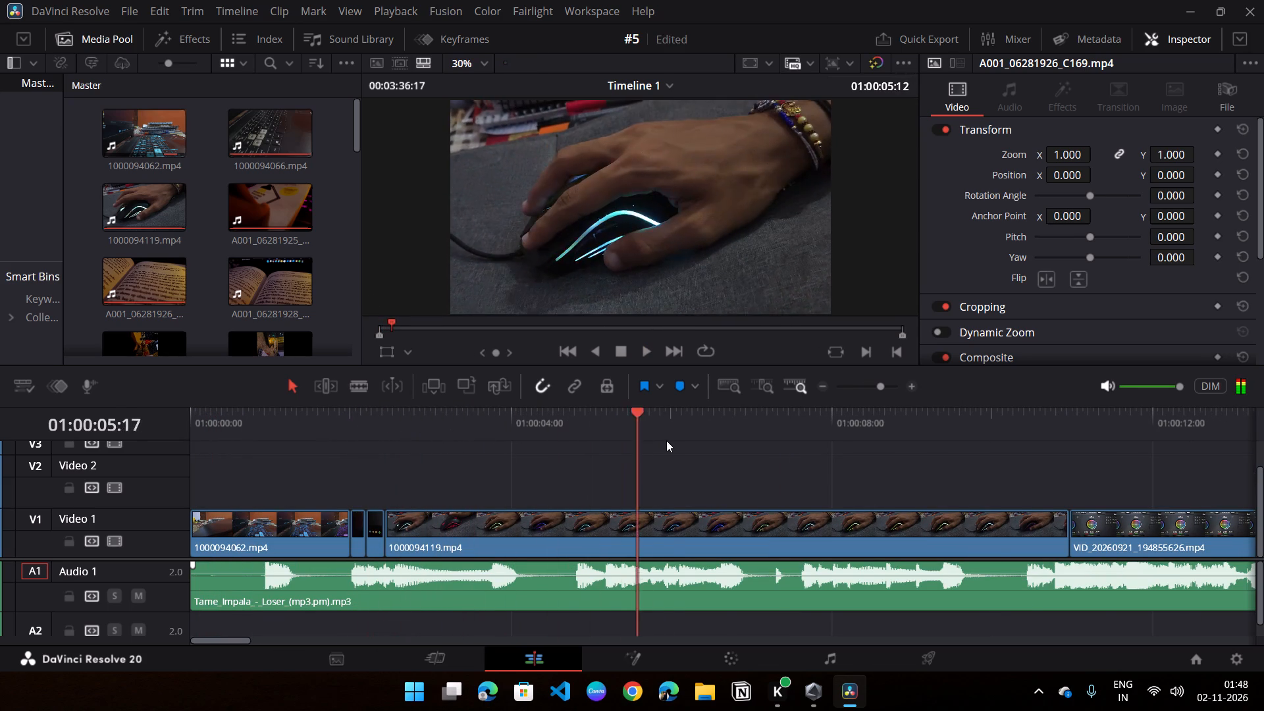
drag(666, 440, 653, 454)
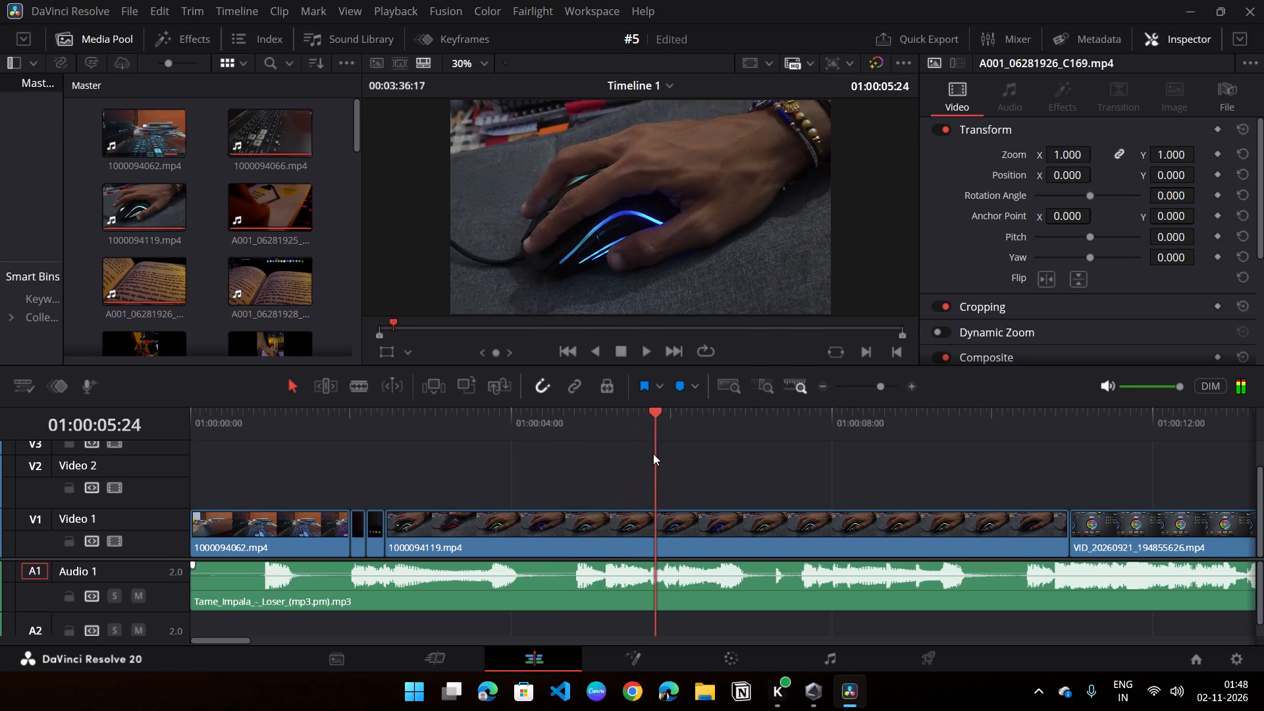
drag(653, 454, 637, 457)
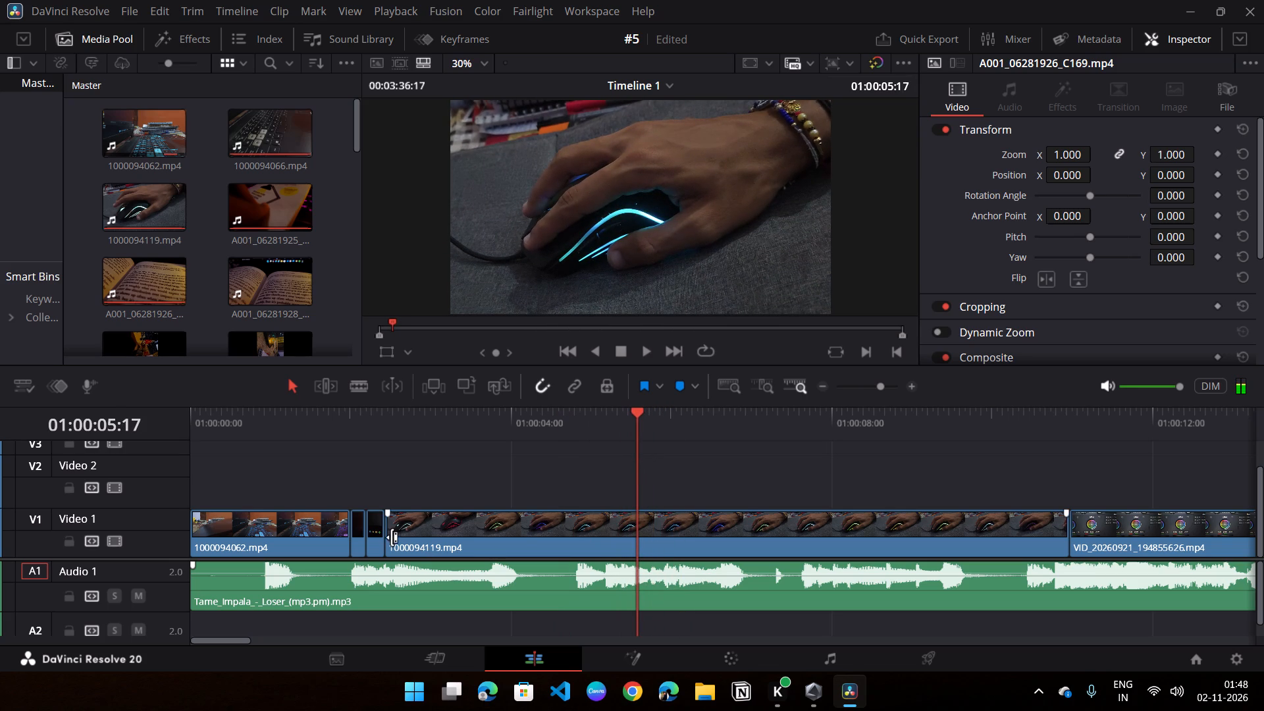
drag(391, 536, 638, 532)
drag(670, 532, 672, 532)
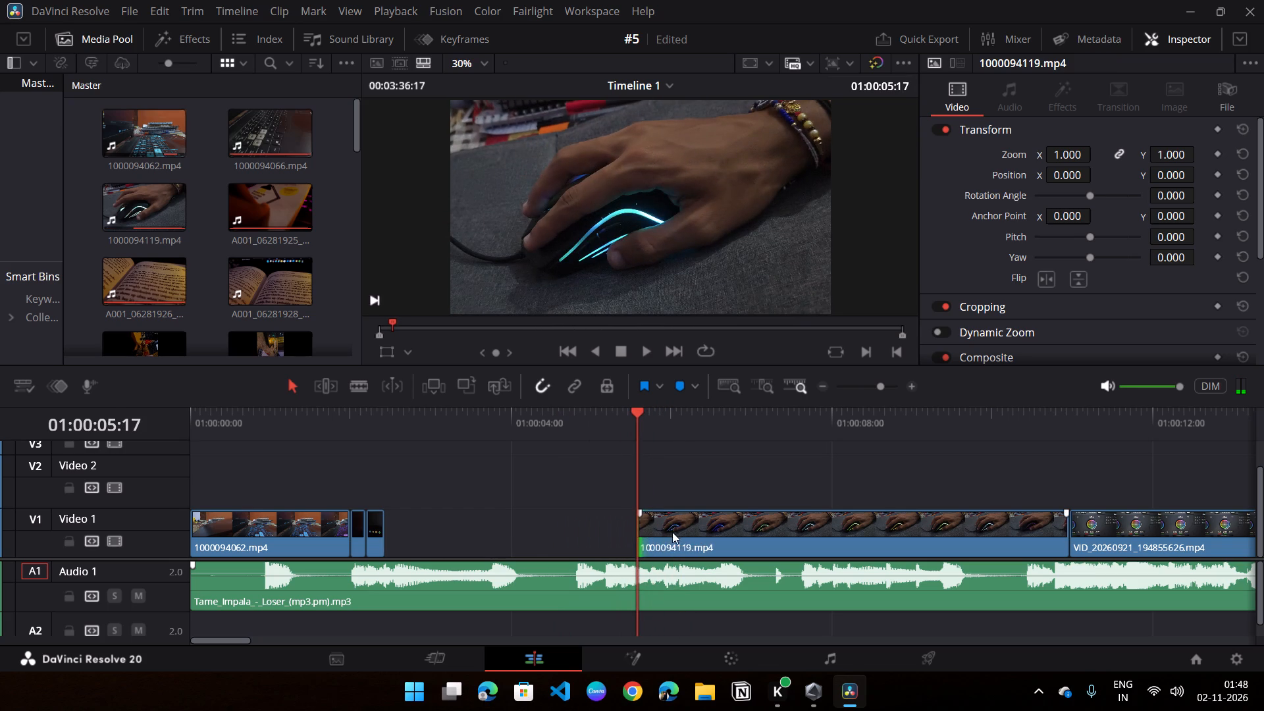
drag(672, 532, 412, 535)
Trim the end of 1000094119.mp4 to 01:00:03:25 and move VID_20260921_194855626.mp4 directly after it.
drag(505, 423, 504, 423)
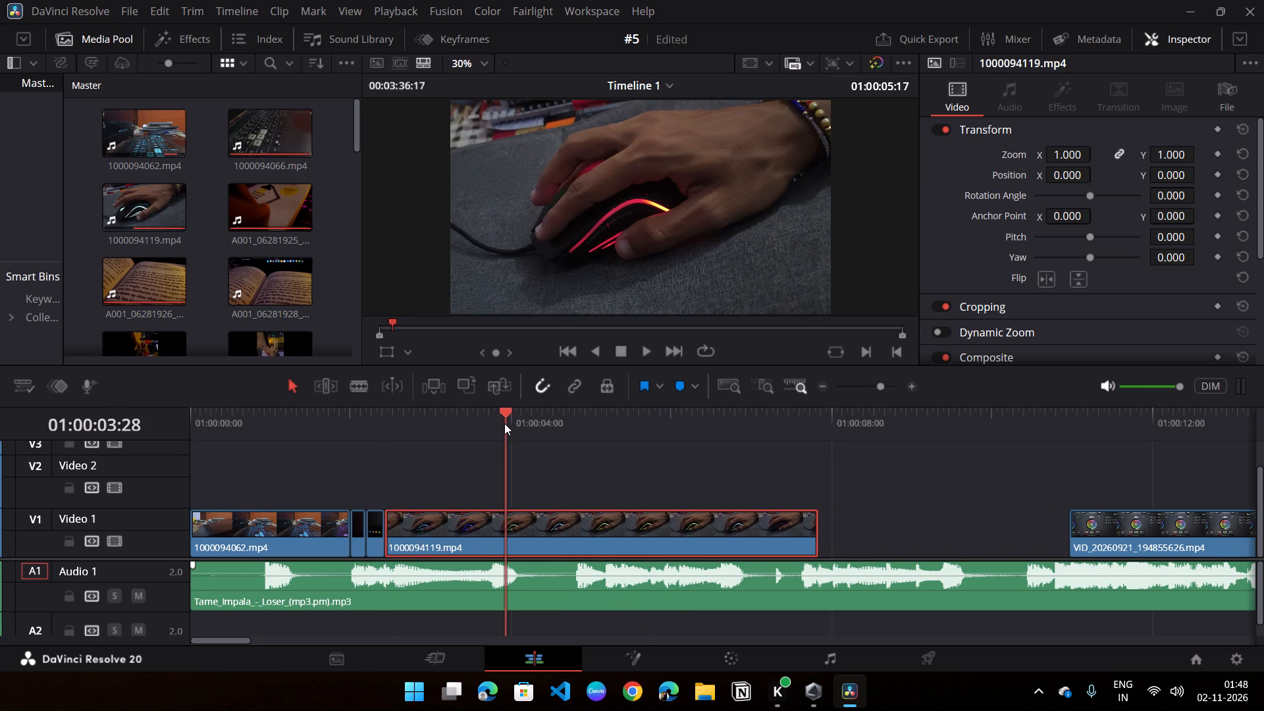
drag(504, 423, 498, 424)
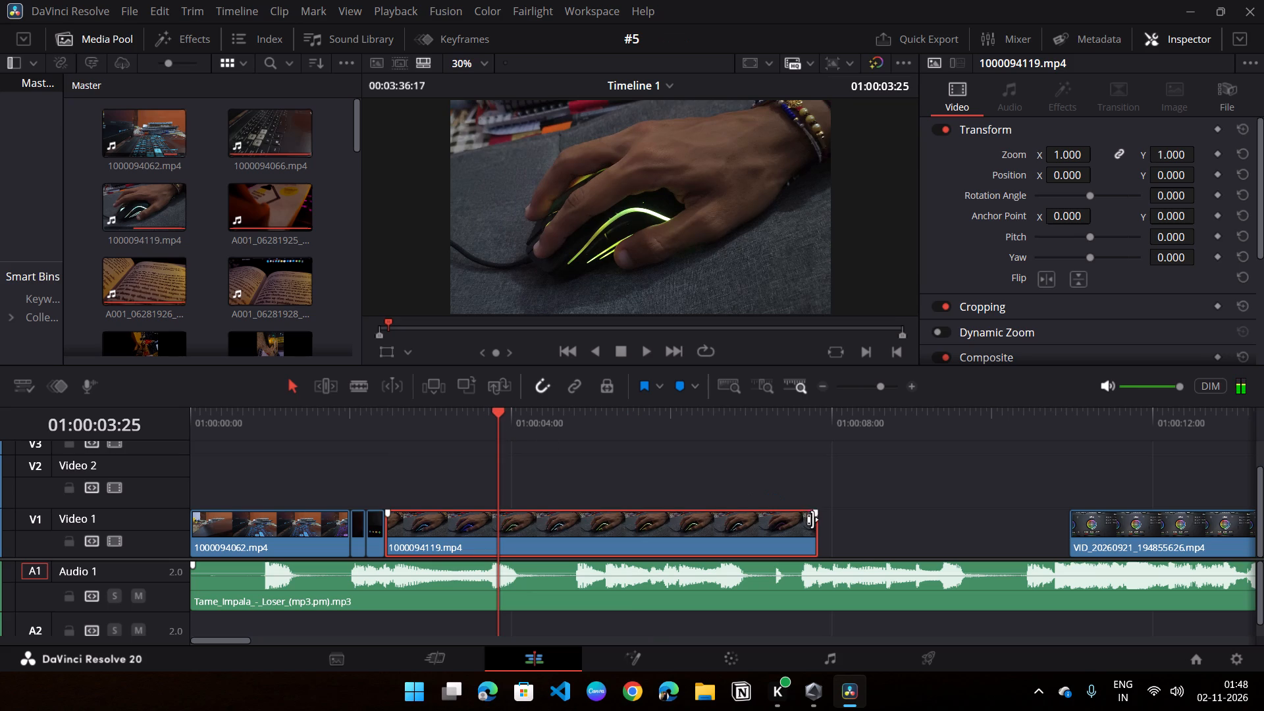
drag(812, 519, 481, 554)
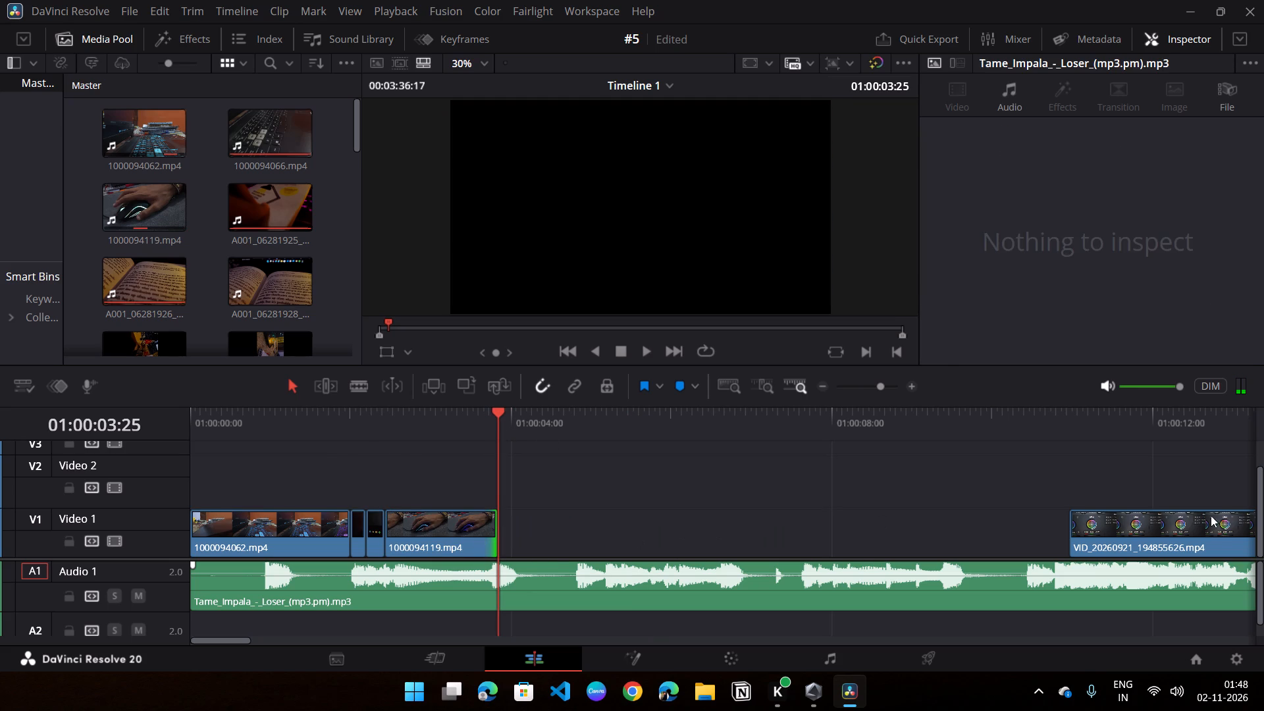
drag(1172, 521, 594, 525)
Play the opening sequence and replay the cut from 1000094119.mp4 to VID_20260921_194855626.mp4 to check its timing.
drag(275, 409, 250, 409)
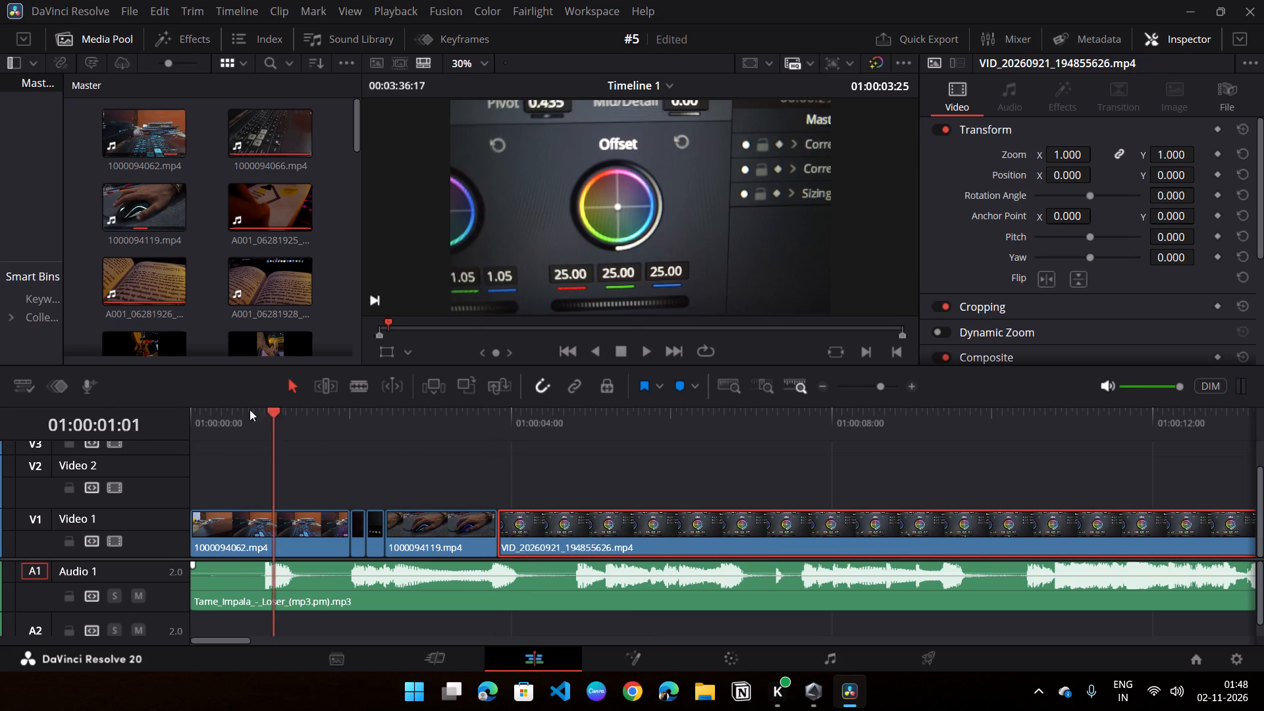
drag(250, 409, 132, 426)
key(space)
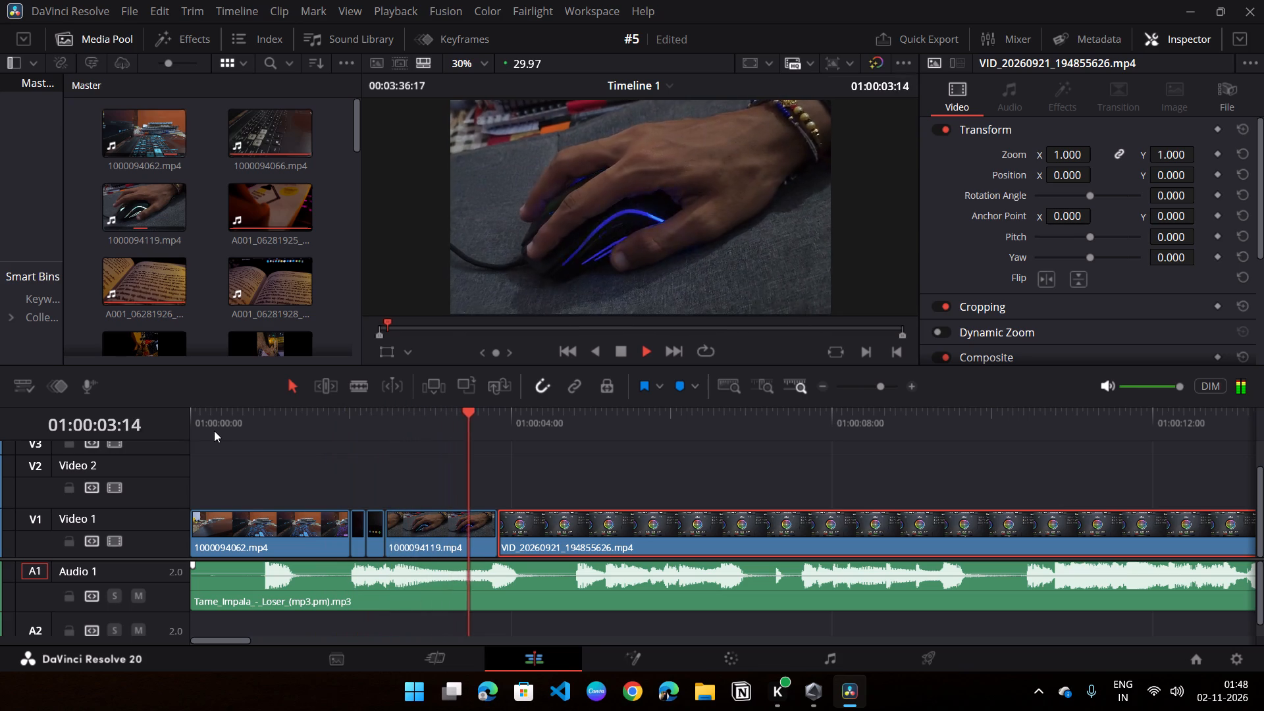
key(space)
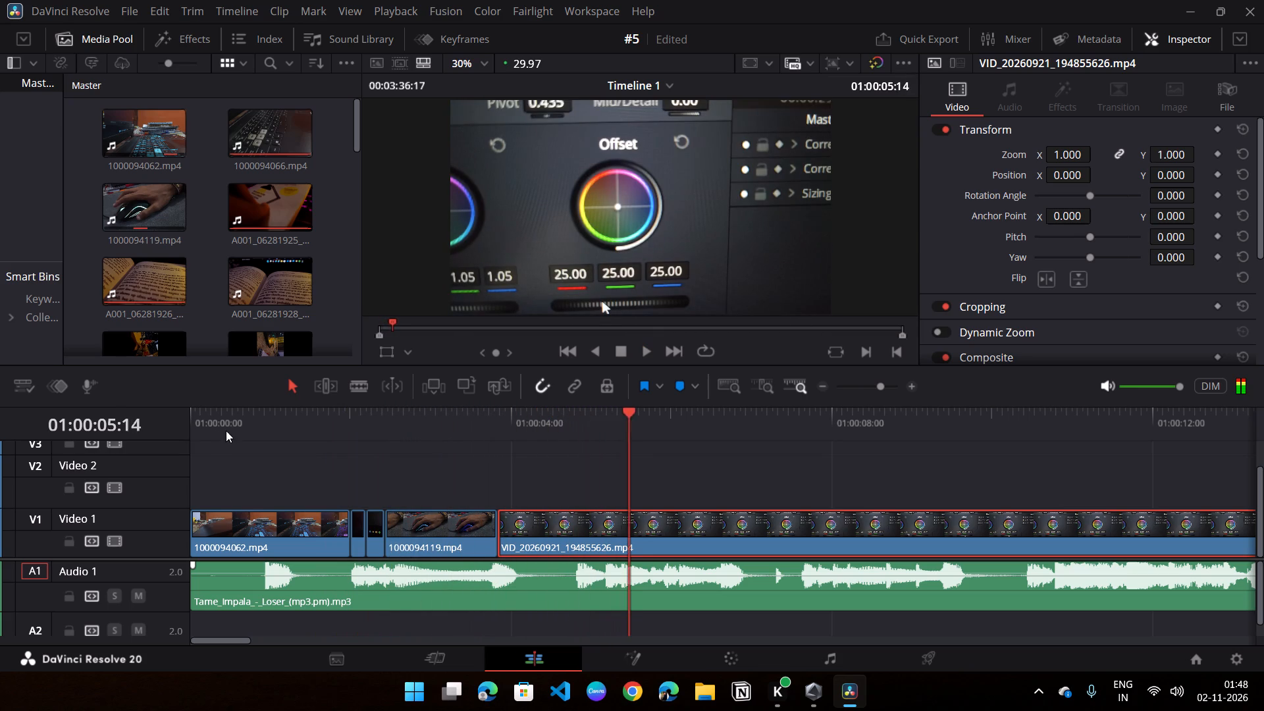
click(463, 425)
key(space)
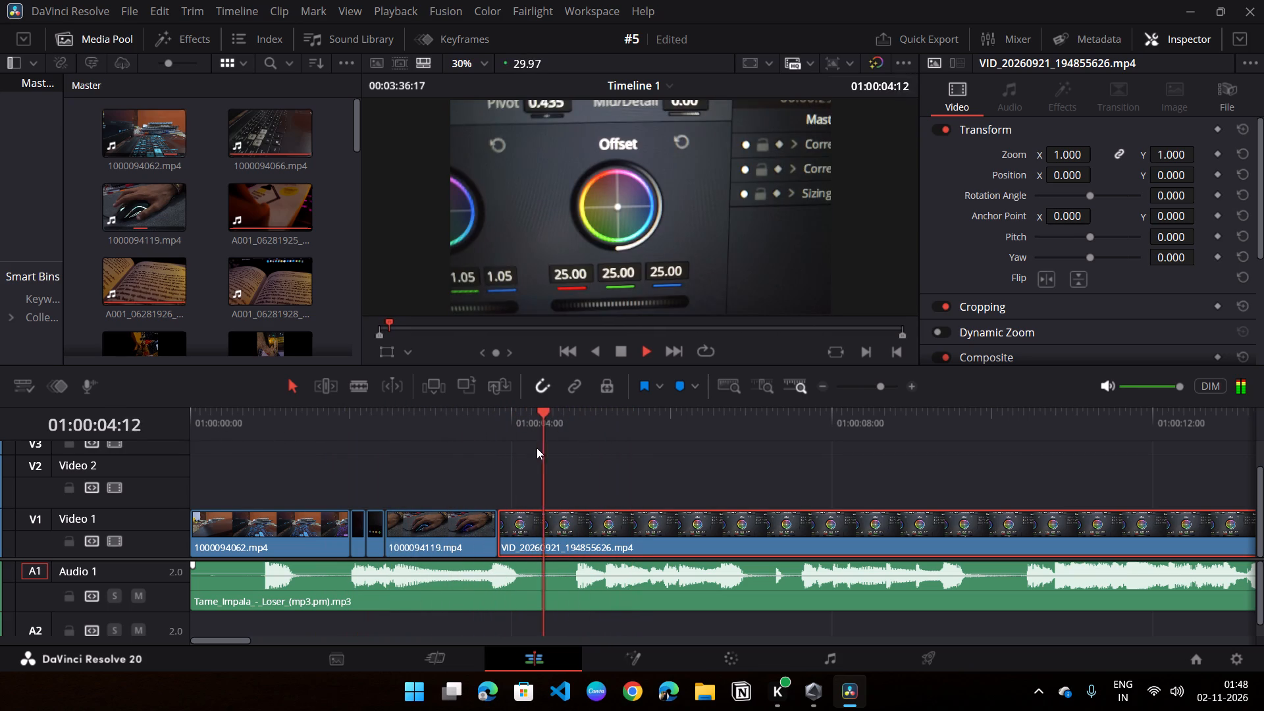
key(space)
Scrub through VID_20260921_194855626.mp4 up to about 01:00:15:19 to examine its footage for a usable section.
drag(609, 440, 899, 467)
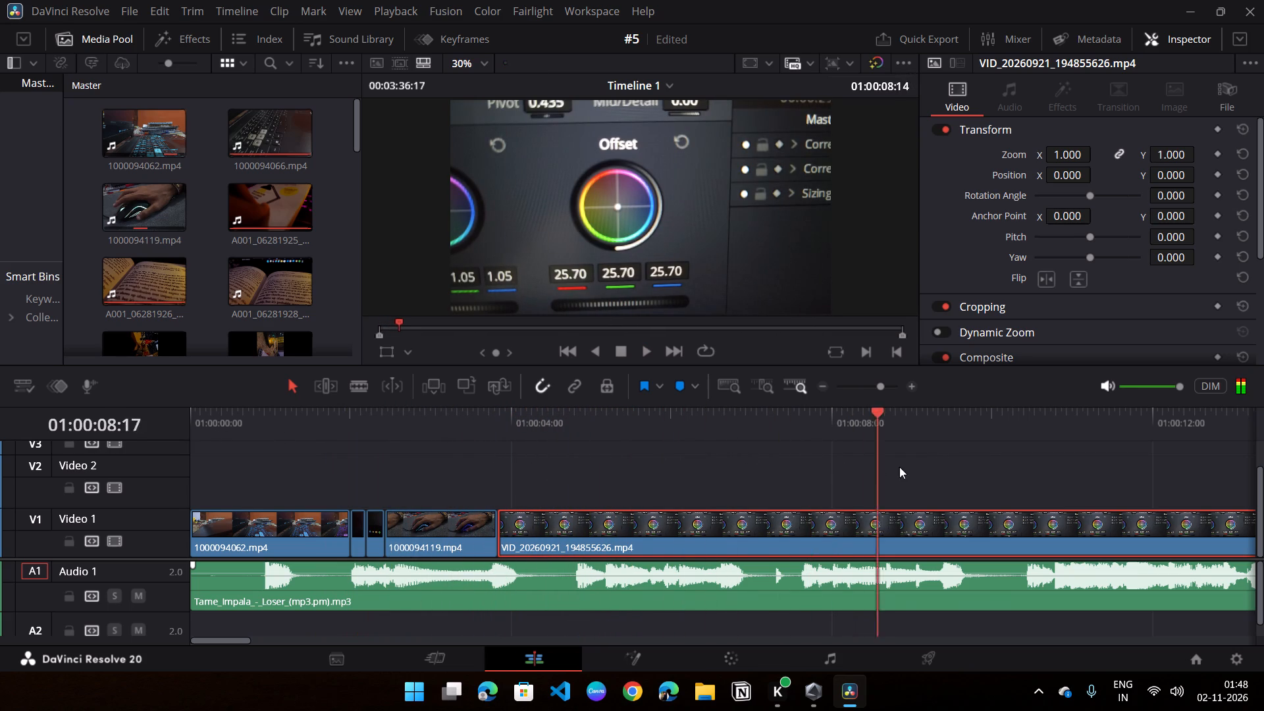
drag(899, 467, 1014, 481)
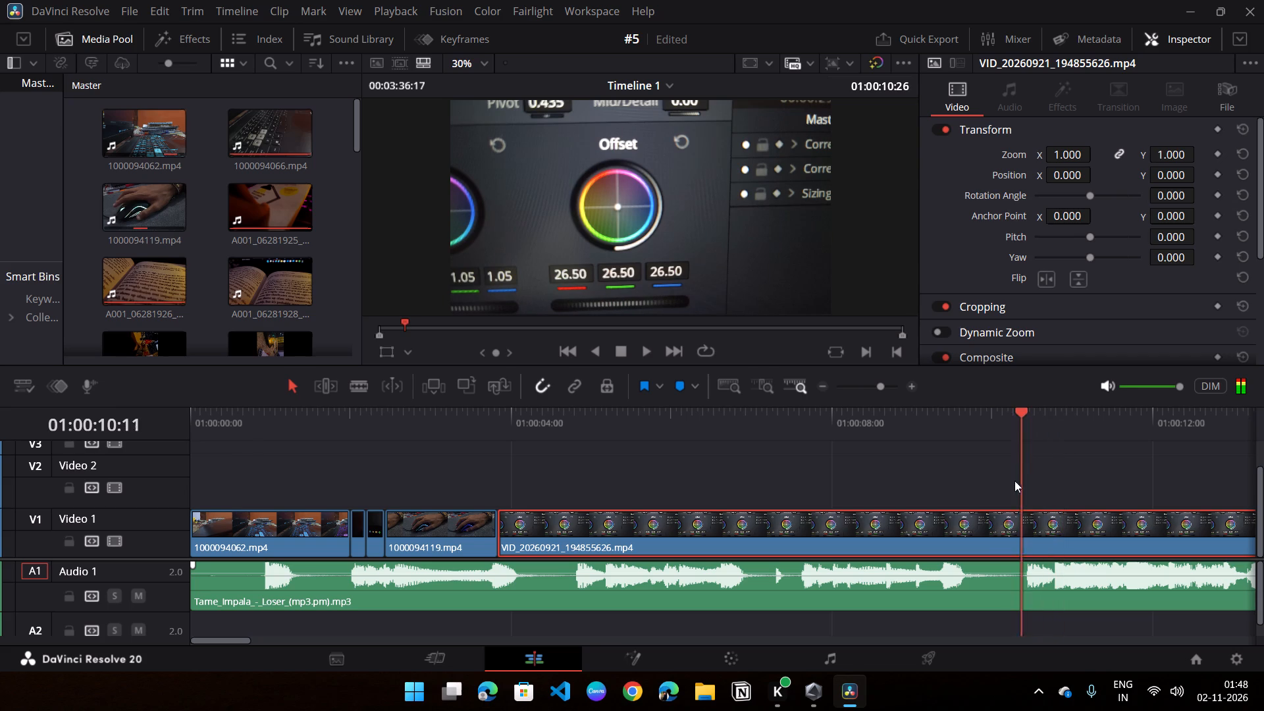
drag(1014, 481, 998, 483)
middle_drag(1036, 487, 252, 504)
drag(296, 433, 298, 433)
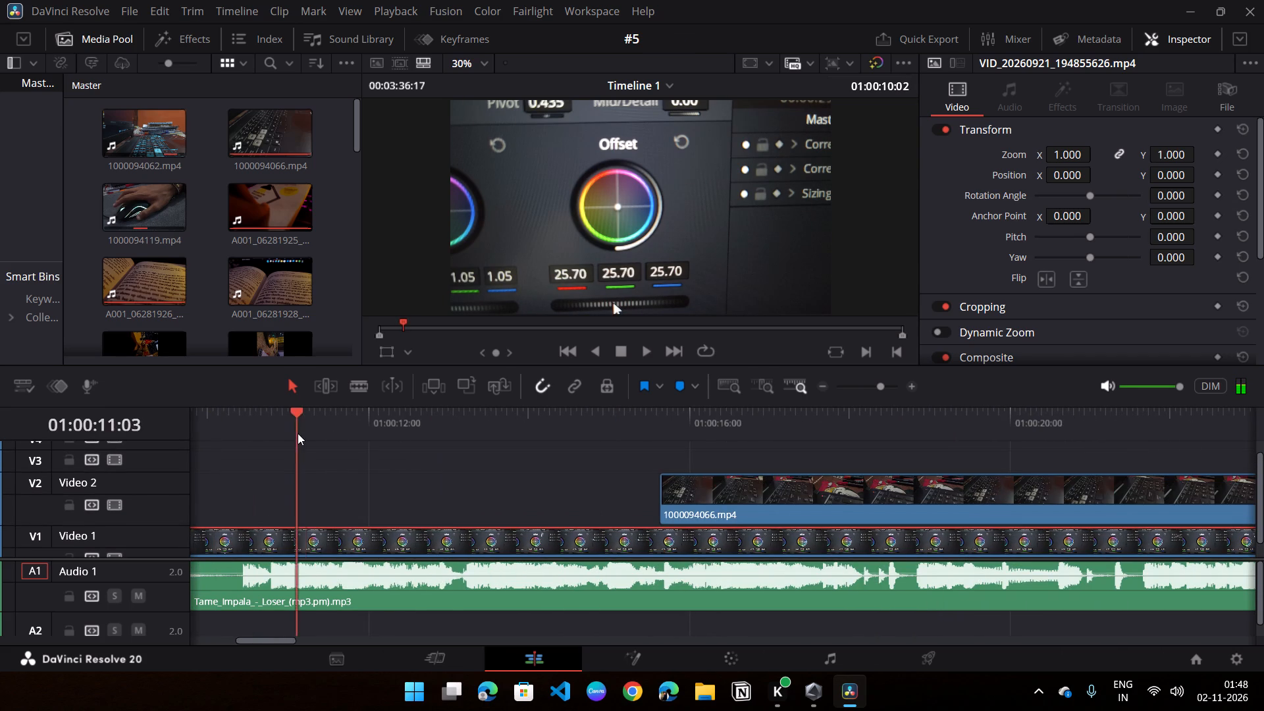
drag(298, 433, 522, 441)
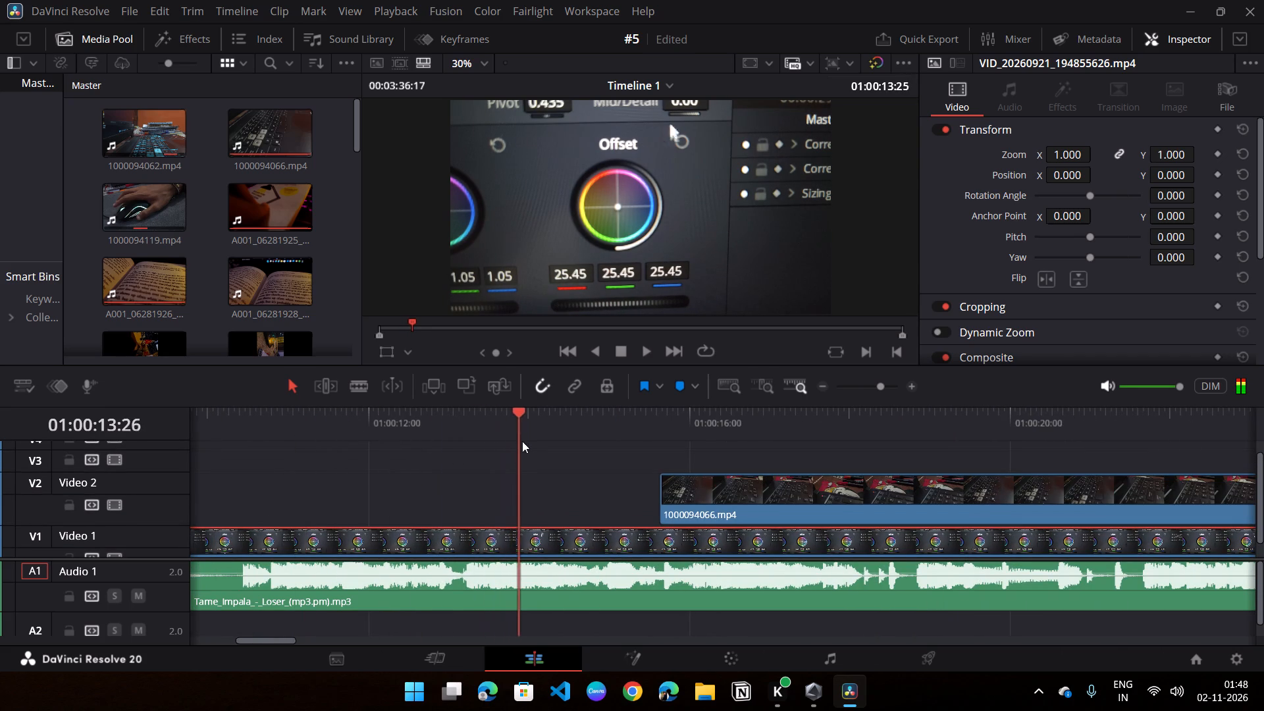
drag(522, 441, 668, 457)
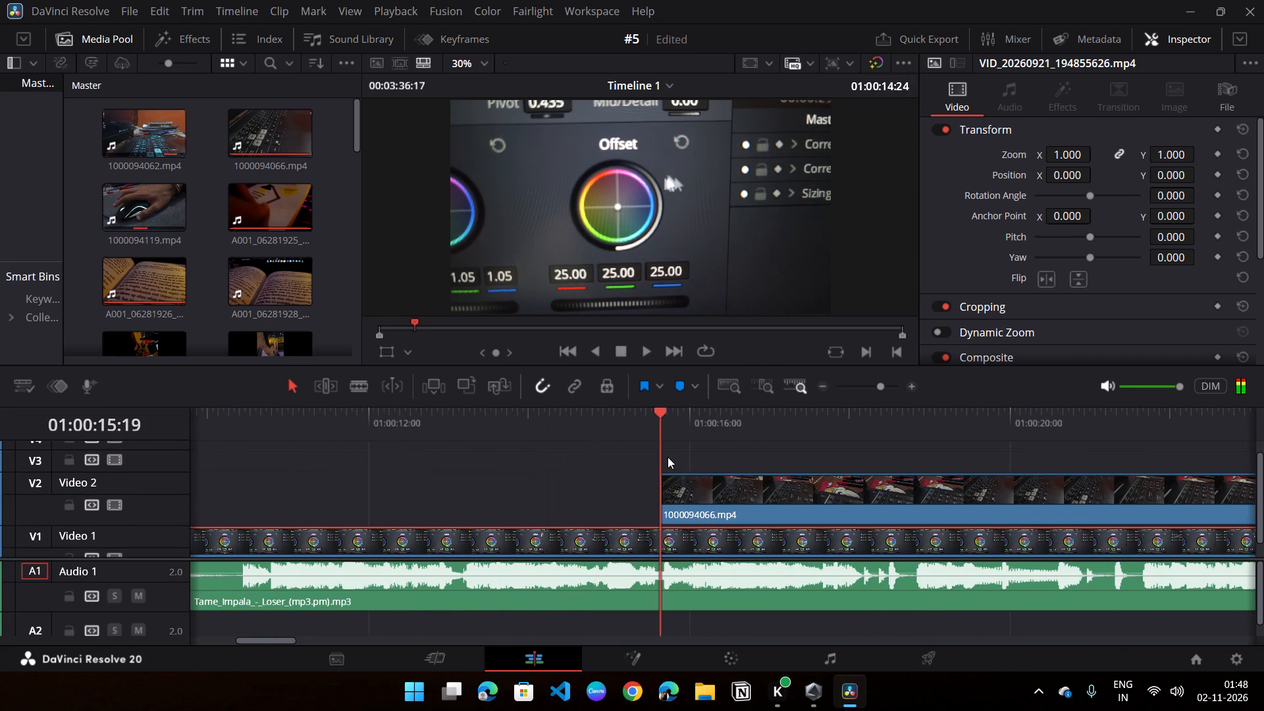
drag(668, 457, 639, 459)
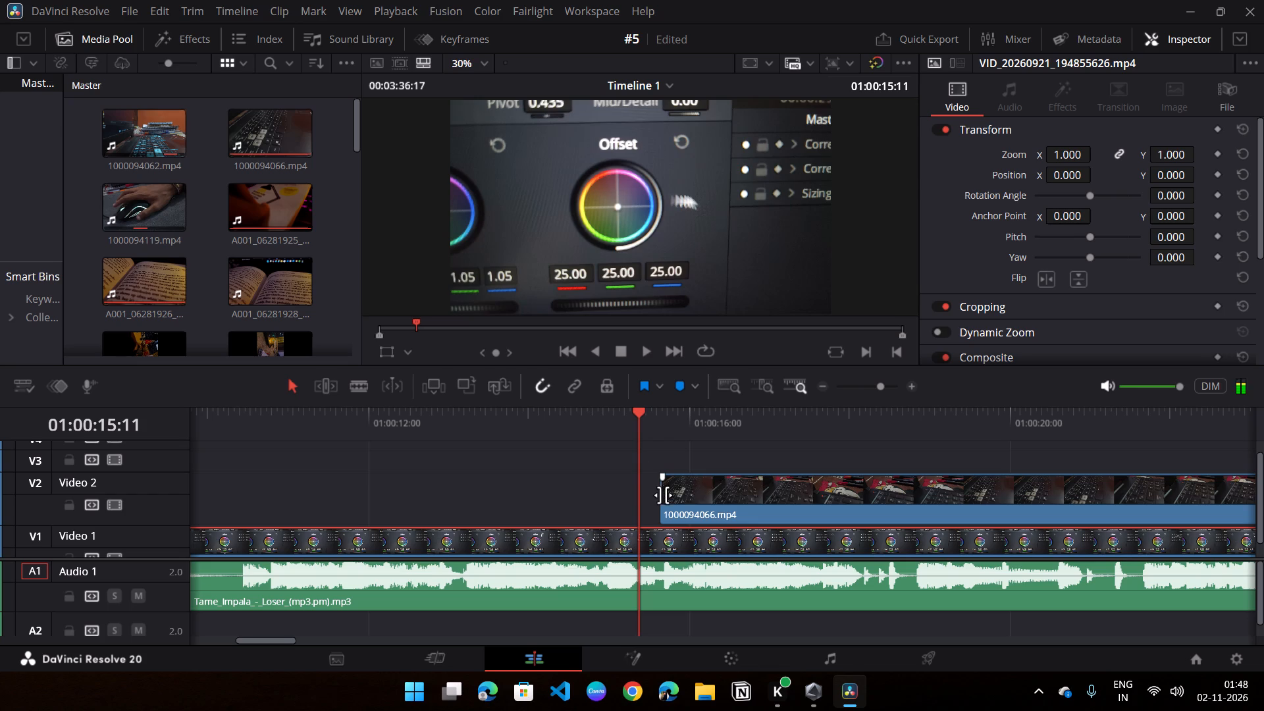
Trim the start of 1000094066.mp4 on Video 2 to about 01:00:18:27.
drag(663, 495, 928, 494)
Split VID_20260921_194855626.mp4 on Video 1 at 01:00:18:17, where the color wheel values start changing, and delete the portion before the cut.
drag(717, 435, 795, 444)
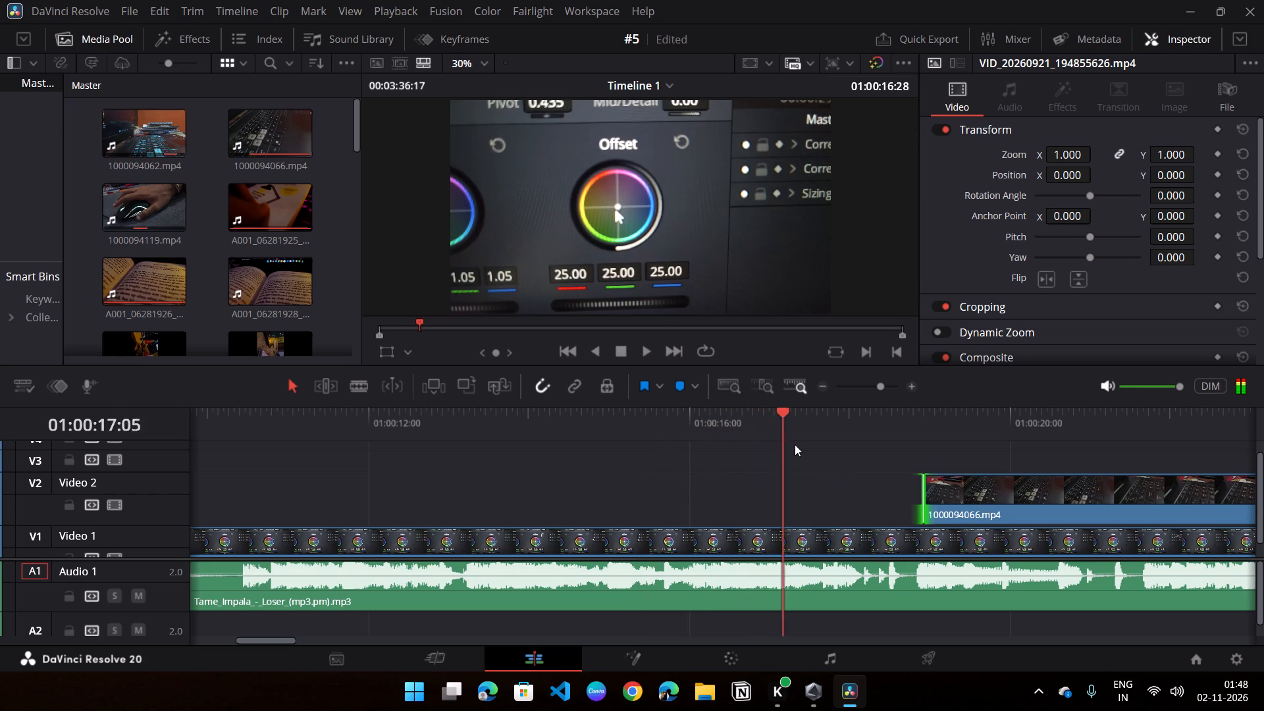
drag(795, 444, 903, 458)
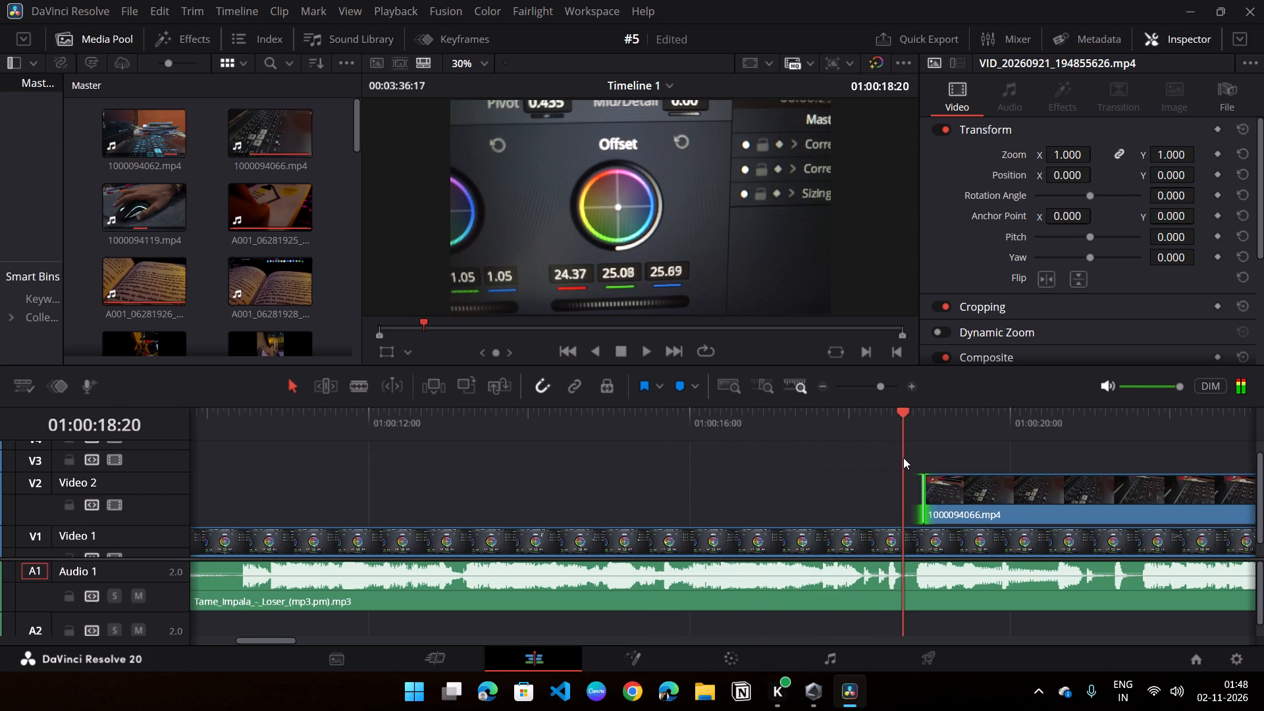
drag(903, 458, 882, 456)
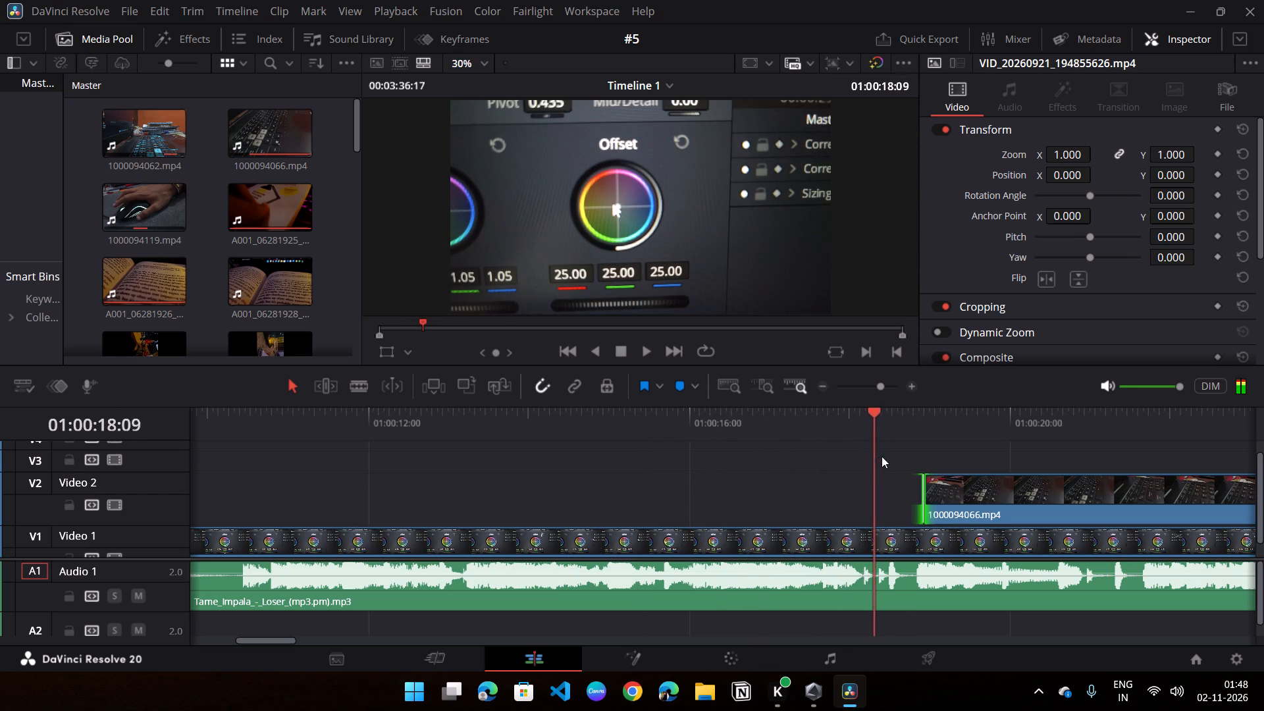
drag(882, 456, 895, 460)
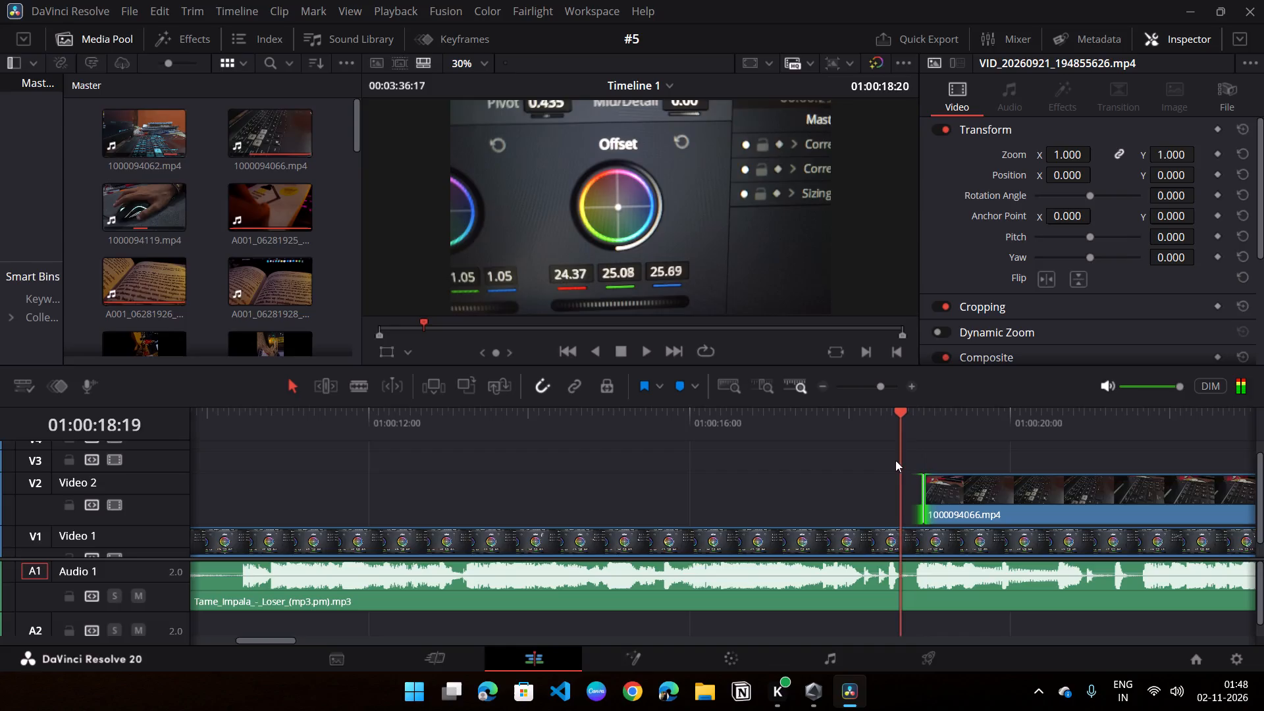
drag(895, 460, 897, 460)
middle_drag(879, 483, 525, 485)
middle_drag(458, 471, 952, 446)
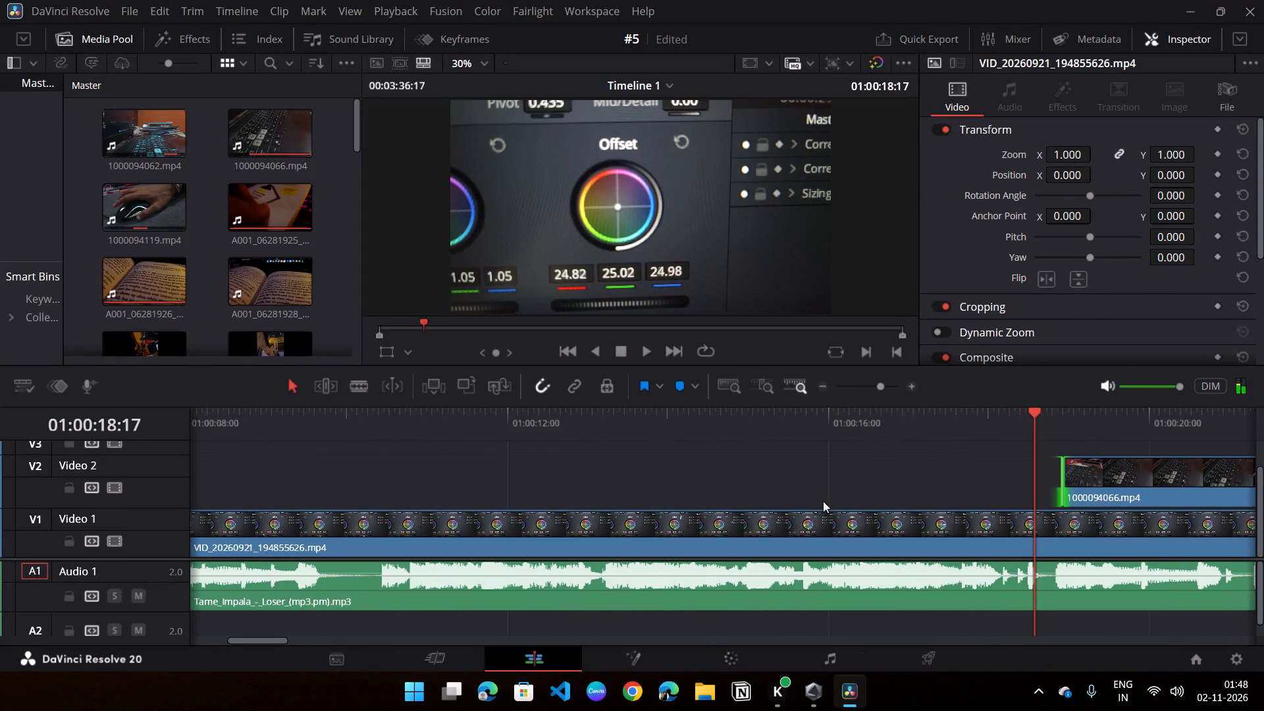
click(844, 529)
key(shift+bar)
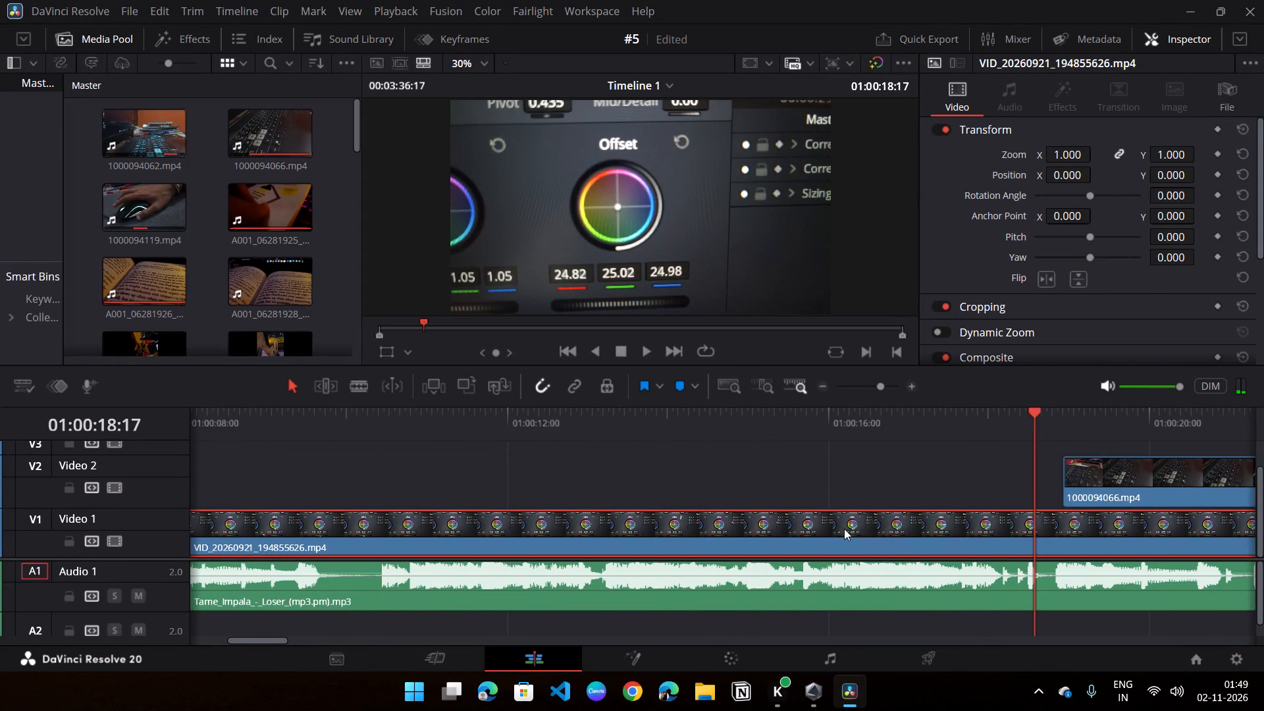
scroll(932, 521, up, 1)
middle_drag(932, 521, 662, 455)
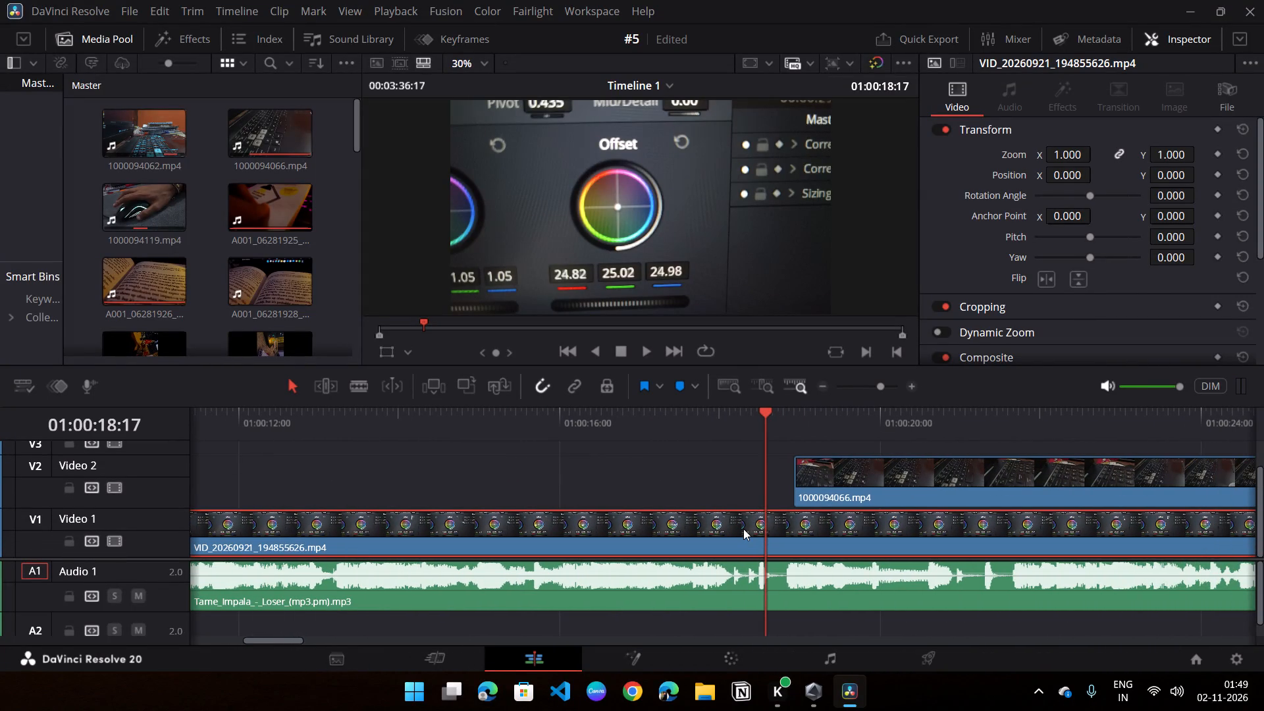
click(743, 529)
key(shift+bar)
key(ctrl+backslash)
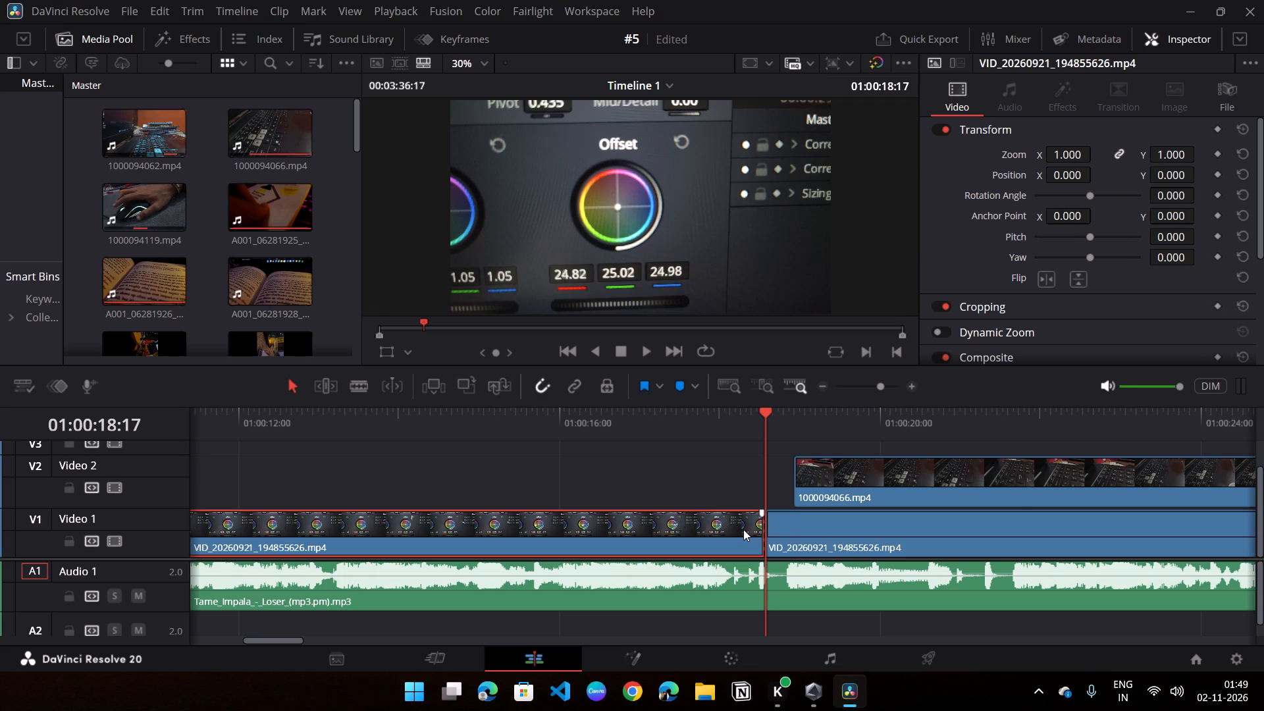
click(743, 529)
right_click(743, 529)
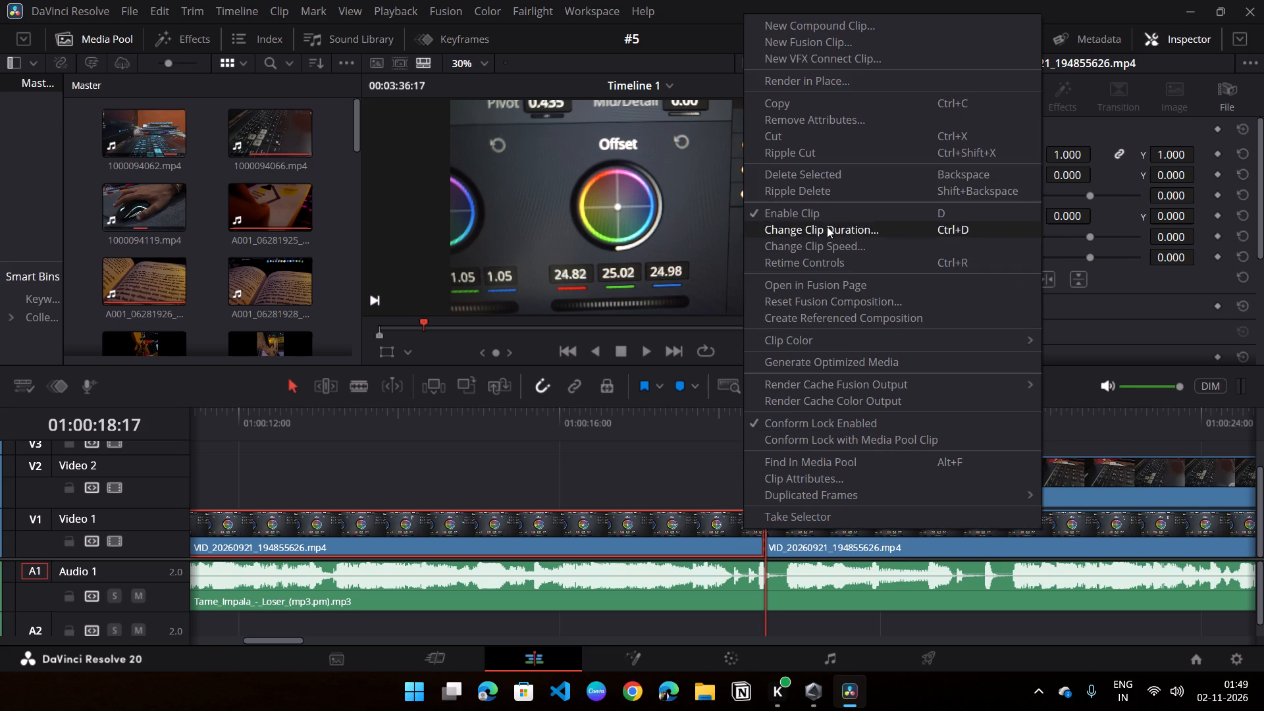
click(831, 168)
Move the remaining VID_20260921_194855626.mp4 clip earlier to about 01:00:12:17 and trim its start to 01:00:13:23.
drag(819, 521, 458, 555)
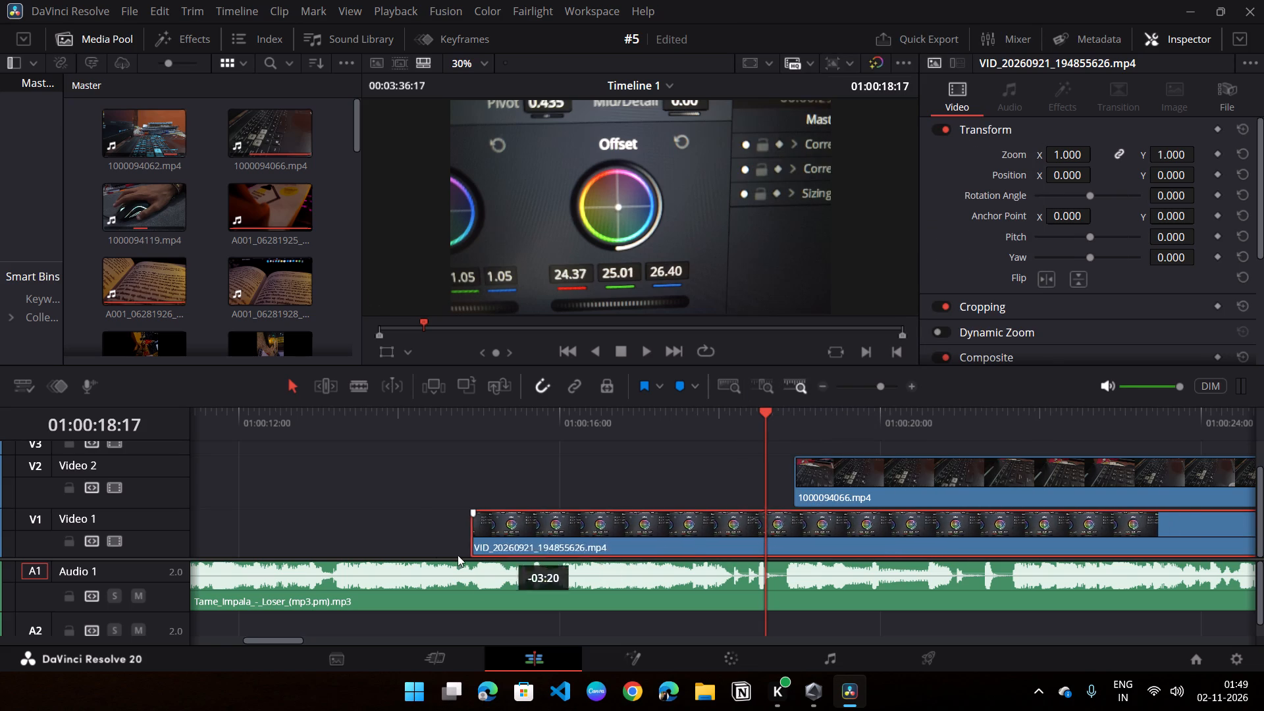
drag(458, 555, 338, 558)
drag(305, 419, 381, 433)
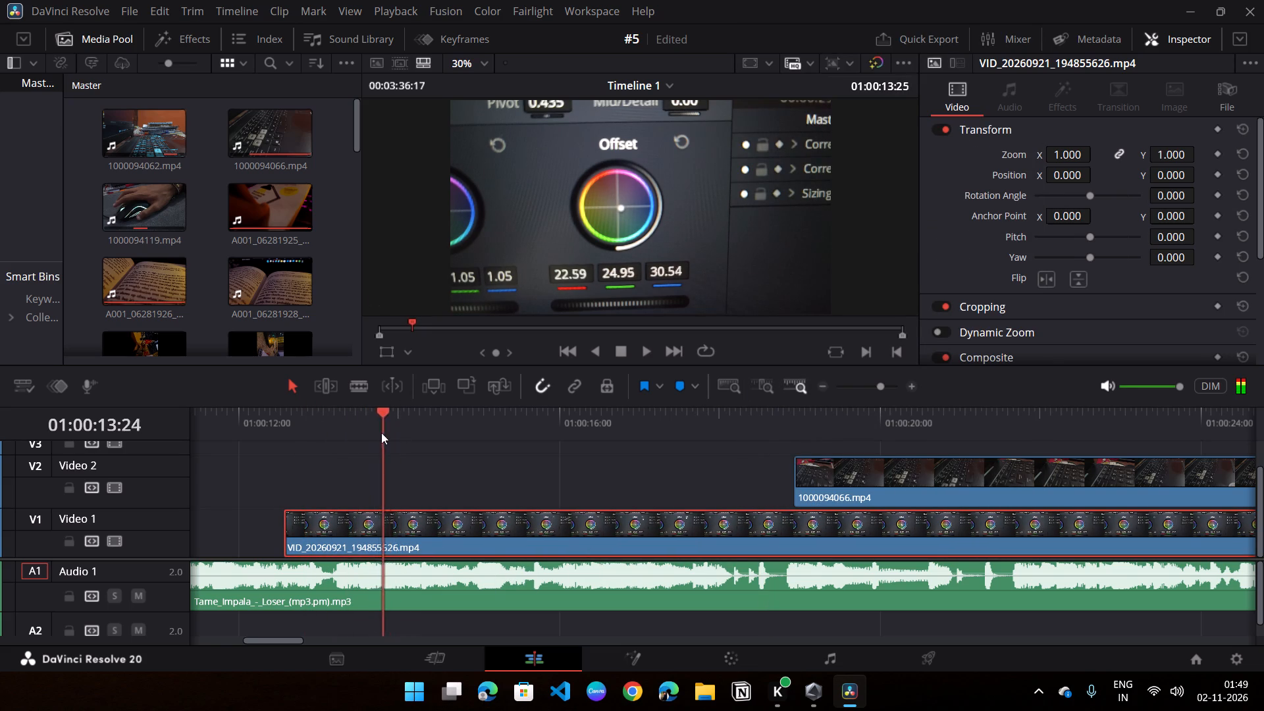
drag(381, 433, 381, 437)
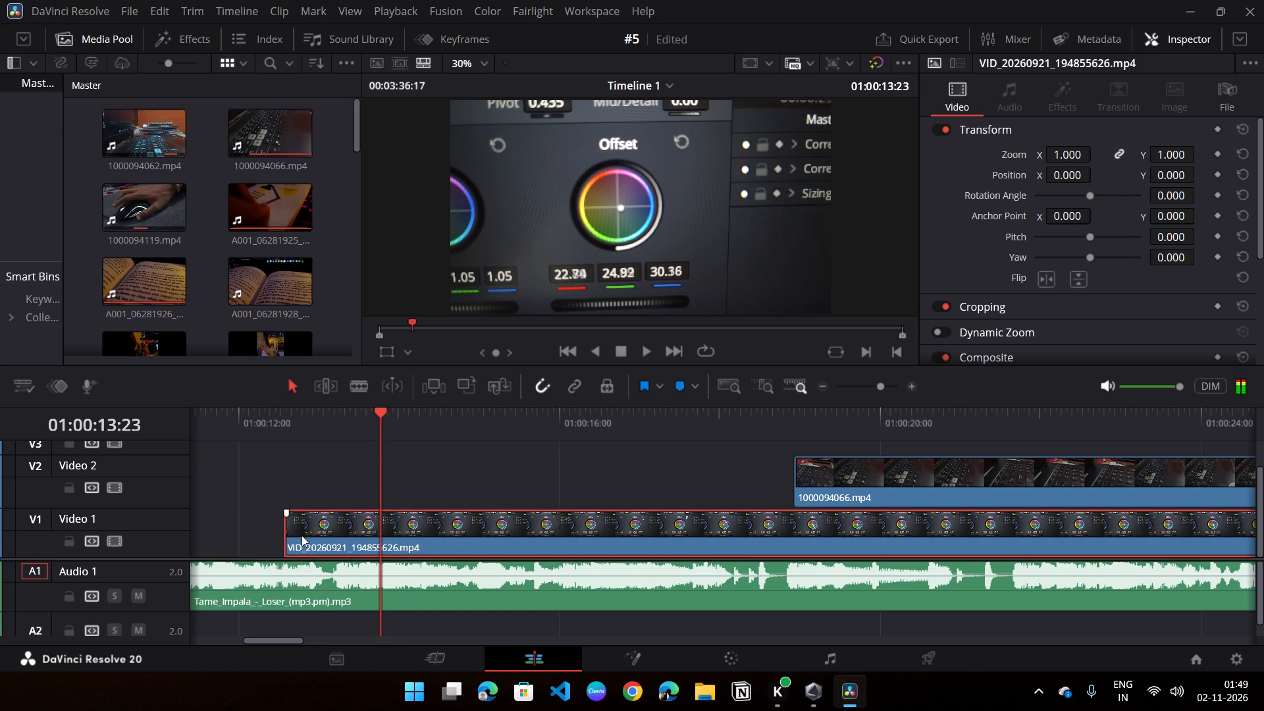
drag(285, 533, 377, 528)
Move the trimmed VID_20260921_194855626.mp4 clip back along Video 1 so it starts directly after 1000094119.mp4.
middle_drag(299, 527, 444, 515)
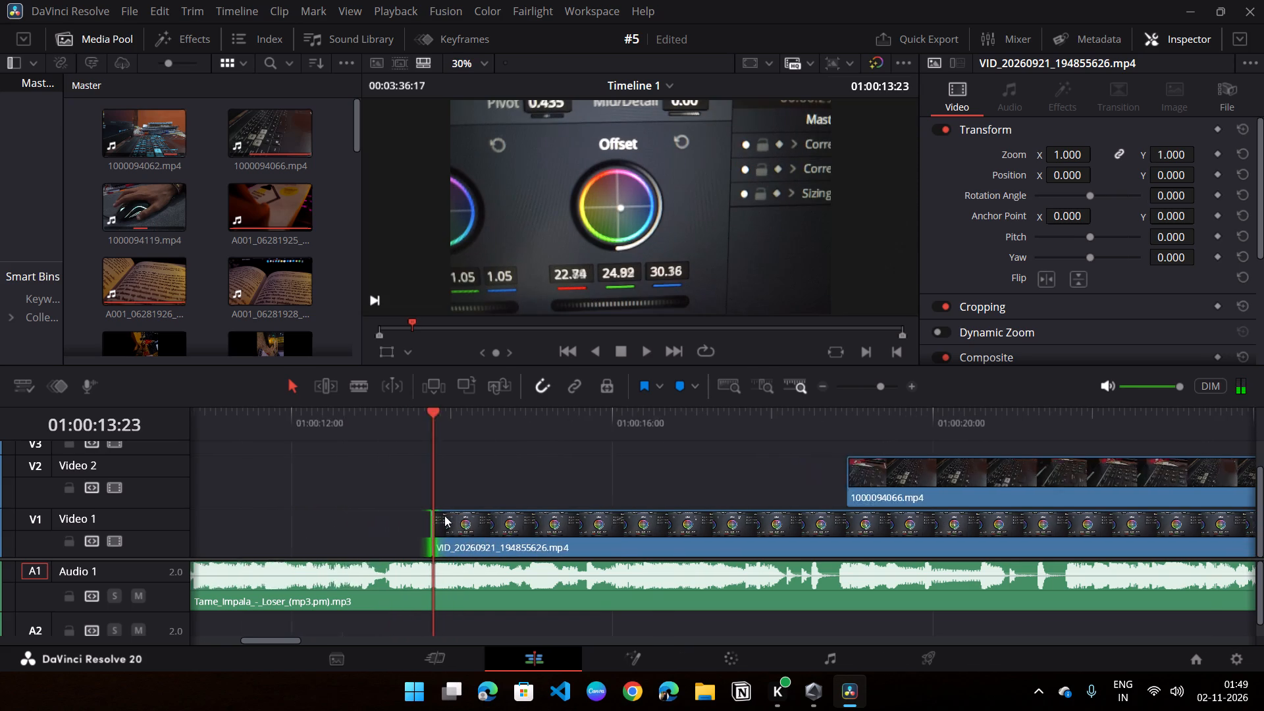
middle_drag(444, 515, 745, 498)
drag(852, 527, 482, 539)
middle_drag(458, 524, 670, 478)
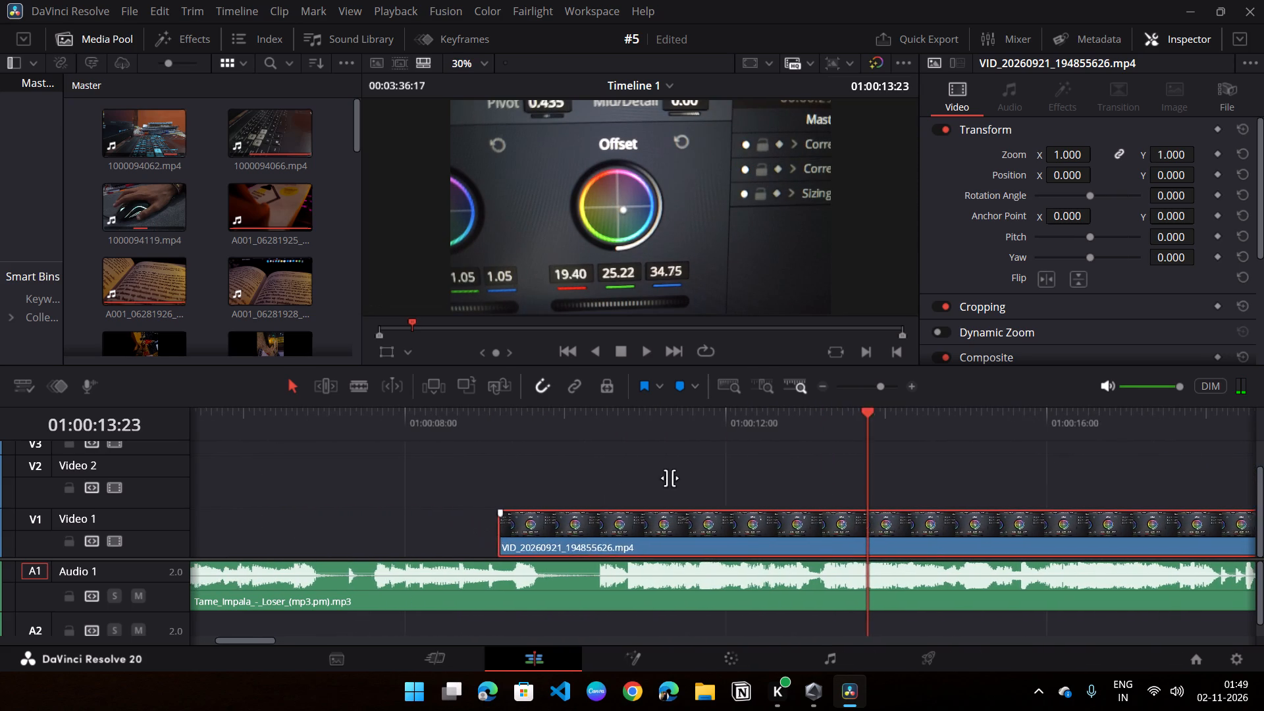
middle_drag(670, 478, 922, 462)
drag(955, 528, 492, 552)
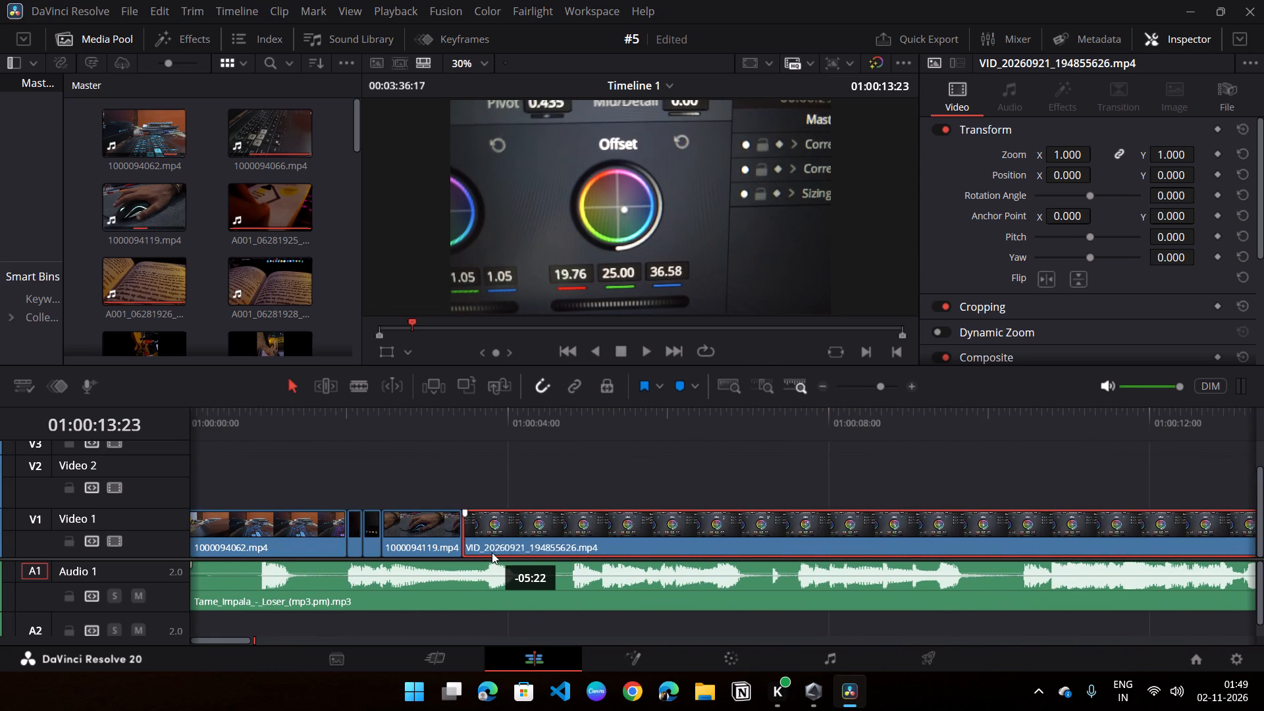
drag(492, 552, 533, 549)
Play the sequence from the timeline start and replay the opening of VID_20260921_194855626.mp4 to check its timing against the music.
click(303, 438)
drag(276, 434, 269, 429)
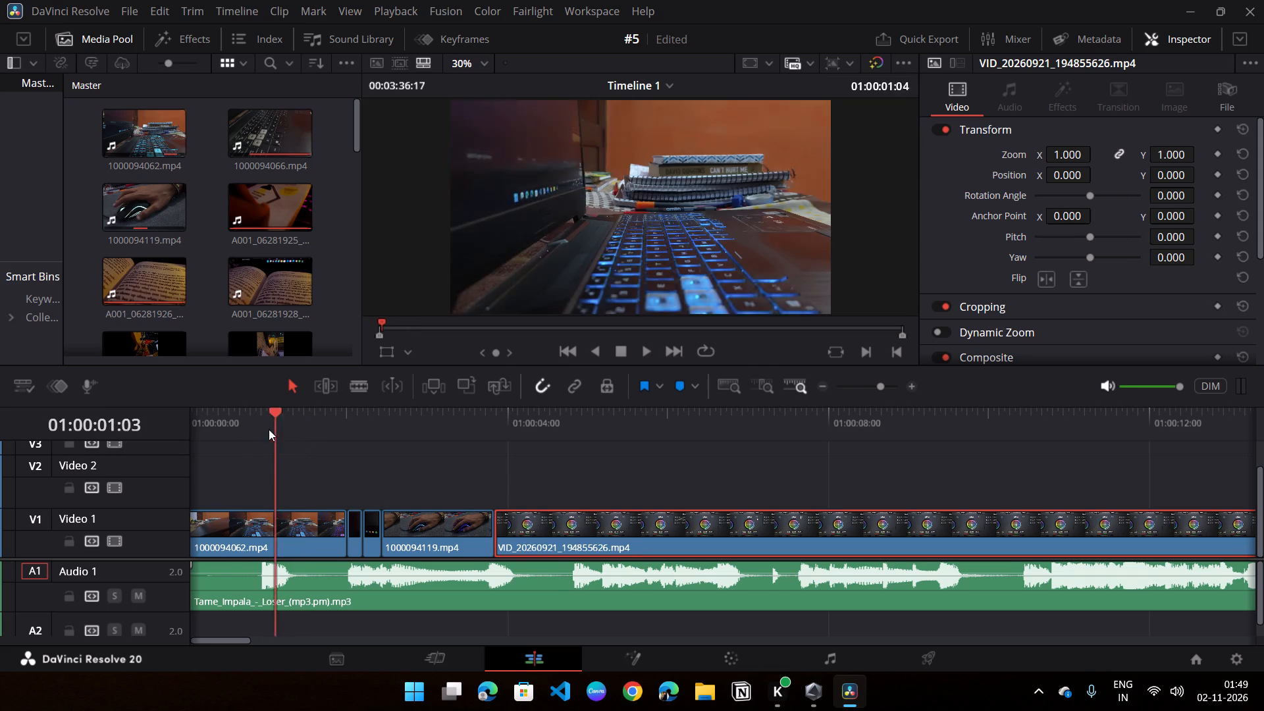
drag(269, 429, 191, 427)
key(space)
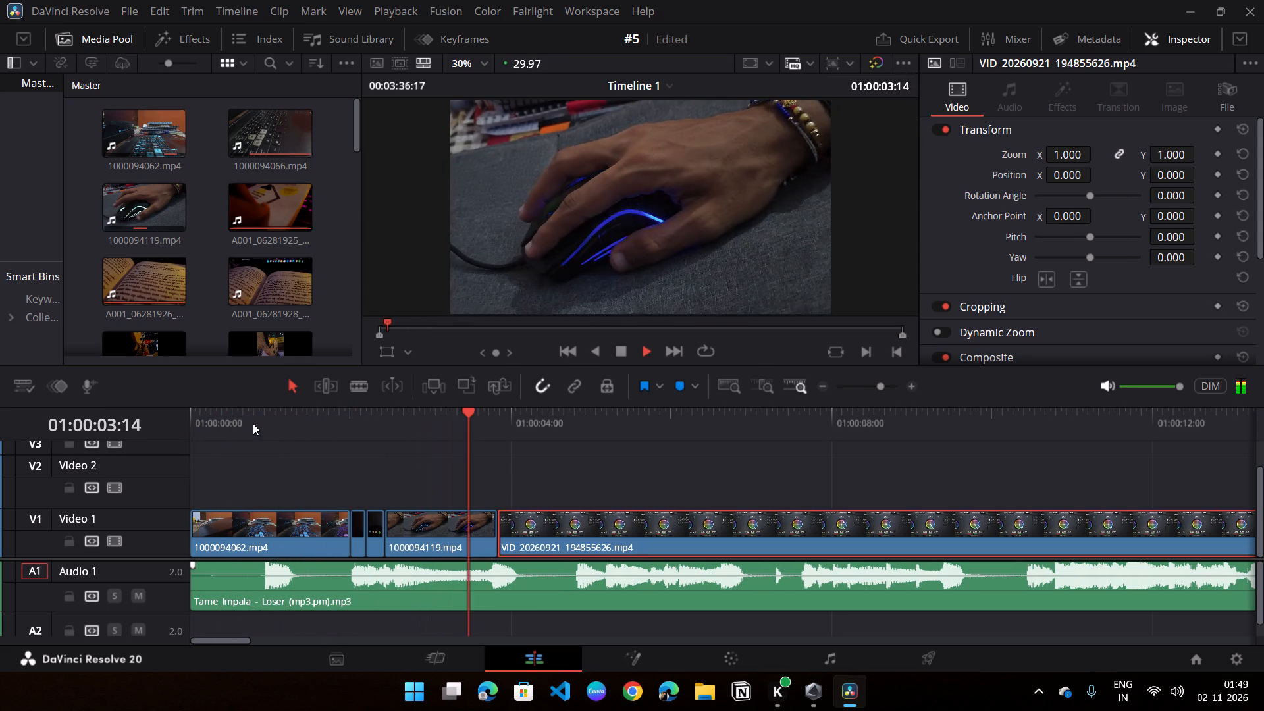
key(space)
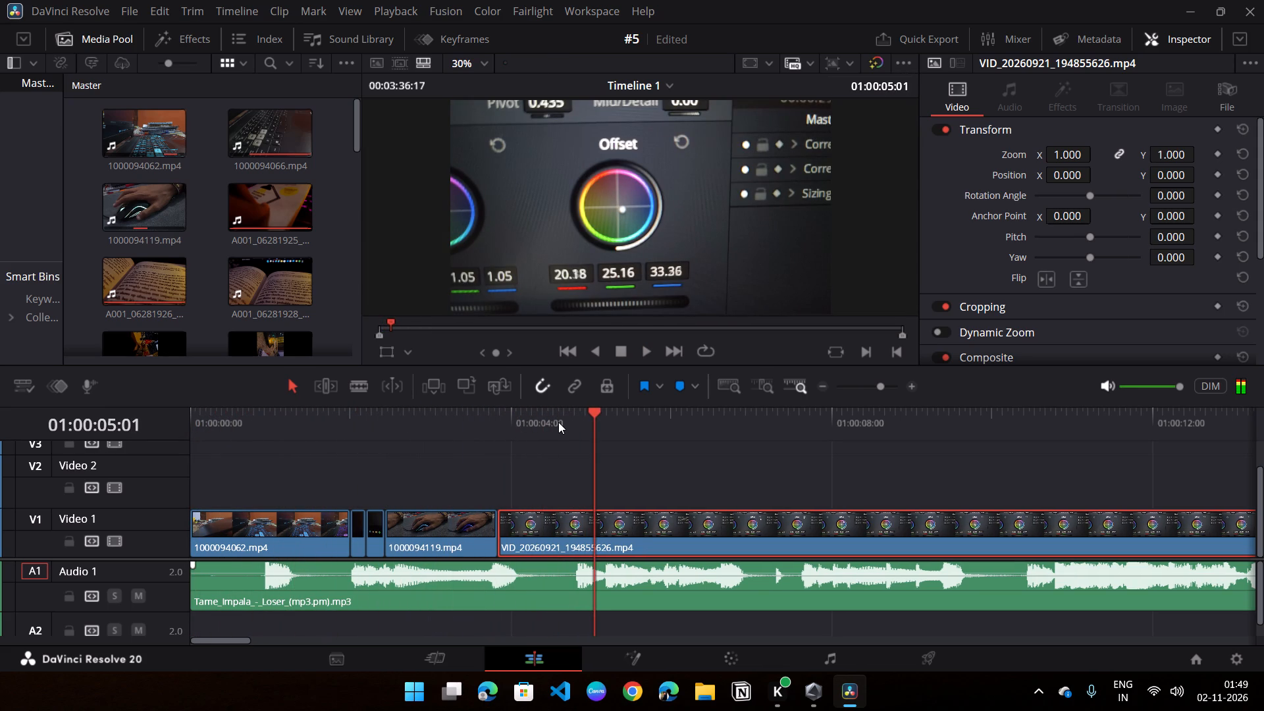
click(556, 423)
drag(526, 423, 517, 423)
key(space)
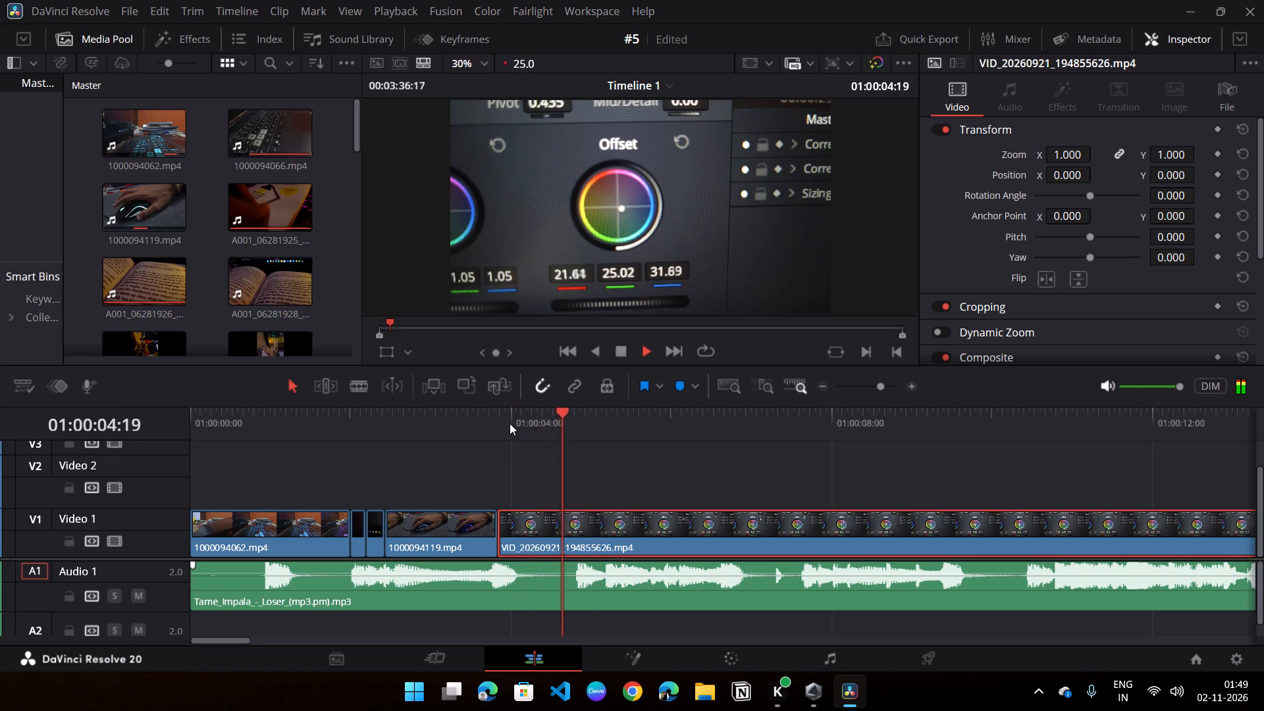
key(space)
Split VID_20260921_194855626.mp4 at the music beat at 01:00:04:25 and delete the portion after the cut.
drag(589, 413, 579, 417)
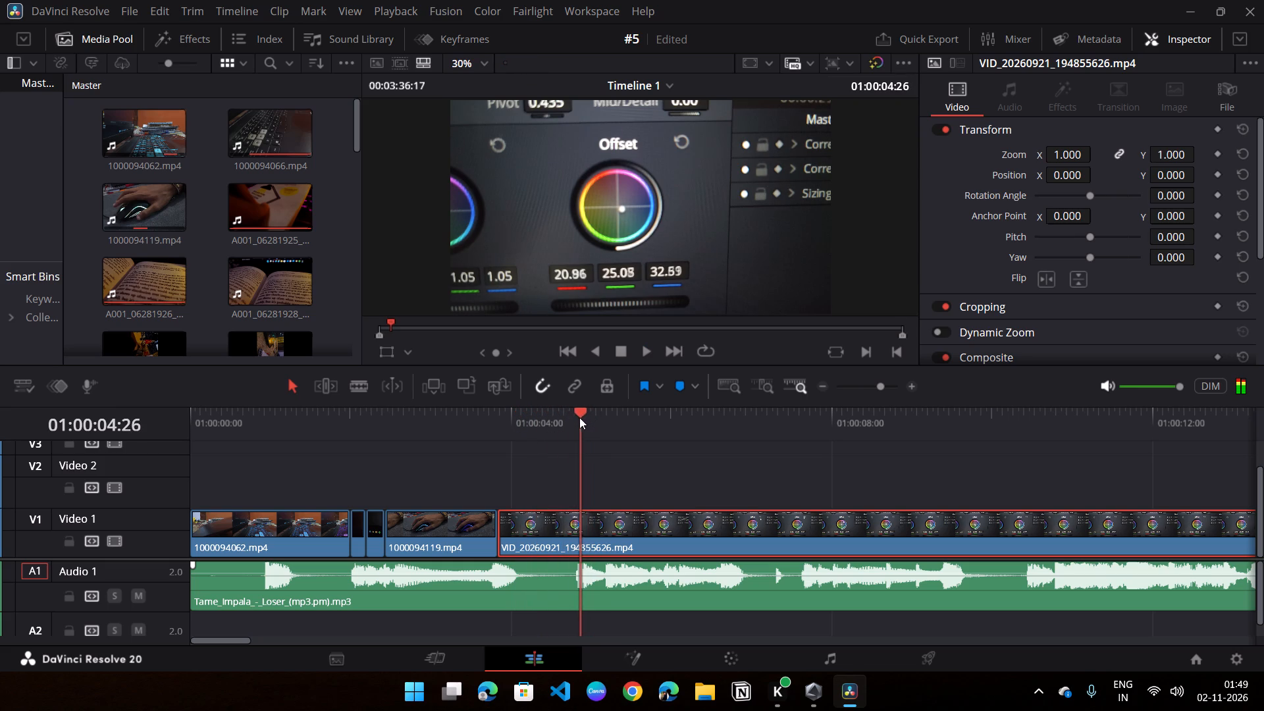
drag(579, 417, 575, 421)
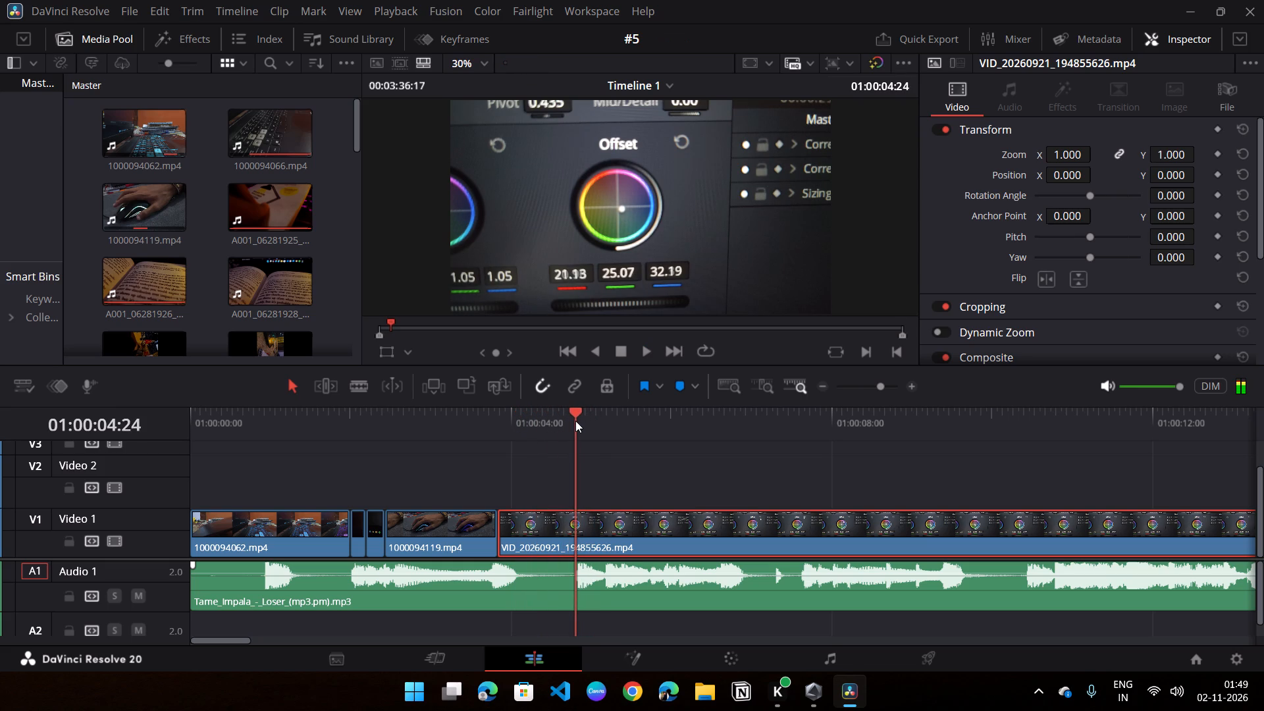
drag(575, 421, 578, 421)
key(ctrl+backslash)
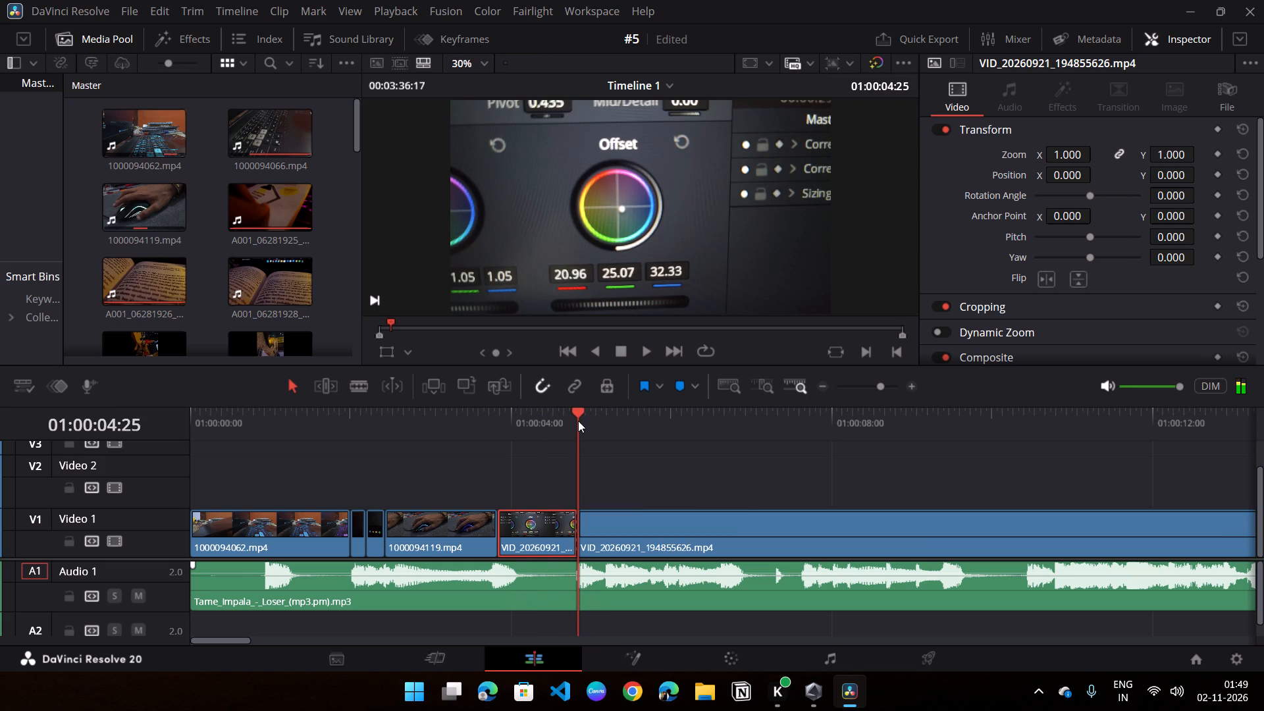
click(622, 523)
right_click(623, 523)
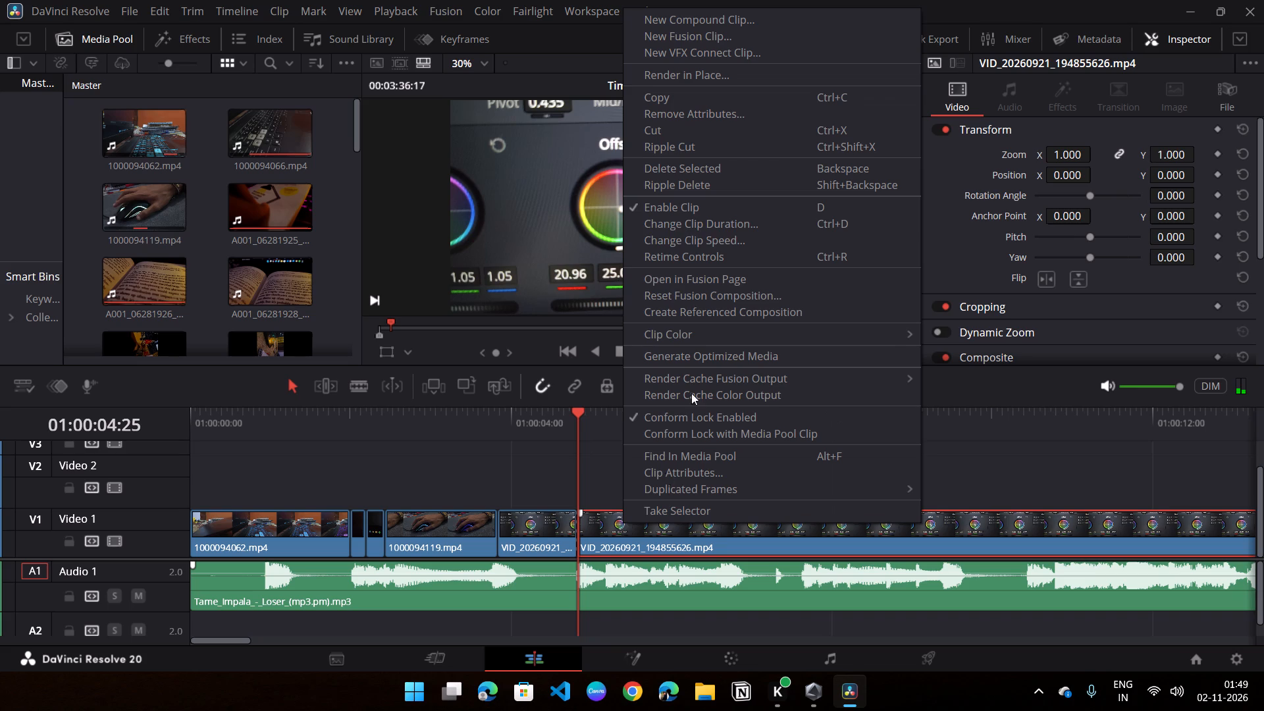
click(703, 174)
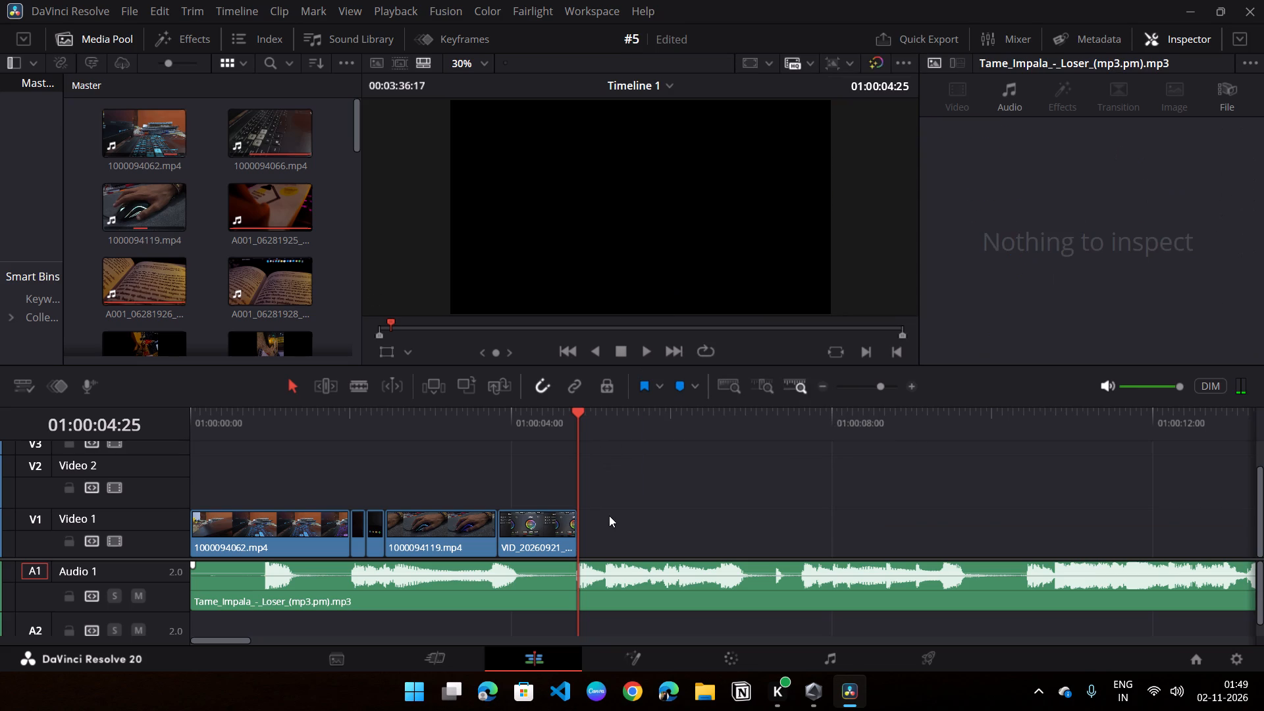
Ripple delete the empty gap on Video 1 after VID_20260921_194855626.mp4 so VID_20260921_195053411.mp4 follows directly.
click(609, 515)
right_click(609, 526)
click(681, 531)
click(644, 486)
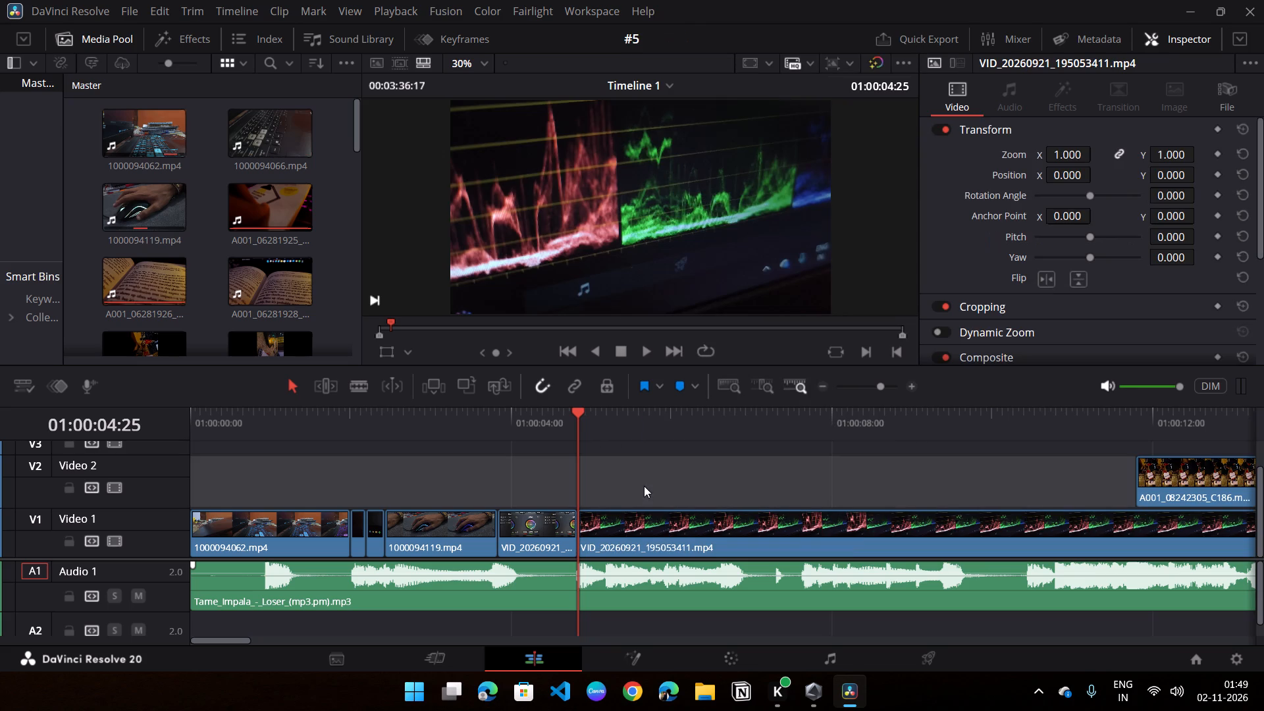
right_click(644, 486)
click(612, 469)
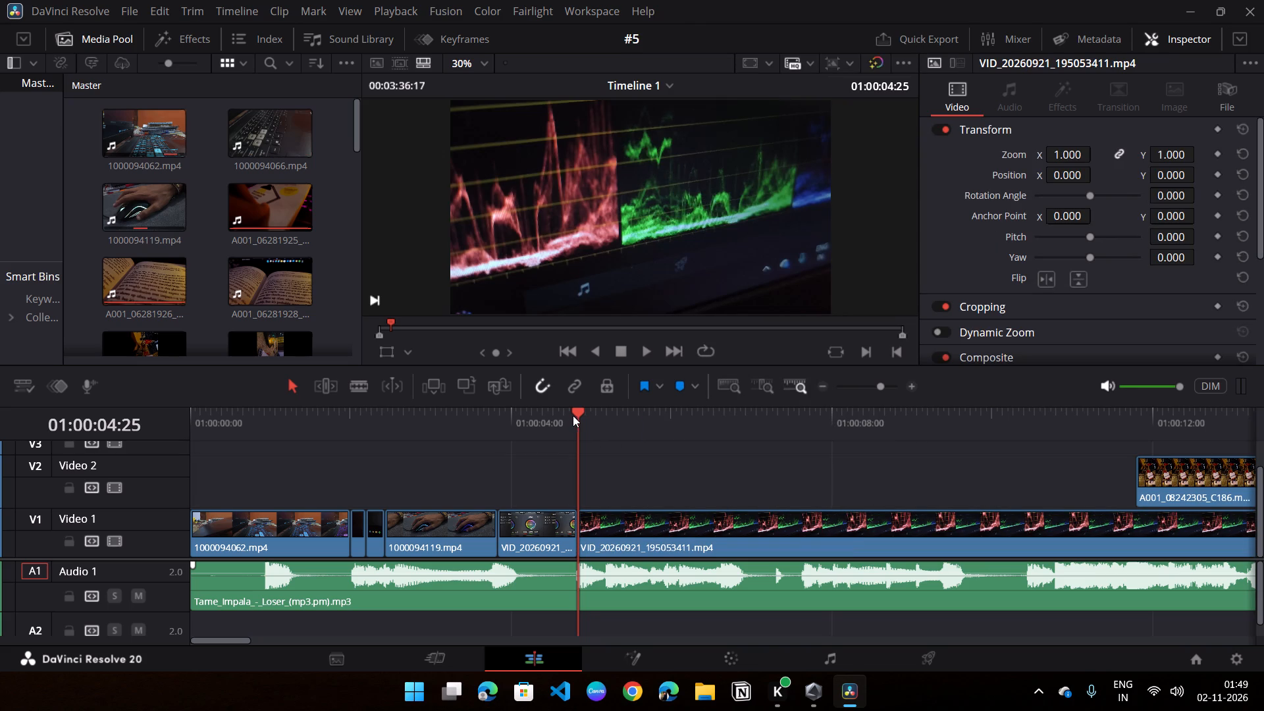
Split VID_20260921_195053411.mp4 and the music track at 01:00:05:12, and delete the video portion after the cut.
click(573, 415)
key(space)
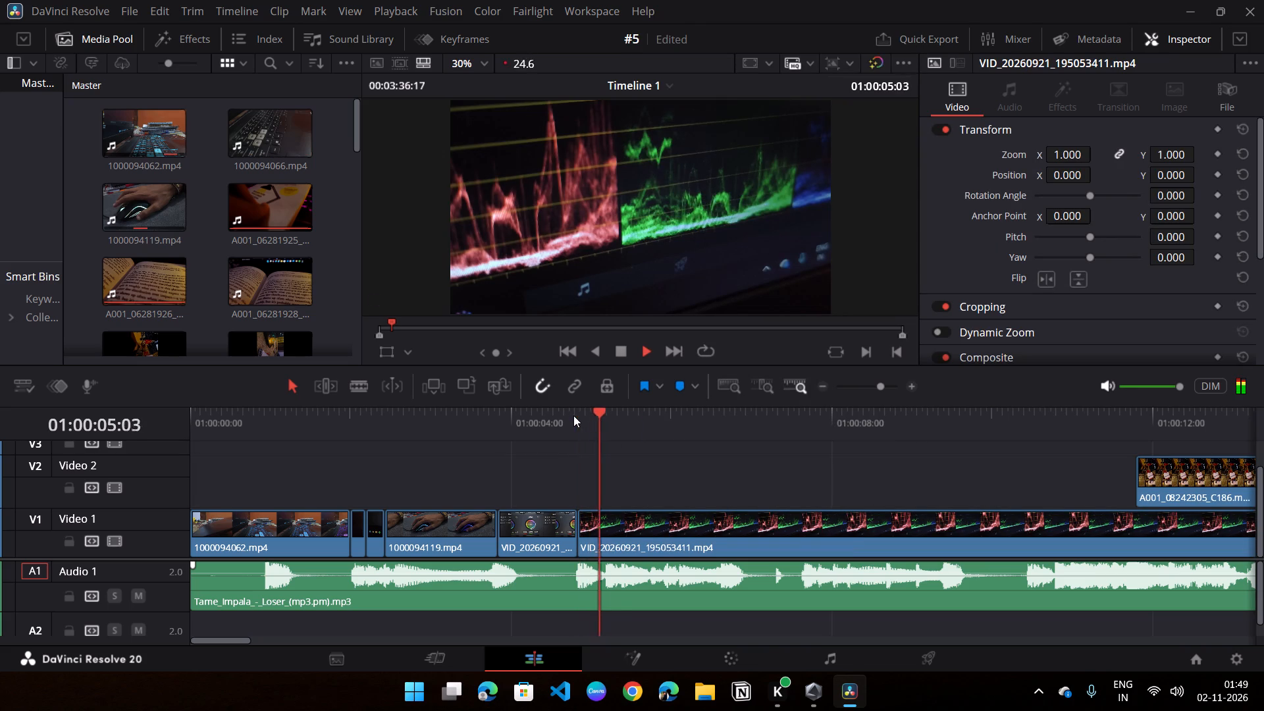
key(space)
click(621, 414)
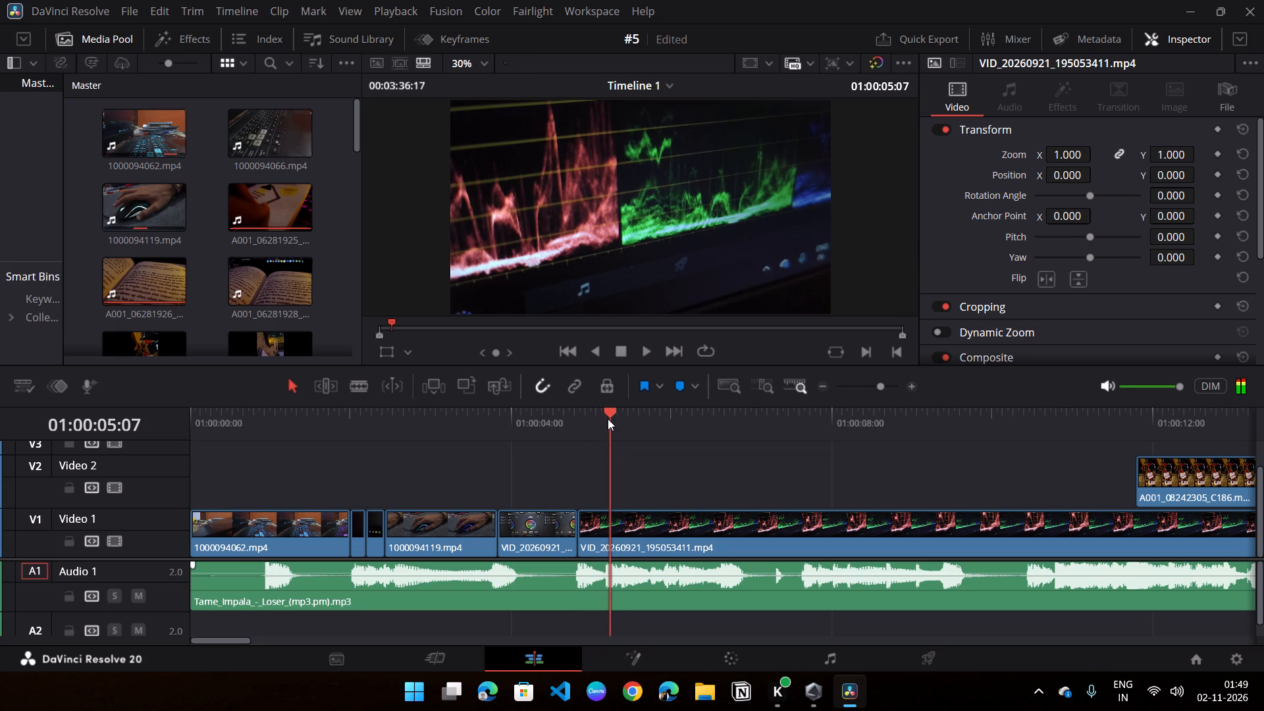
click(635, 523)
key(shift+bar)
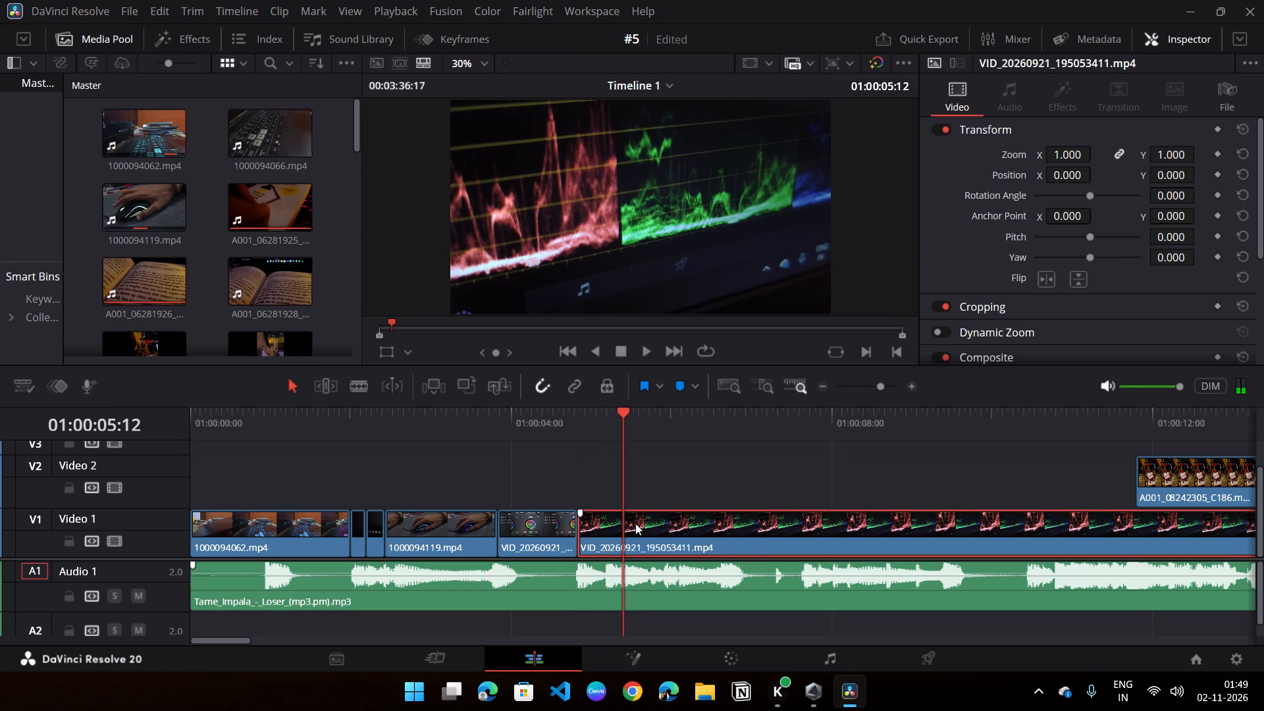
key(ctrl+backslash)
key(ctrl+backslash)
click(638, 531)
right_click(638, 531)
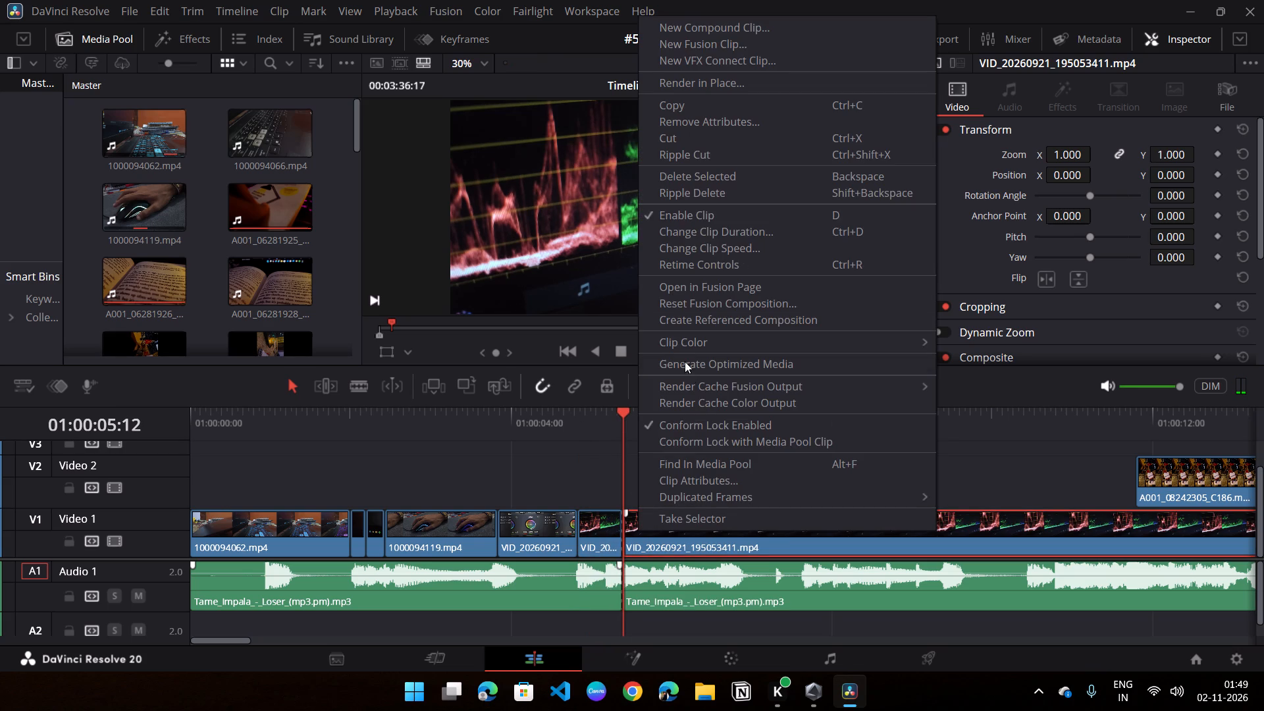
click(717, 178)
Ripple delete the gap after VID_20260921_195053411.mp4 so A001_06281925_C168.mp4 follows directly on Video 1.
click(662, 522)
right_click(662, 522)
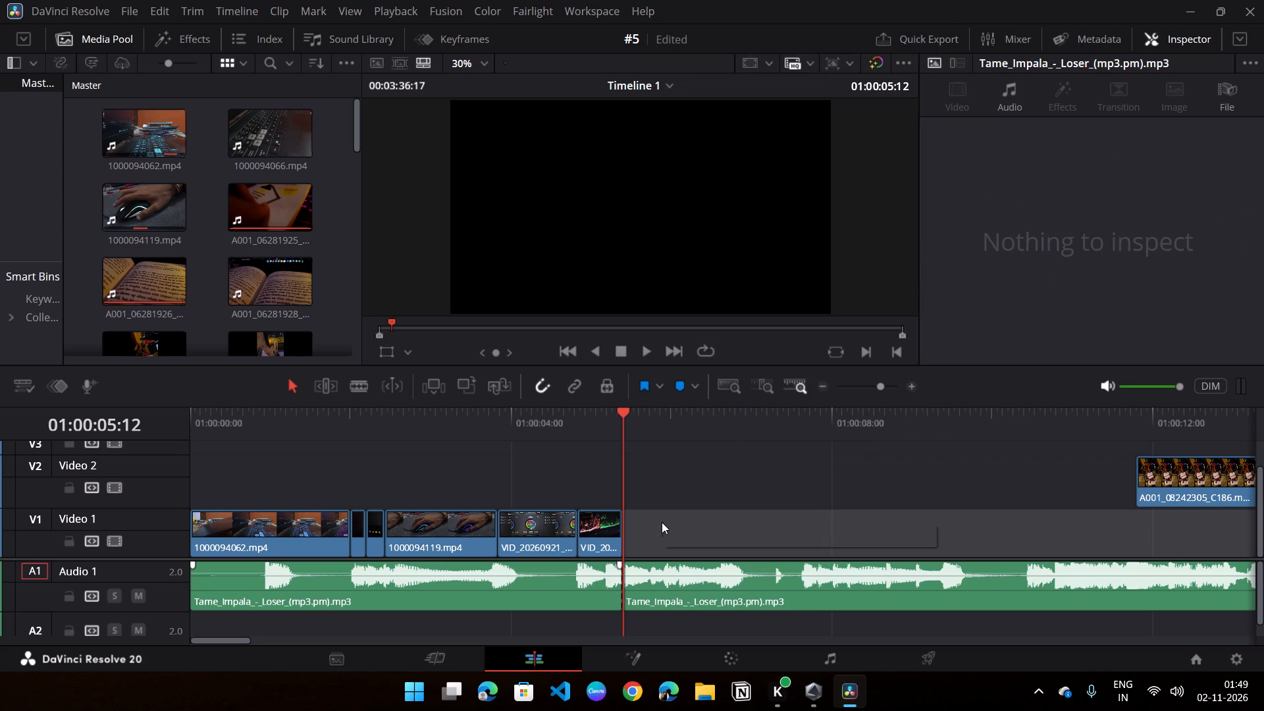
click(713, 536)
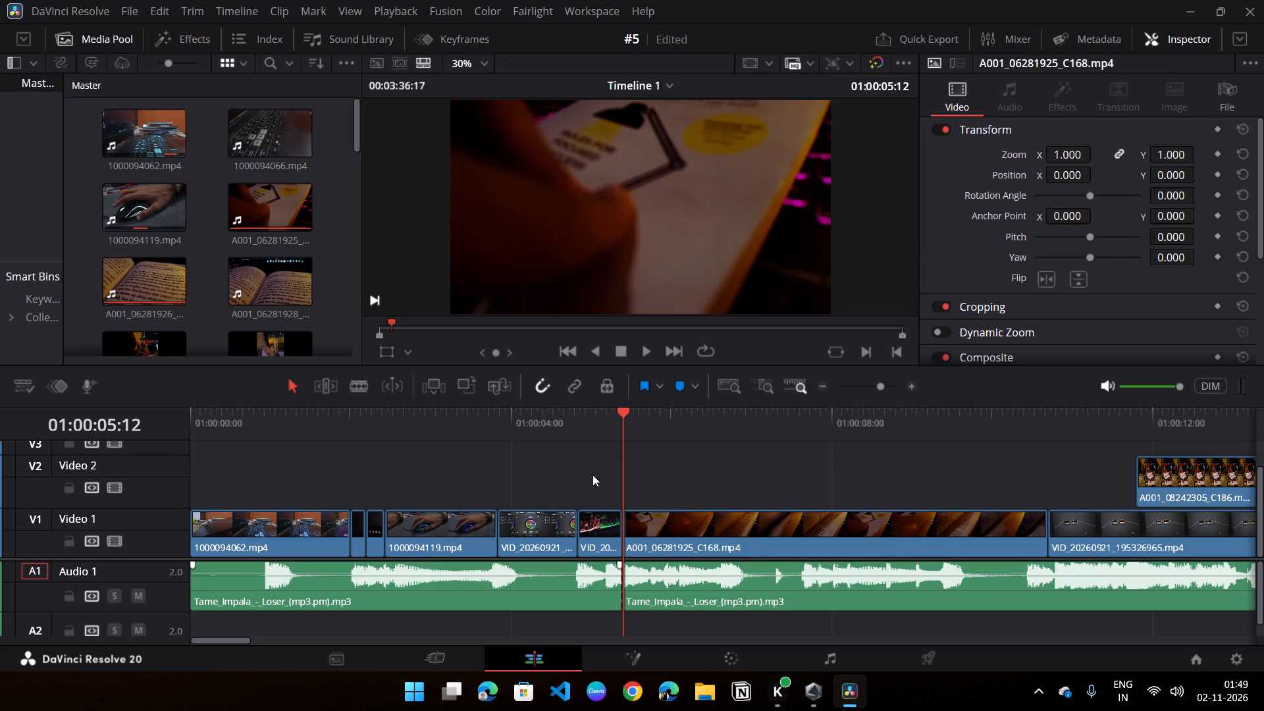
Play back the opening clips on Video 1 and check the cuts around VID_20260921_195053411.mp4 against the music.
drag(505, 447, 396, 444)
drag(385, 436, 211, 437)
key(space)
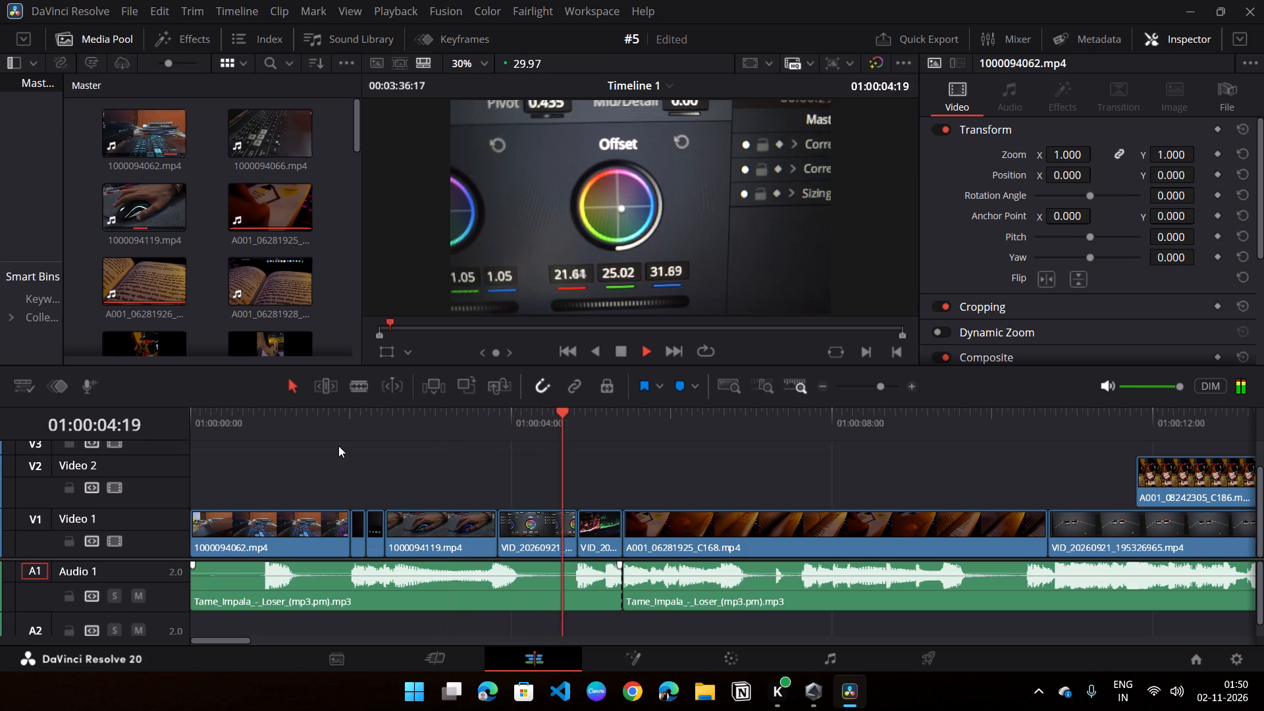
key(space)
click(449, 420)
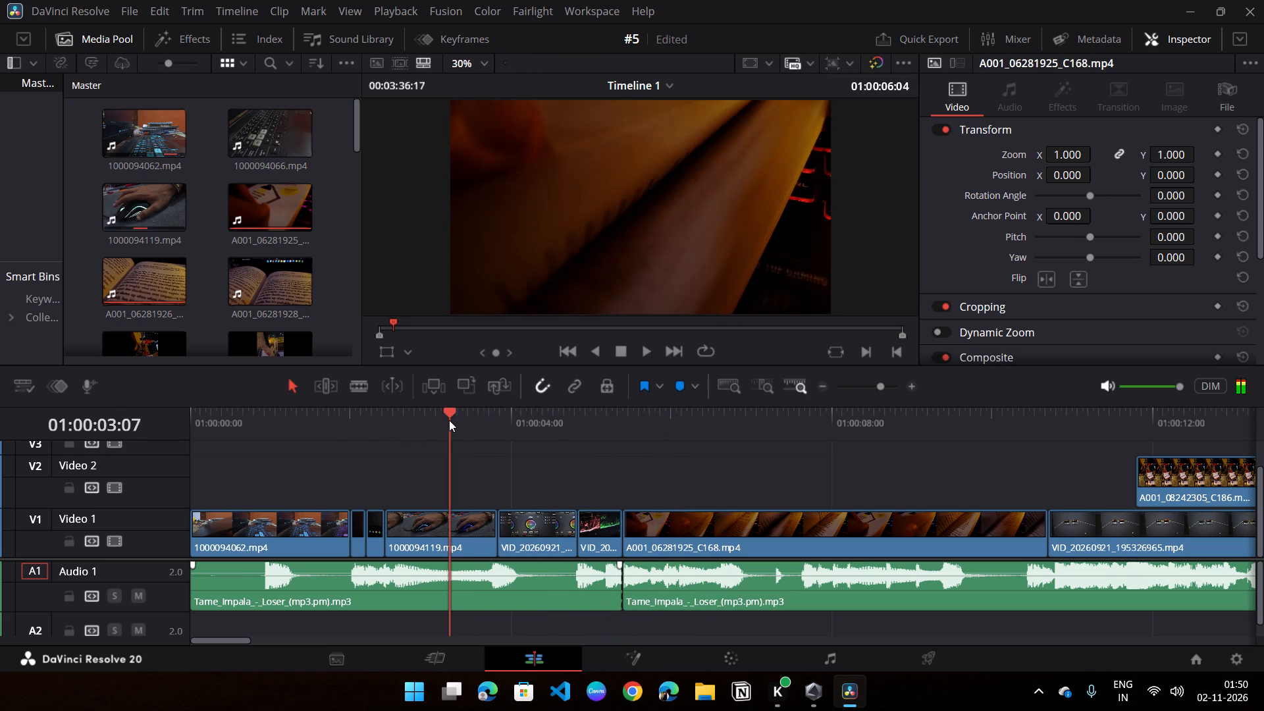
key(space)
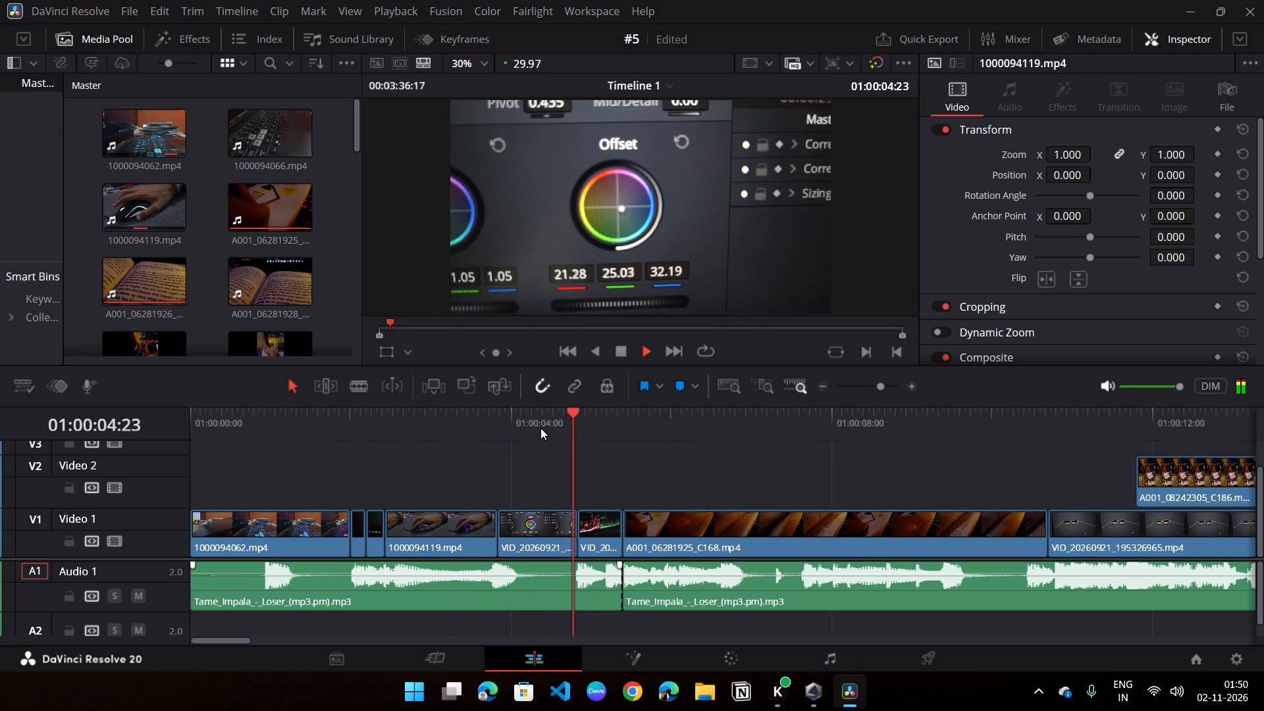
drag(550, 428, 589, 433)
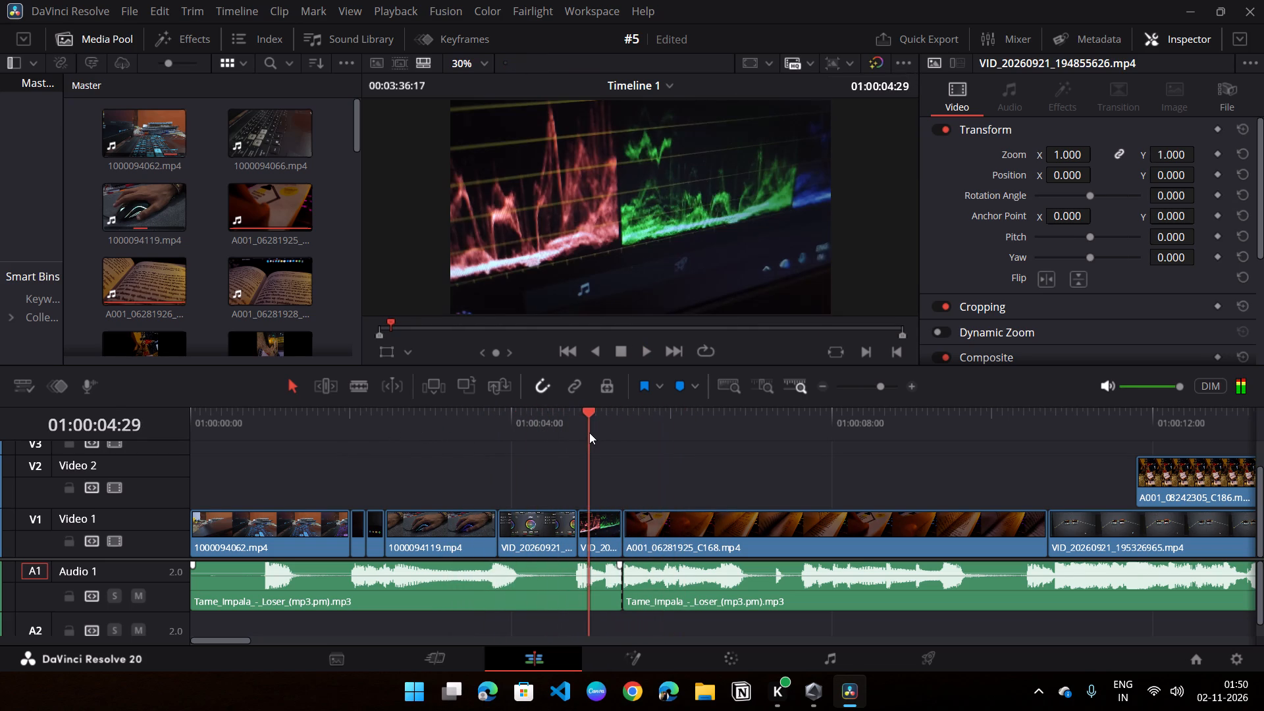
drag(589, 433, 591, 442)
key(space)
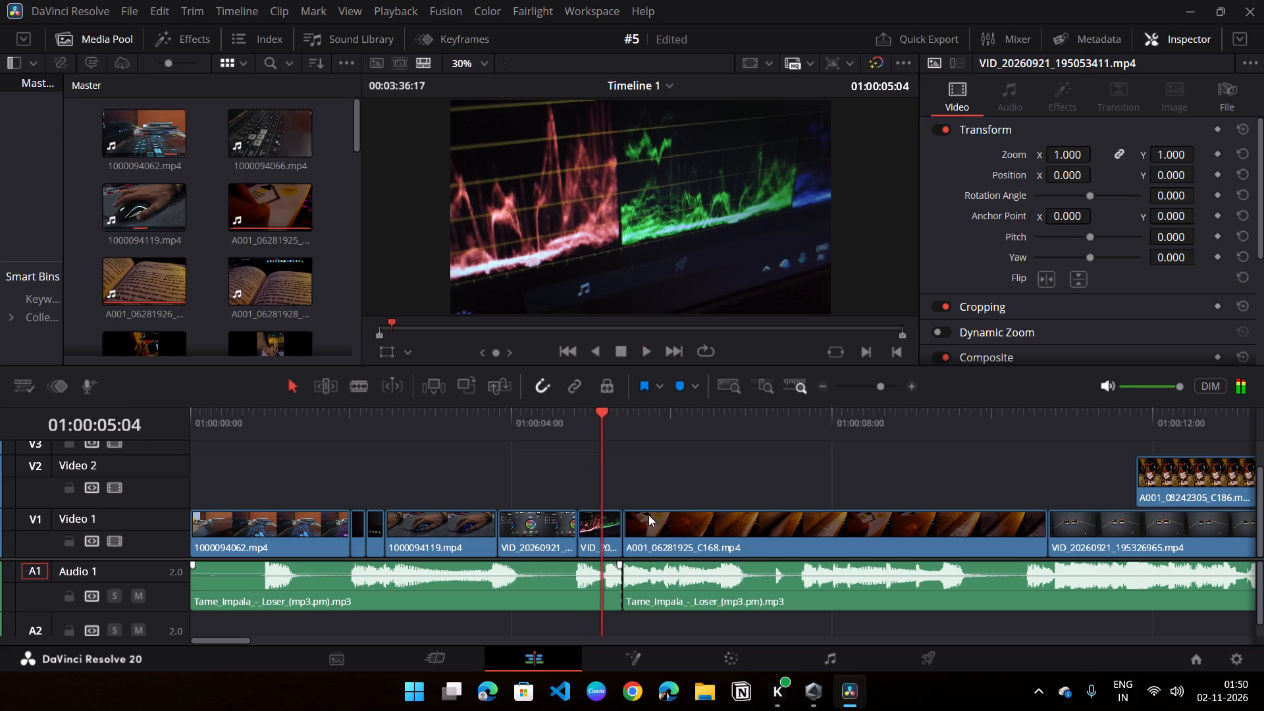
Undo the ripple delete of the gap after VID_20260921_195053411.mp4 on Video 1.
key(ctrl+z)
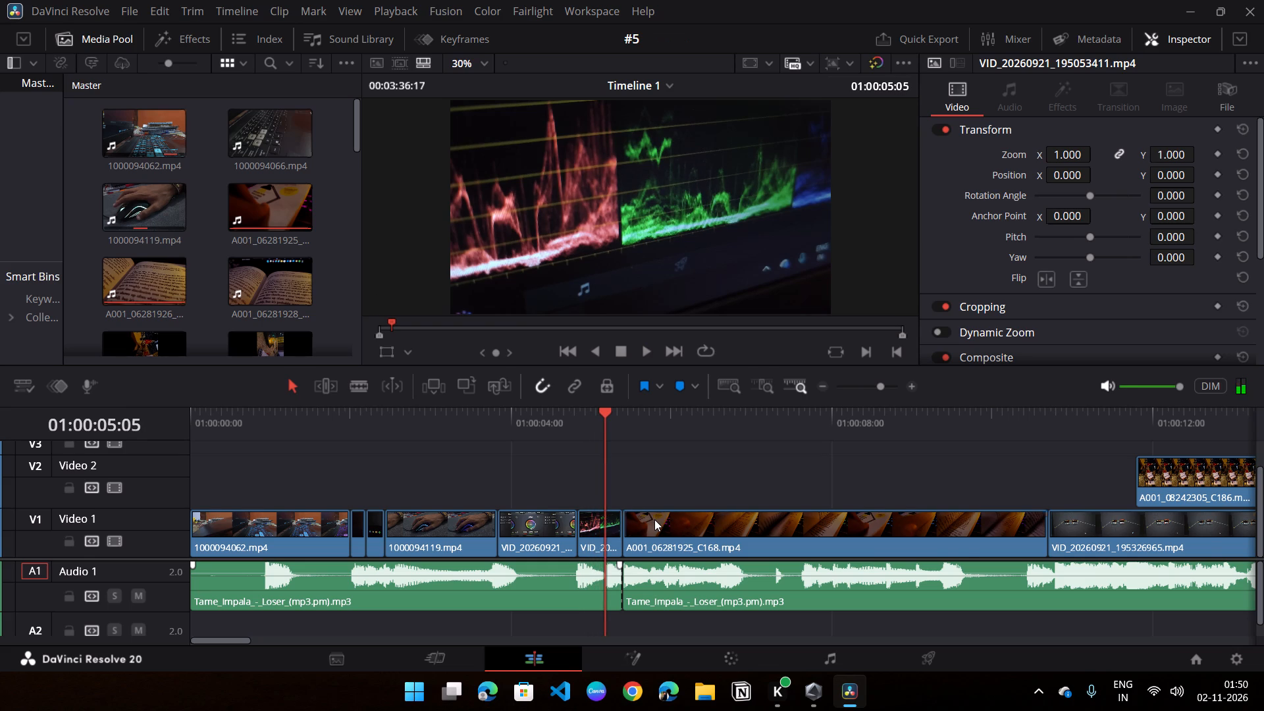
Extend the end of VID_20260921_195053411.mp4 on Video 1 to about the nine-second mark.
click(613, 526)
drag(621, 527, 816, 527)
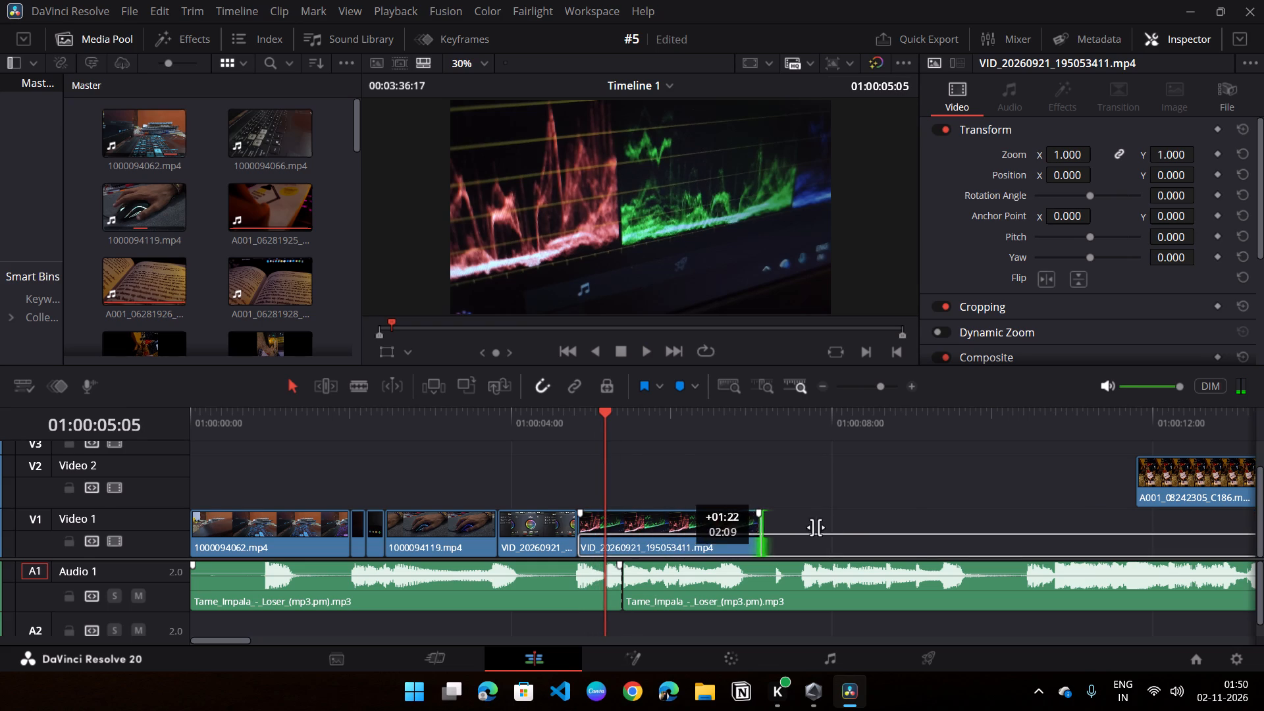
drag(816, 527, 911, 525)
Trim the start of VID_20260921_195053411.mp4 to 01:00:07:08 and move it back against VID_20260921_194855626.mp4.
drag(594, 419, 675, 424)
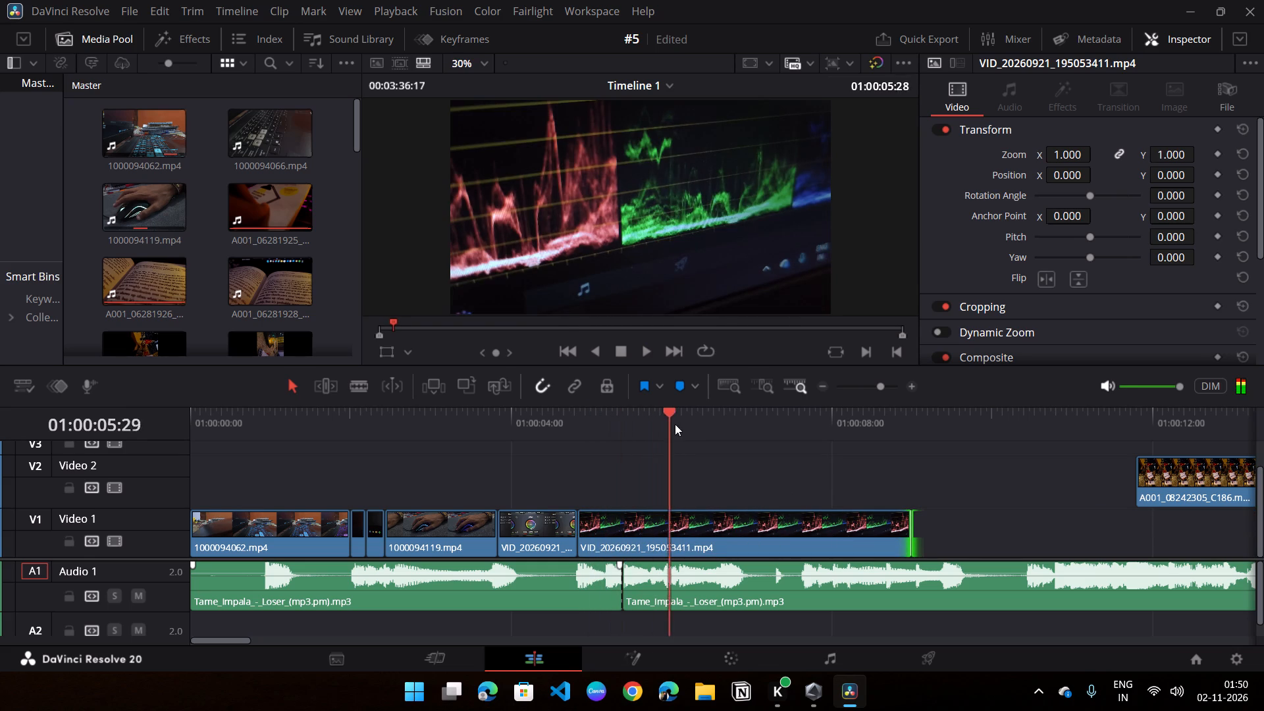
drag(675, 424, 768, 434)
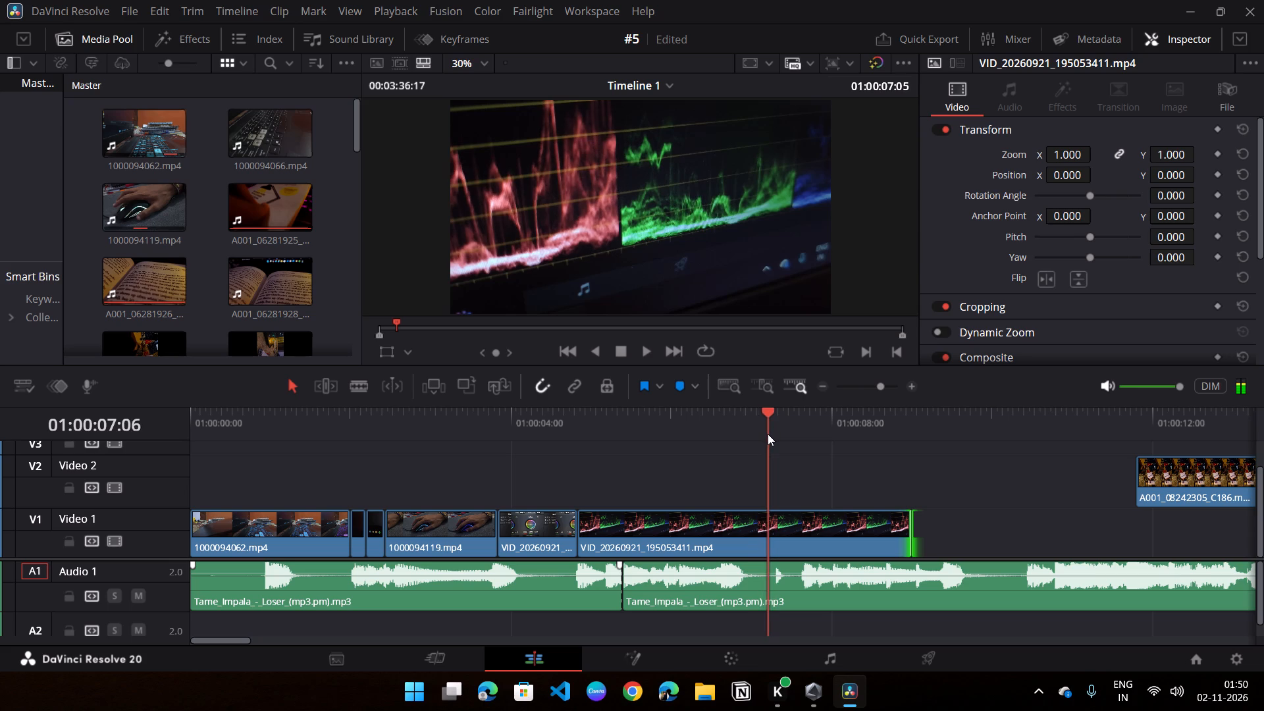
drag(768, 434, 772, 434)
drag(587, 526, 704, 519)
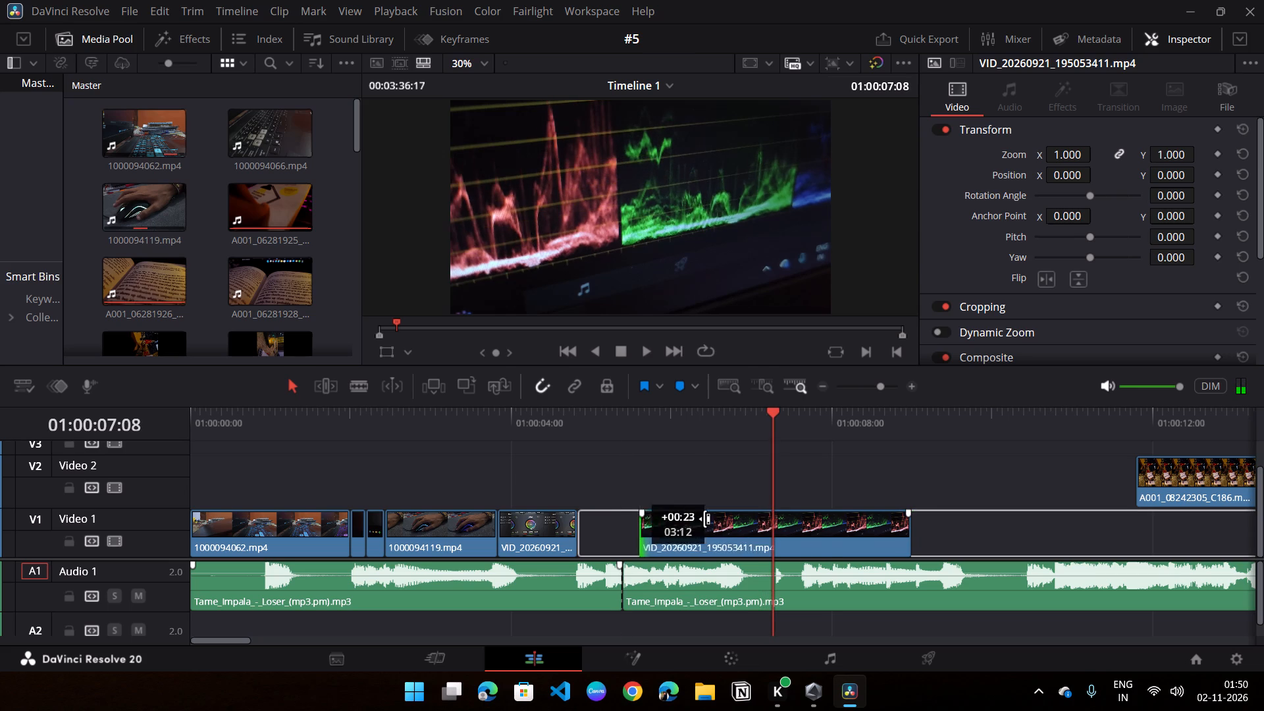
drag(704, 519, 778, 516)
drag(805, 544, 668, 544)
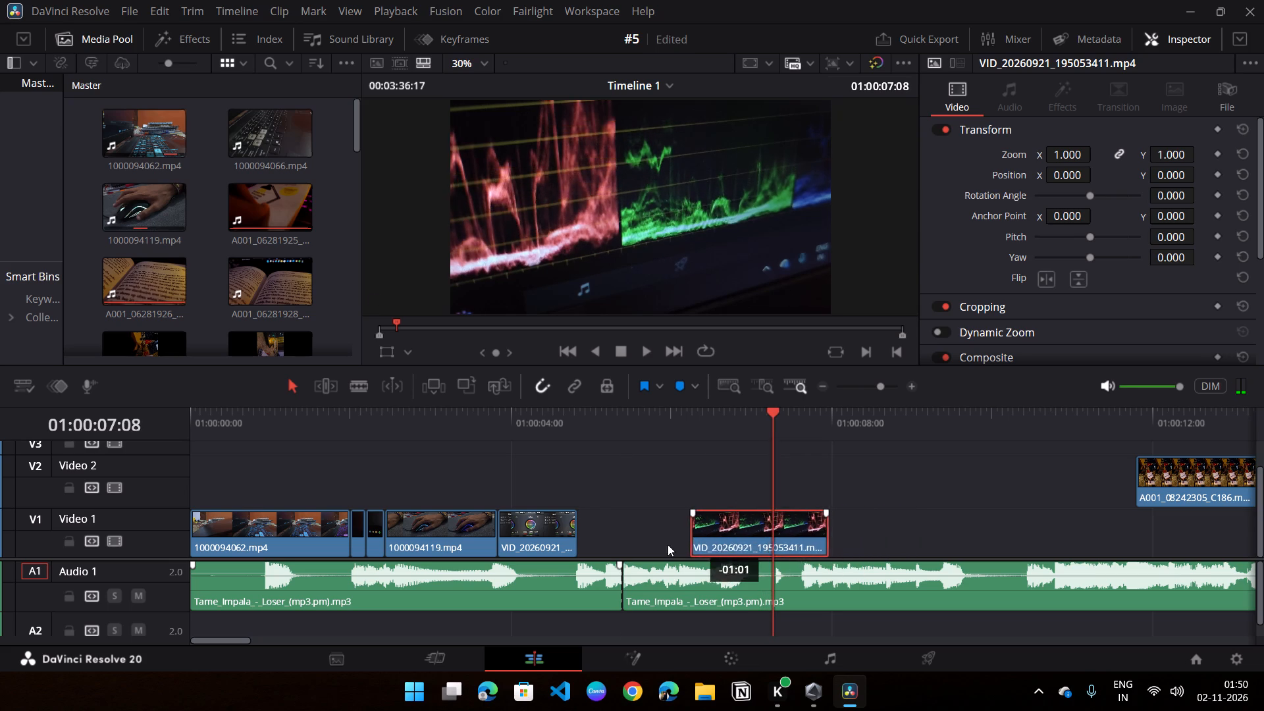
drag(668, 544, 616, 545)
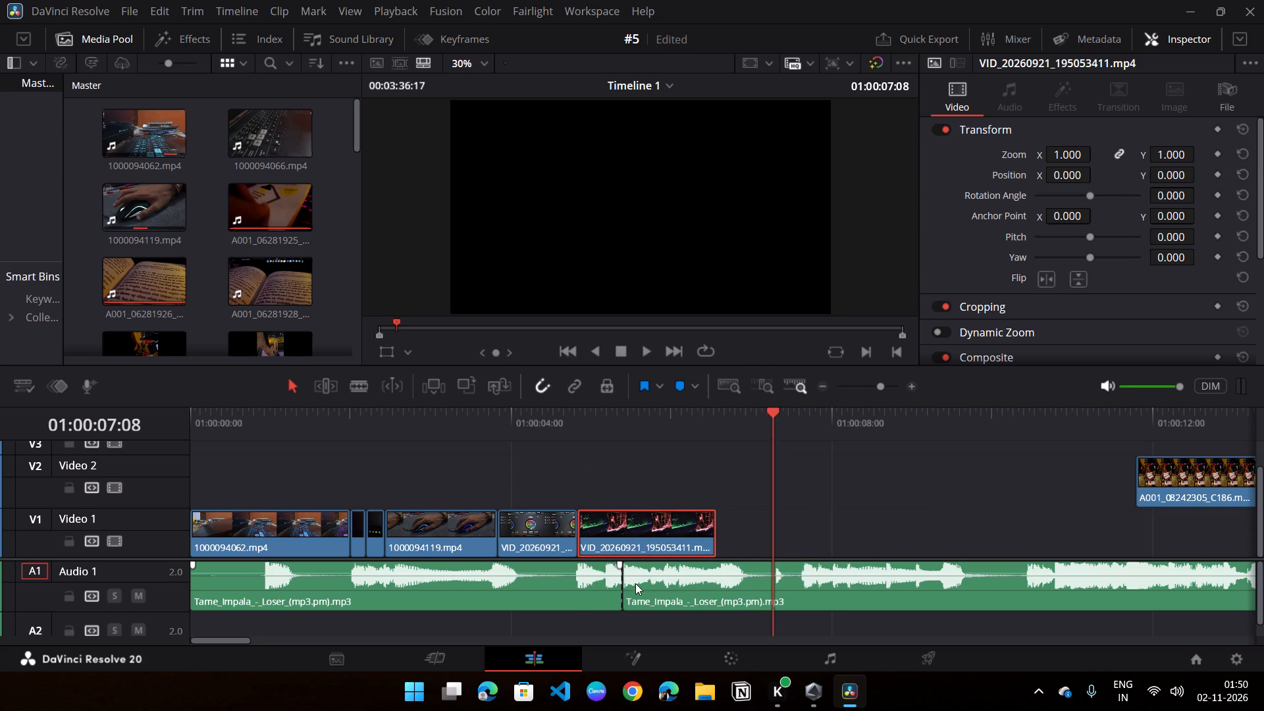
Undo the re-trimming of VID_20260921_195053411.mp4, the deletion of its remainder and the music track split.
click(639, 589)
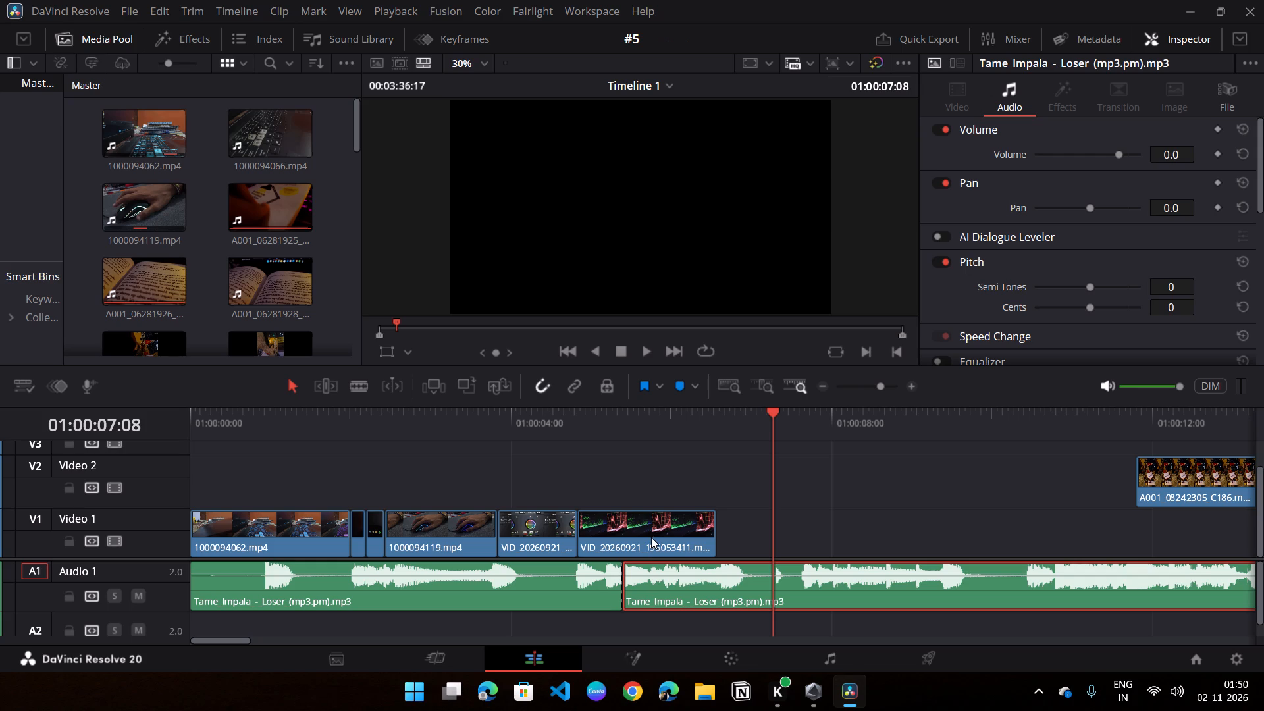
key(ctrl+z)
key(ctrl+z)
key(ctrl+z)
key(ctrl+z)
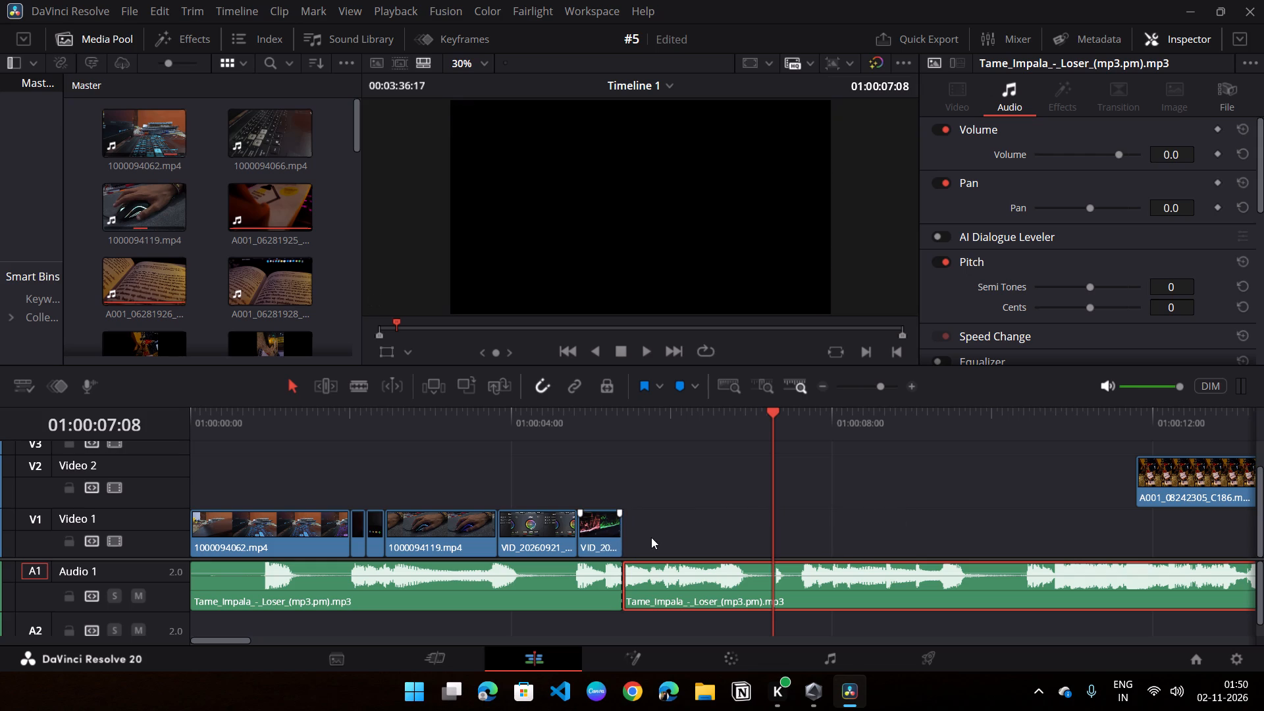
key(ctrl+z)
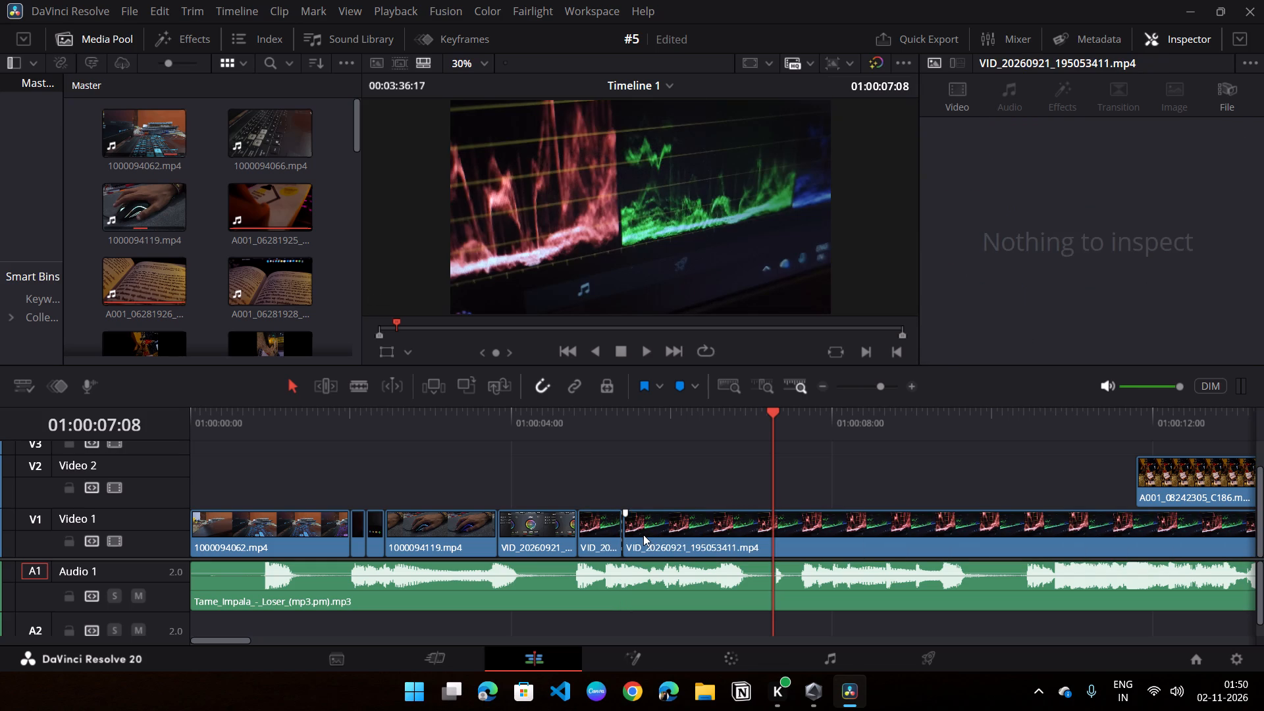
Delete the short first portion of the split VID_20260921_195053411.mp4 from Video 1, leaving its gap open.
click(643, 535)
click(612, 535)
right_click(612, 535)
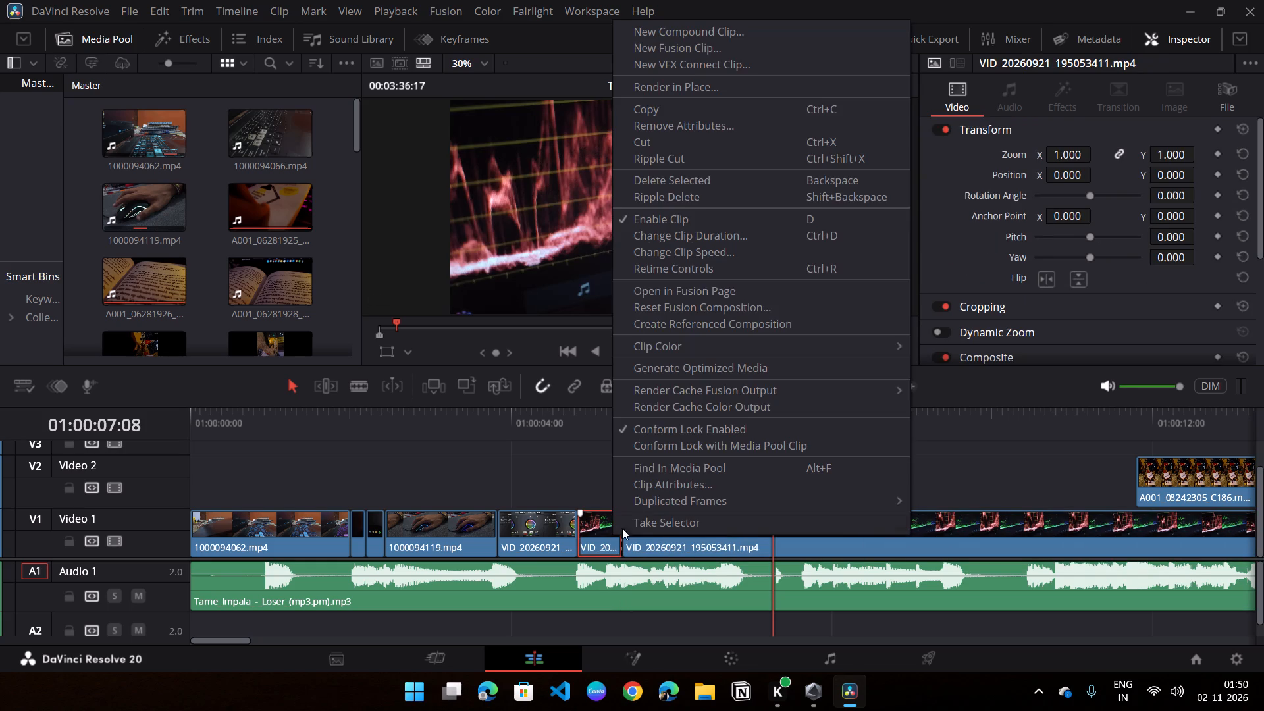
click(673, 185)
Trim the start of the remaining VID_20260921_195053411.mp4 to 01:00:07:00 and move it back against VID_20260921_194855626.mp4.
drag(681, 420, 748, 420)
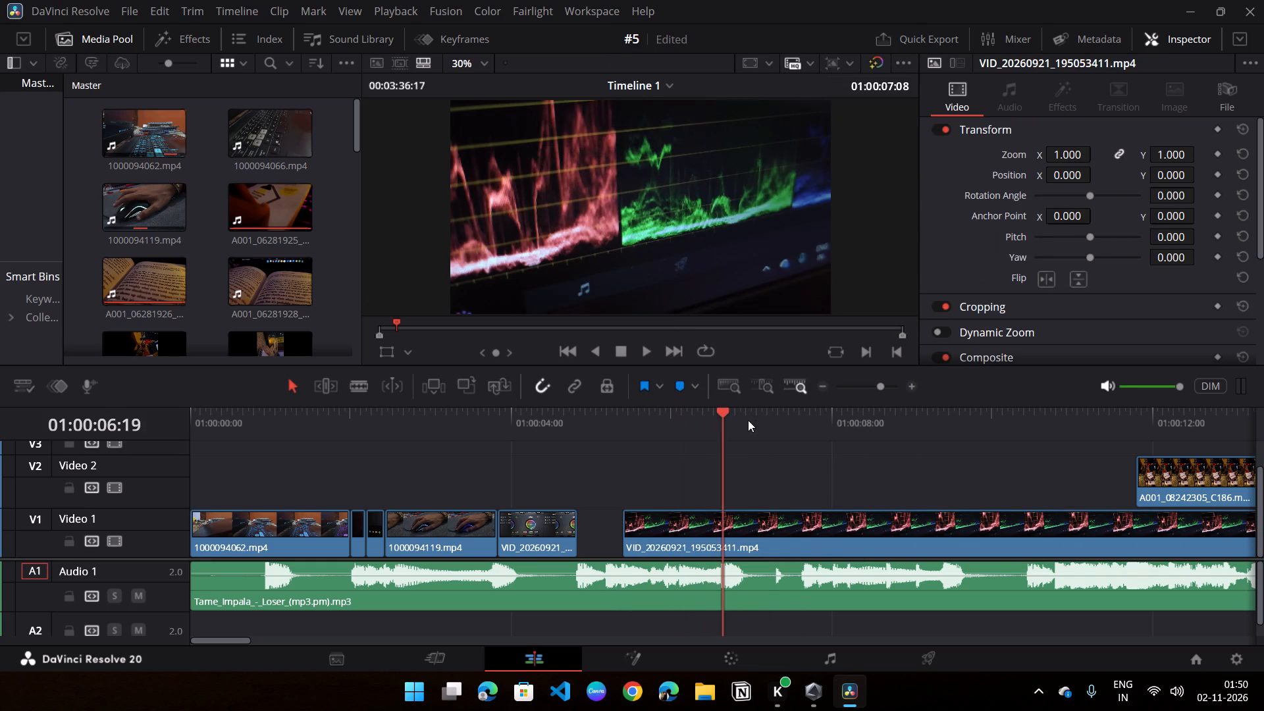
drag(748, 420, 761, 448)
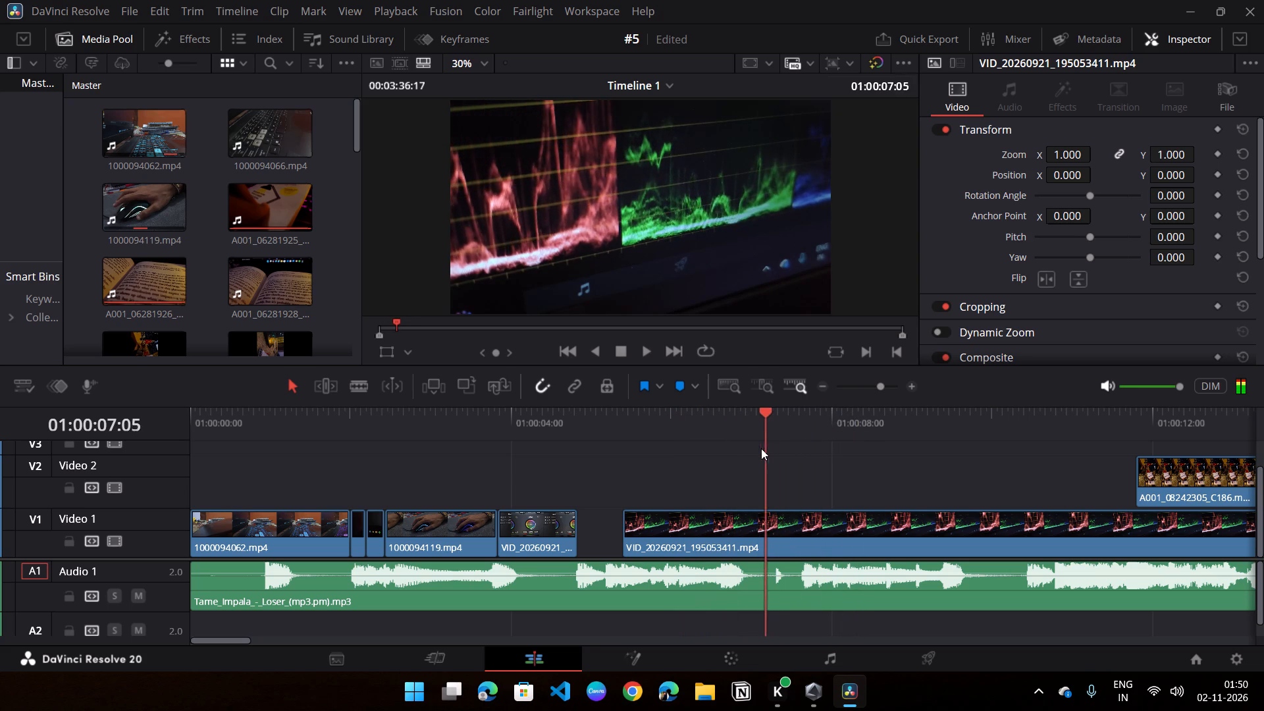
drag(761, 448, 751, 450)
drag(621, 542, 706, 527)
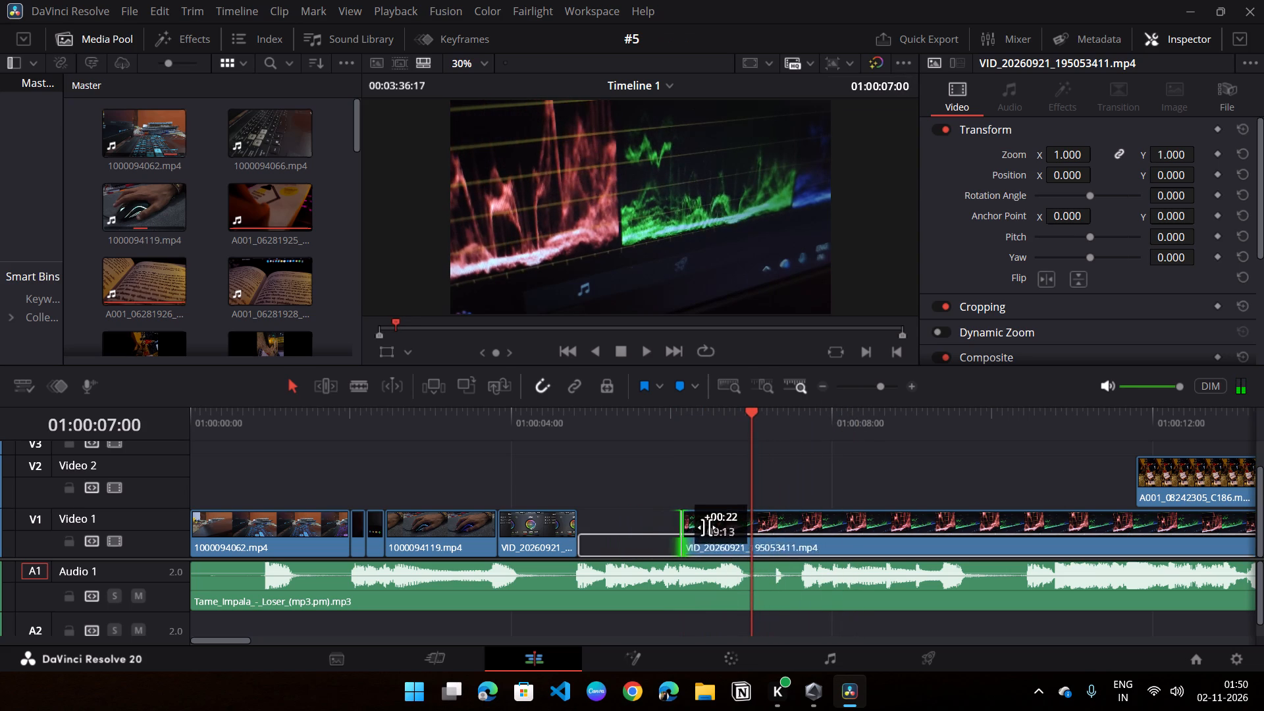
drag(706, 527, 749, 523)
drag(779, 523, 627, 522)
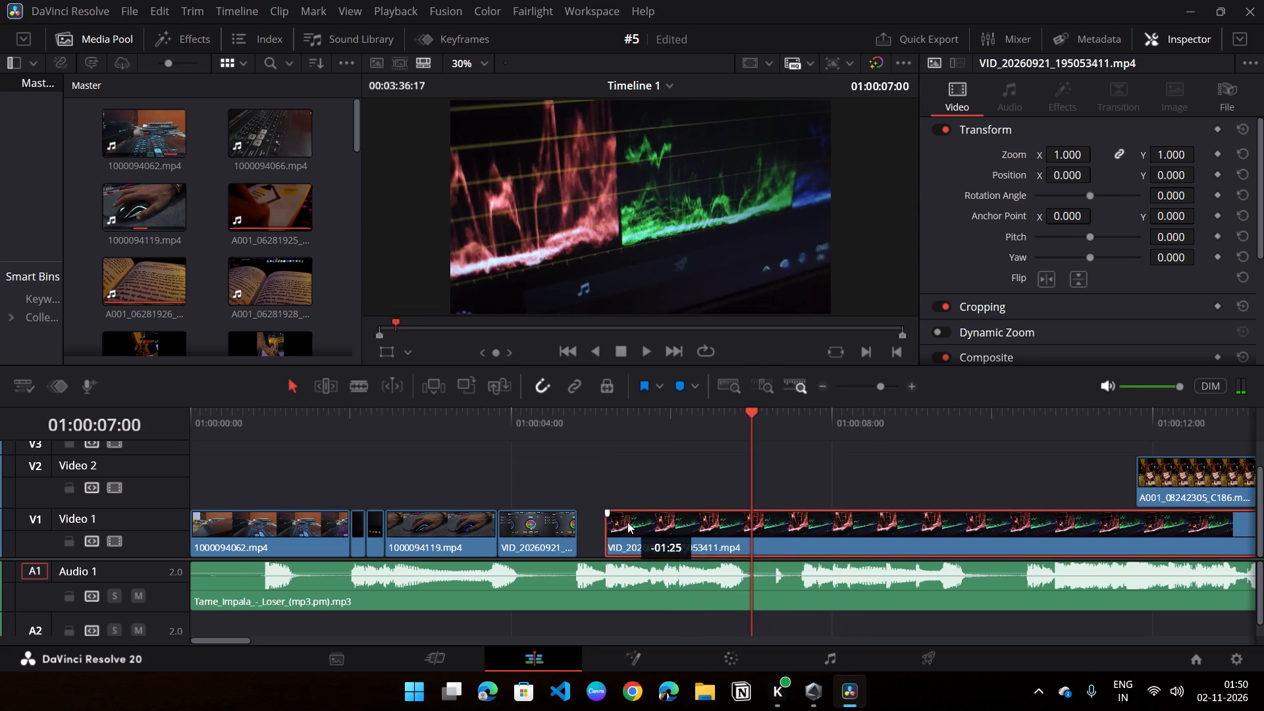
drag(627, 522, 610, 522)
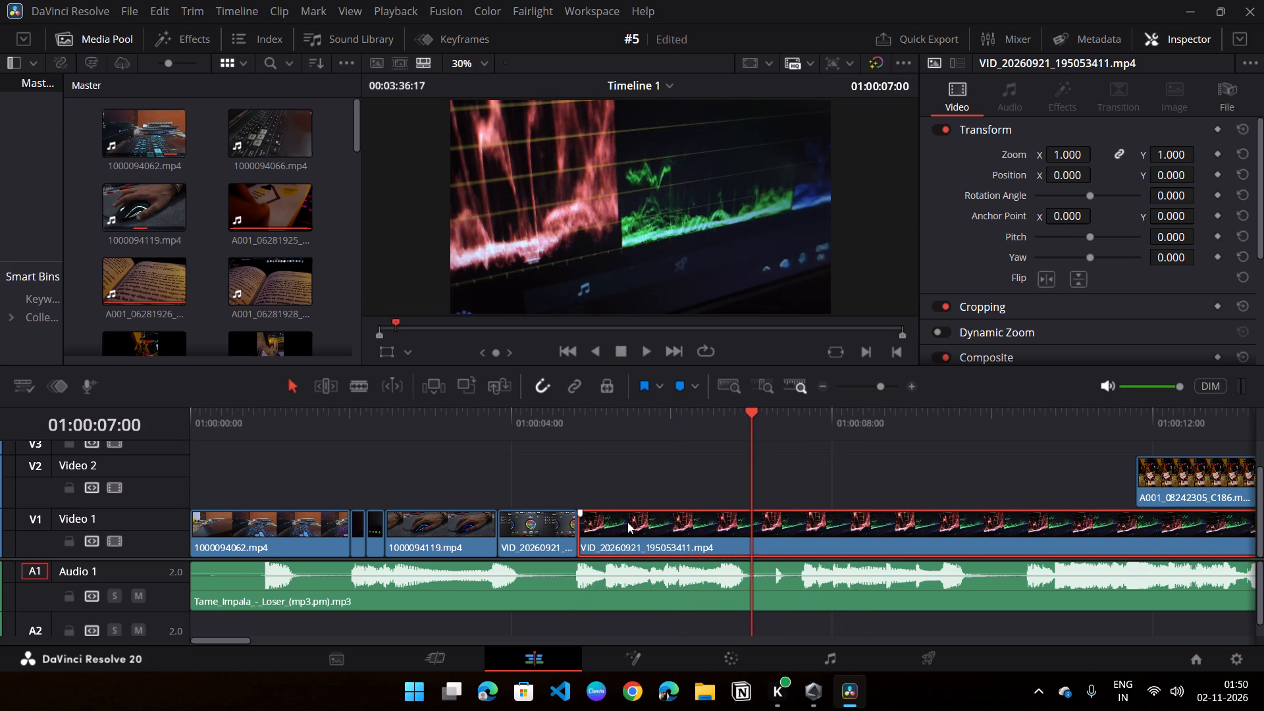
Split VID_20260921_195053411.mp4 at 01:00:07:00 and delete the portion after the cut.
key(ctrl+backslash)
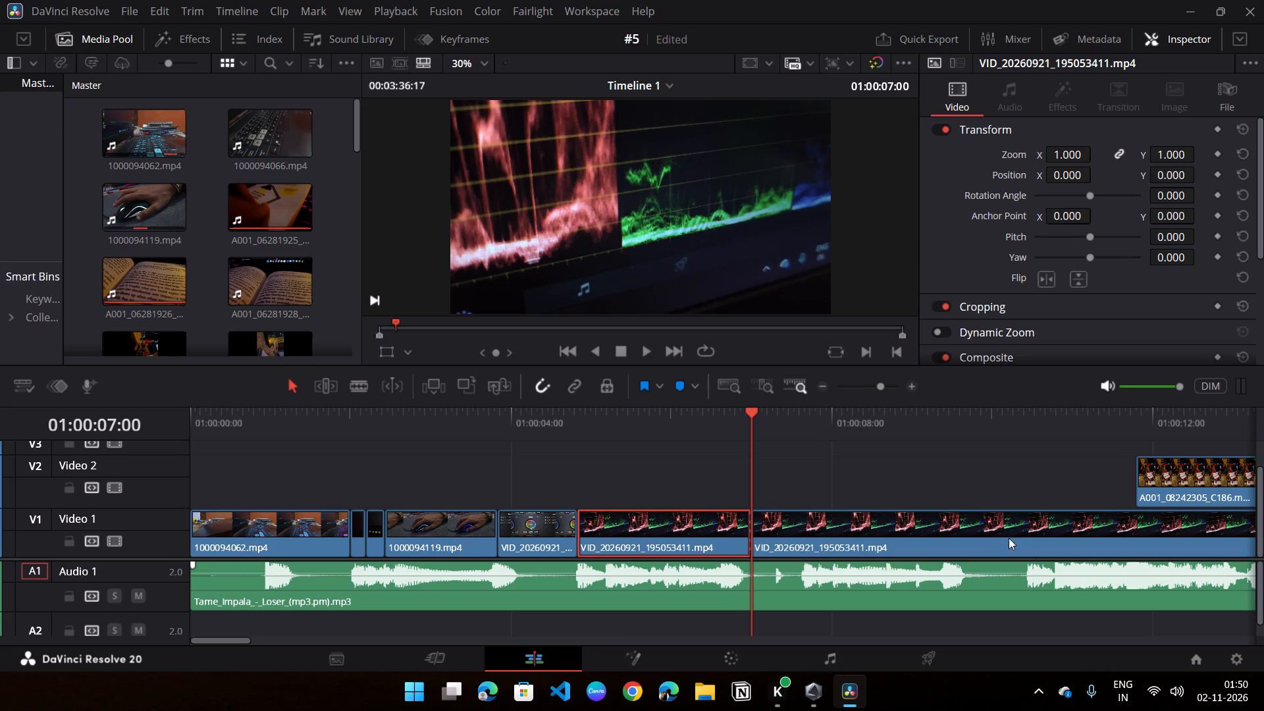
click(994, 535)
right_click(994, 535)
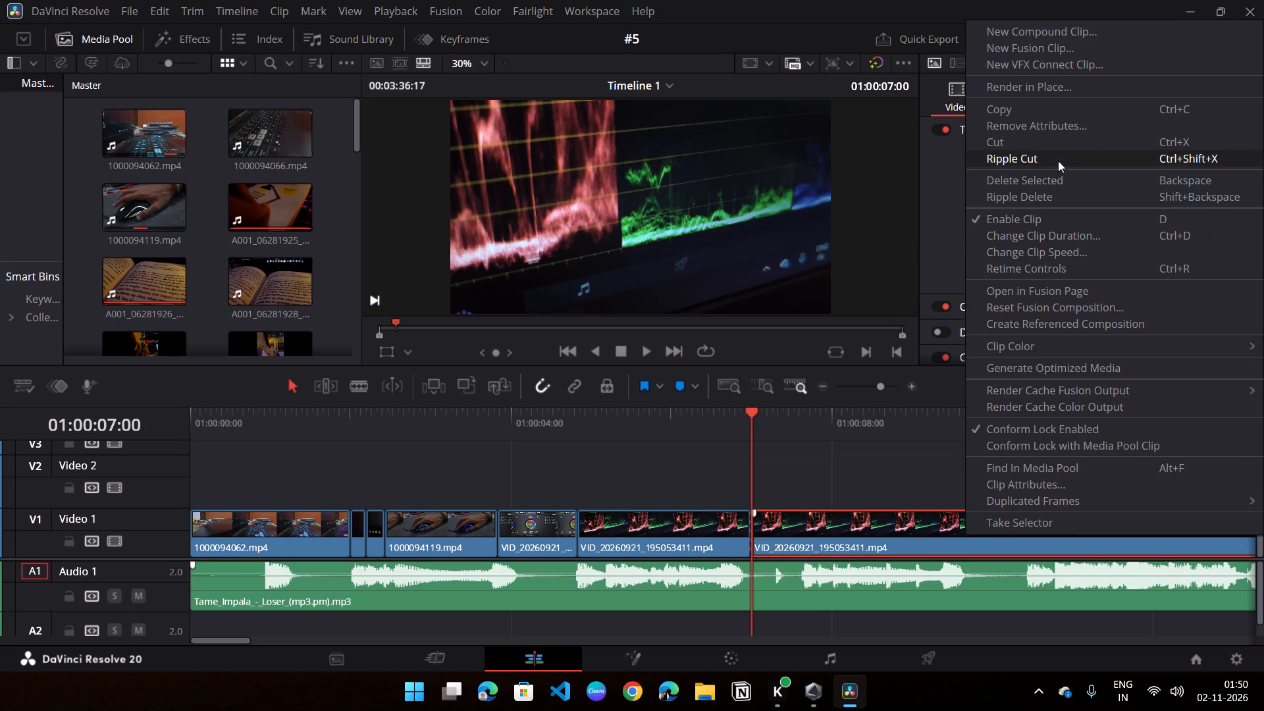
click(1055, 183)
Find the music beat at 01:00:05:05, trim the end of VID_20260921_195053411.mp4 to it, and play back the result.
drag(724, 432, 708, 431)
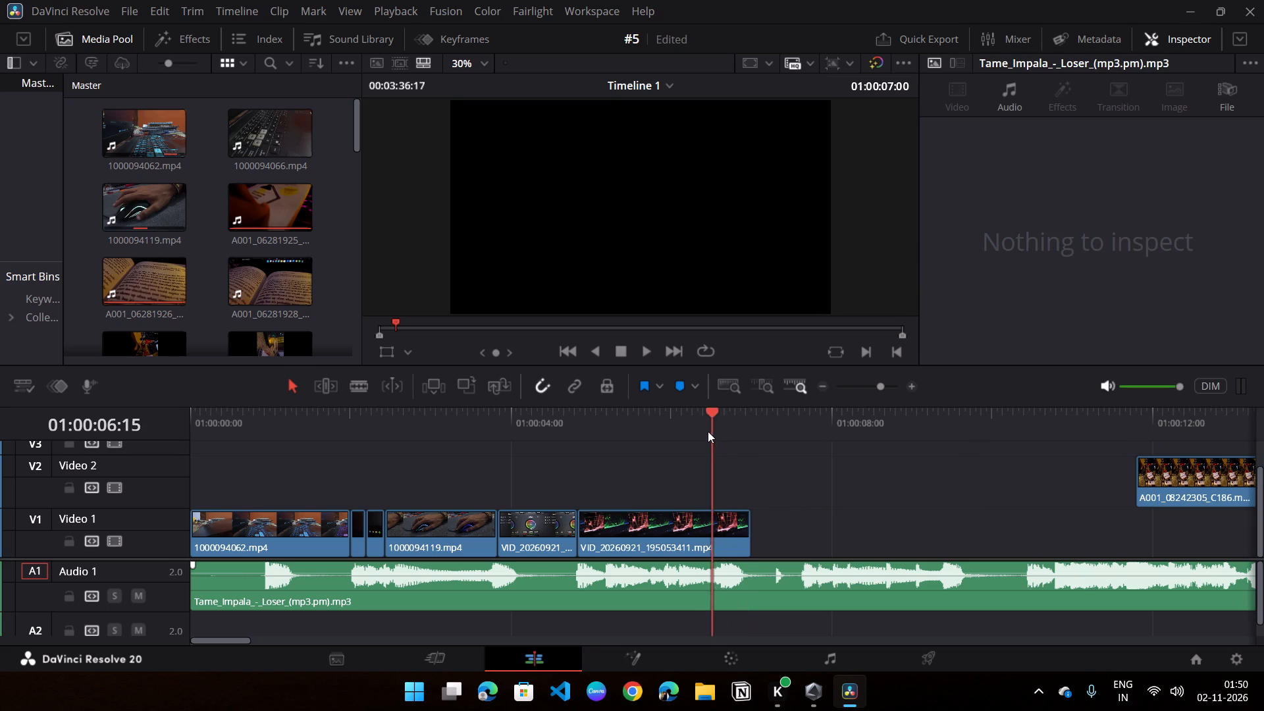
drag(708, 431, 573, 447)
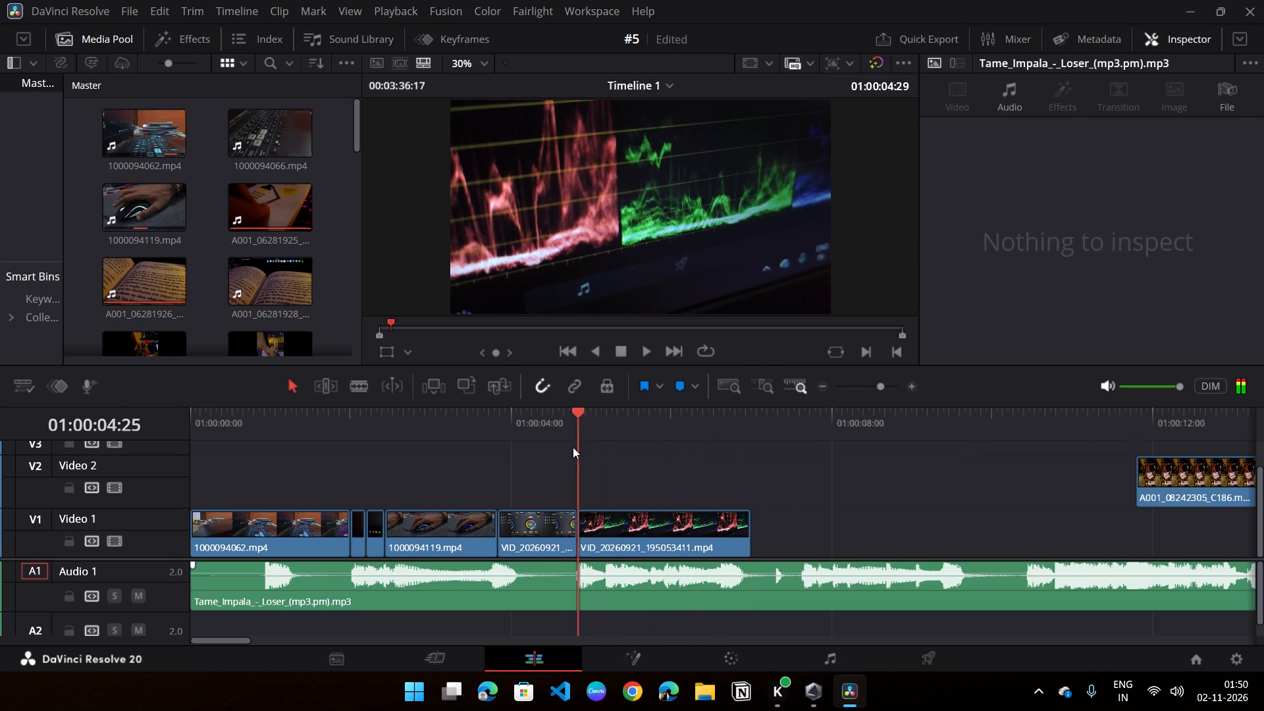
drag(573, 447, 542, 451)
key(space)
key(space)
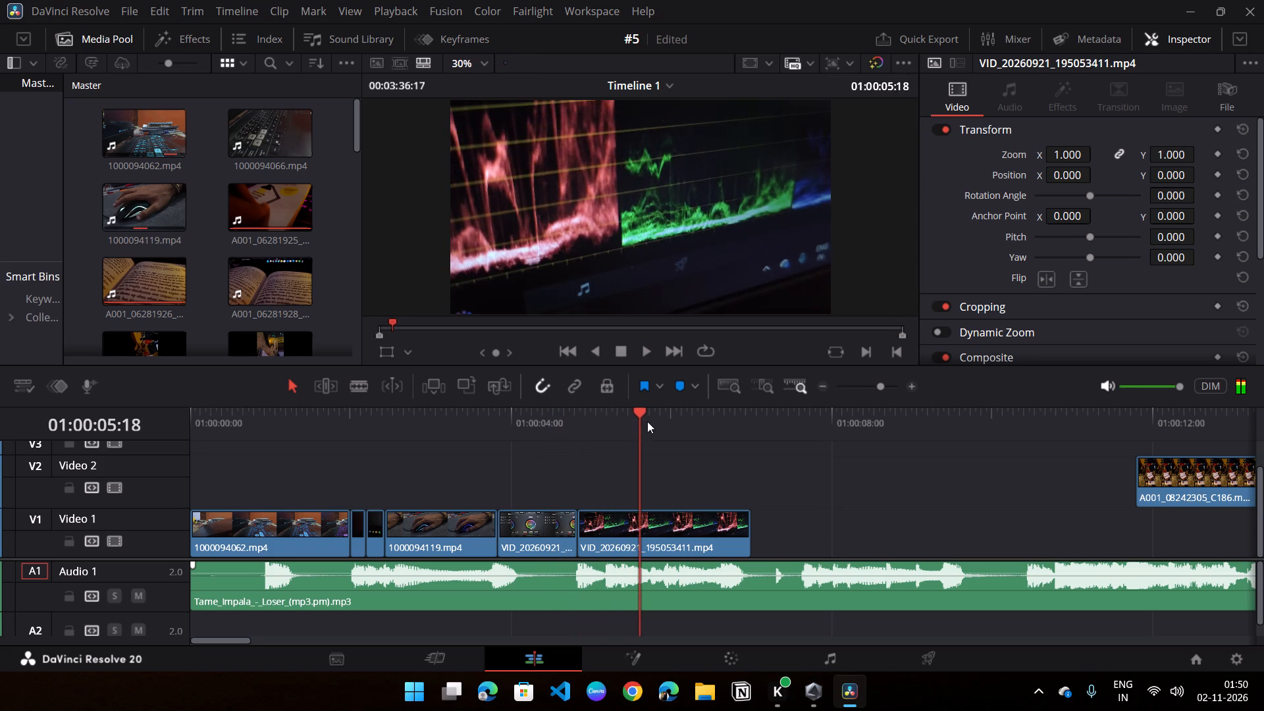
drag(645, 421, 604, 426)
drag(749, 525, 600, 529)
click(441, 440)
key(space)
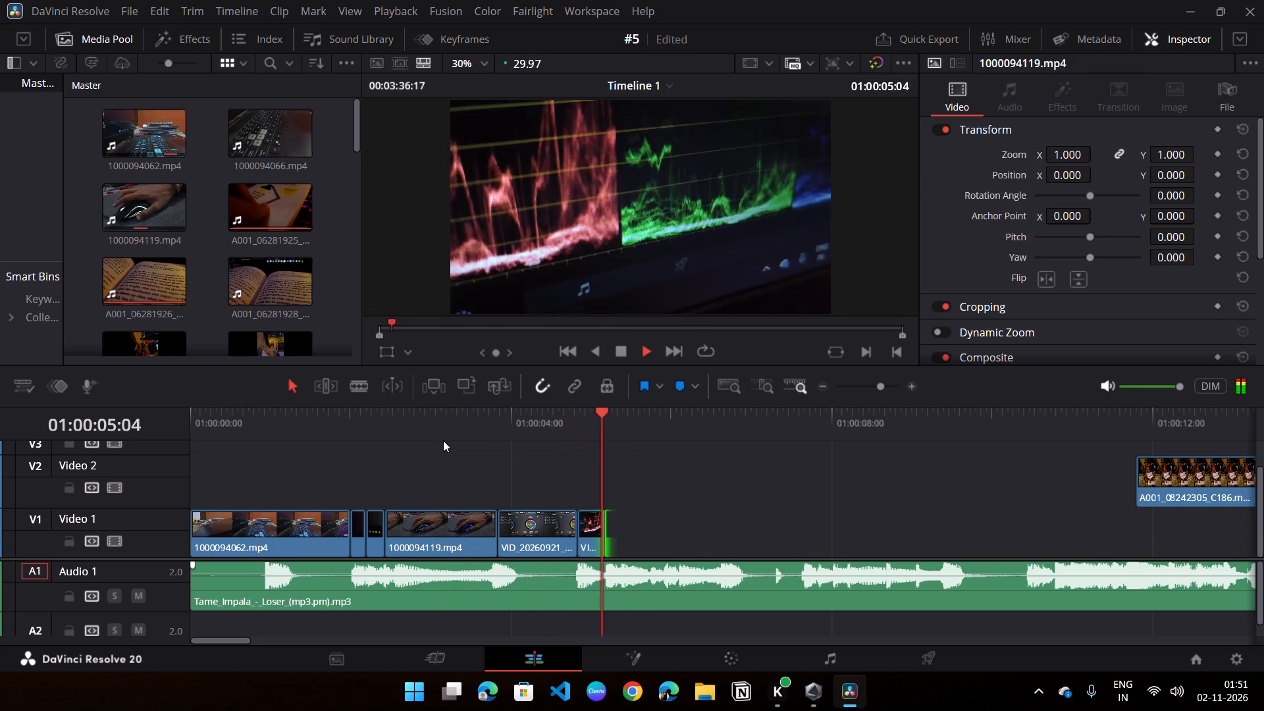
key(space)
Ripple delete the gap after VID_20260921_195053411.mp4 so A001_06281925_C168.mp4 follows directly on Video 1.
click(977, 535)
right_click(976, 535)
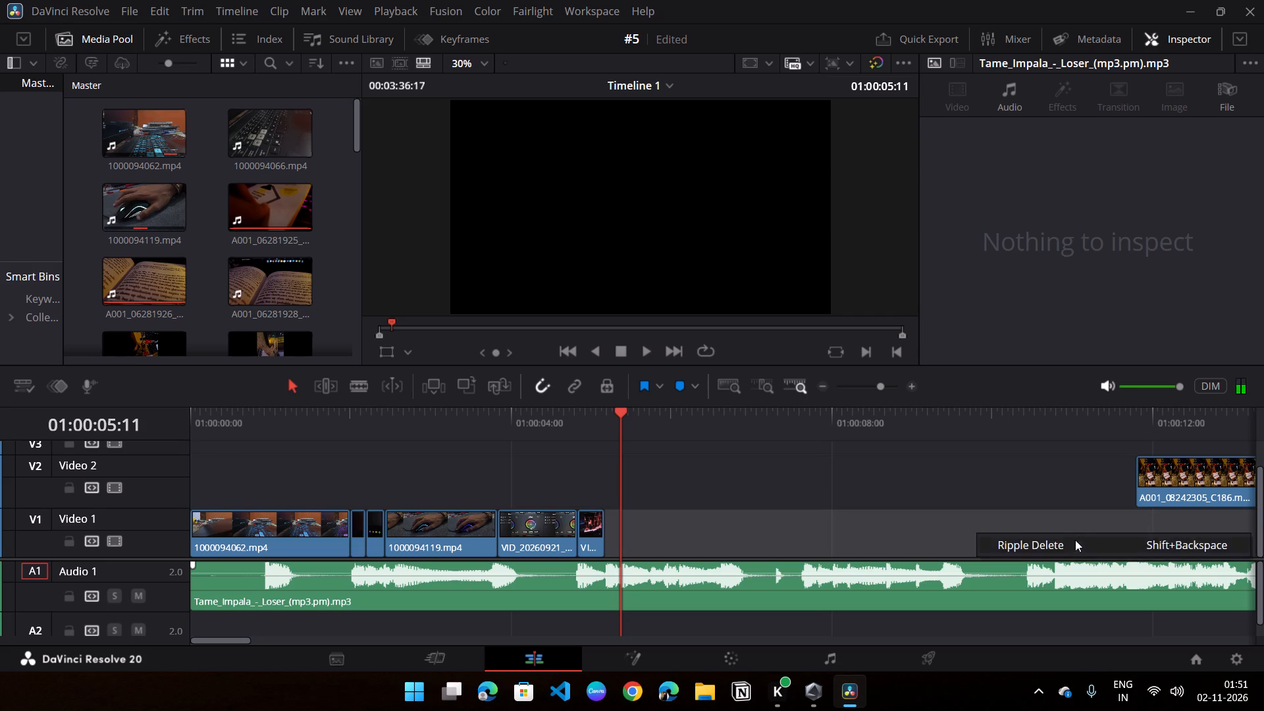
click(1073, 543)
Trim the start of A001_06281925_C168.mp4 to 01:00:06:00, move it back against VID_20260921_195053411.mp4, and play back the join.
drag(605, 415, 606, 413)
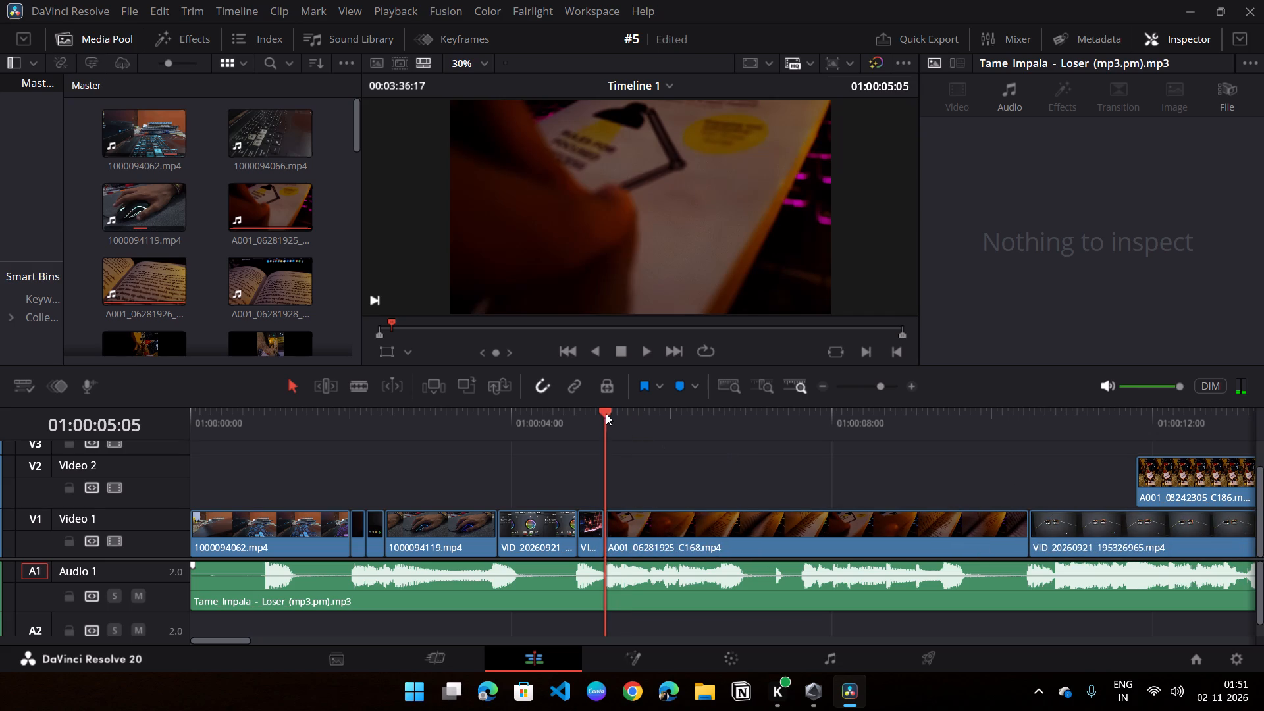
drag(606, 413, 624, 414)
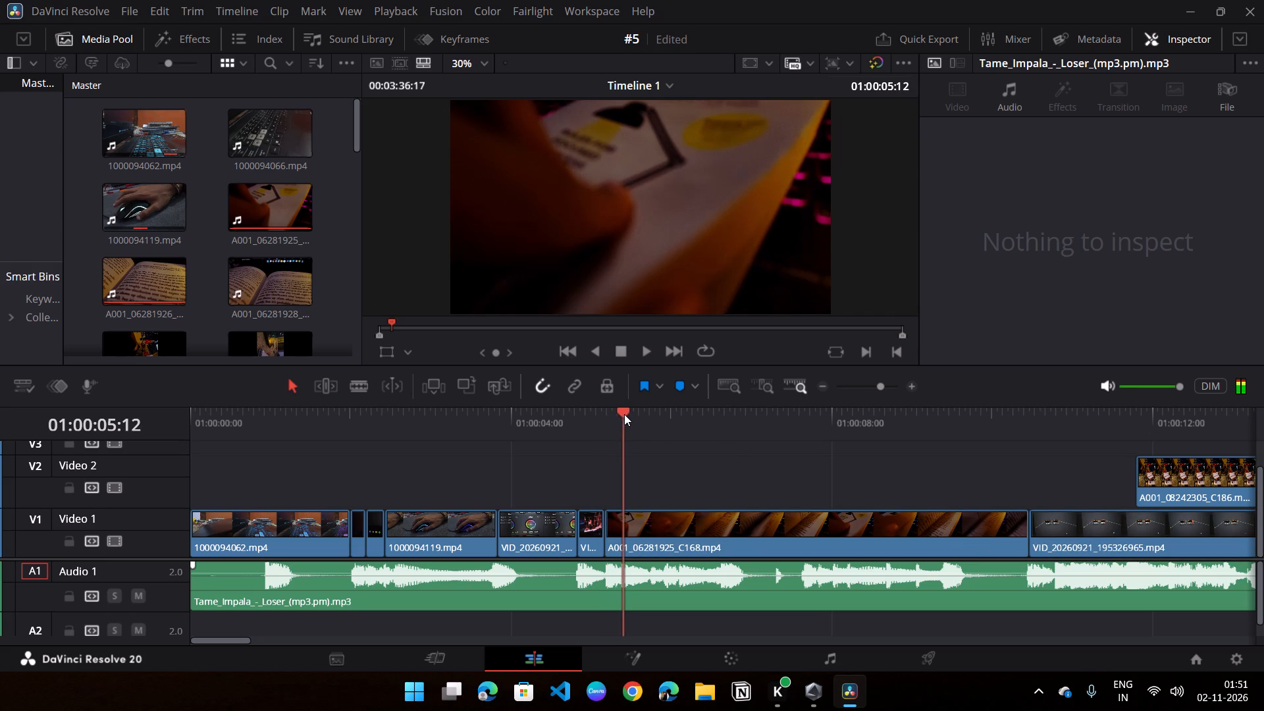
drag(624, 414, 671, 414)
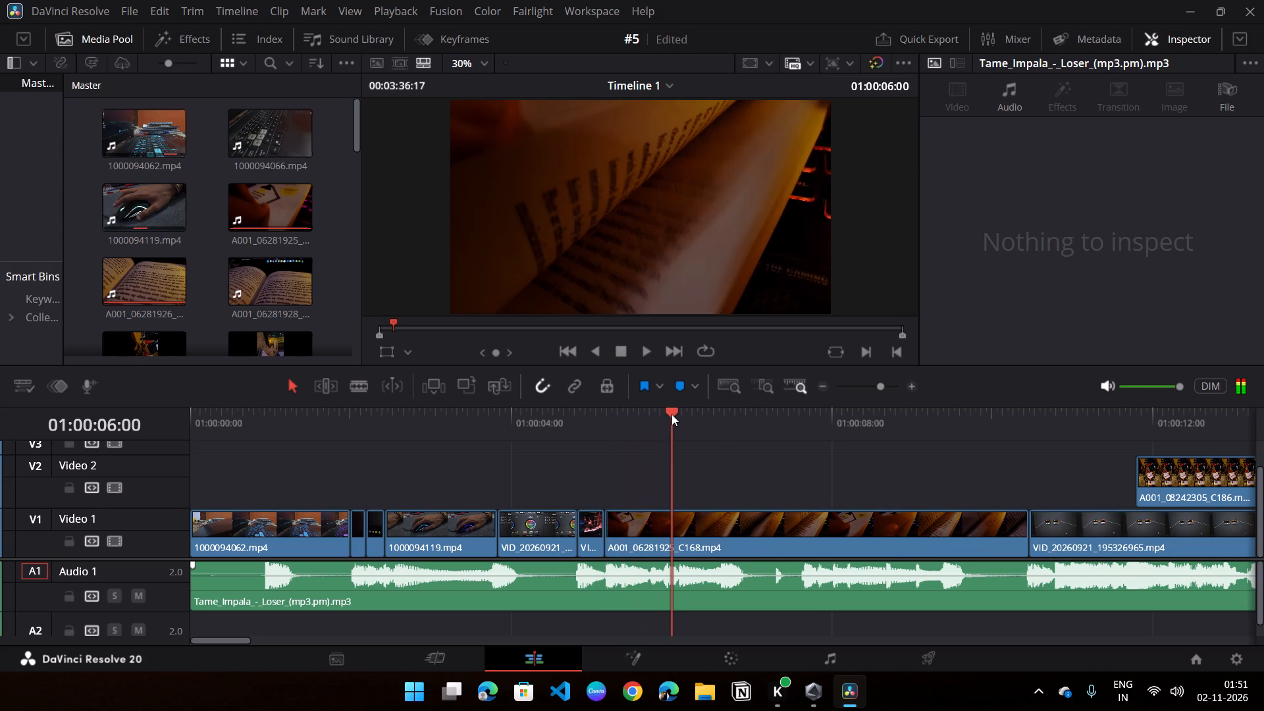
drag(671, 414, 672, 414)
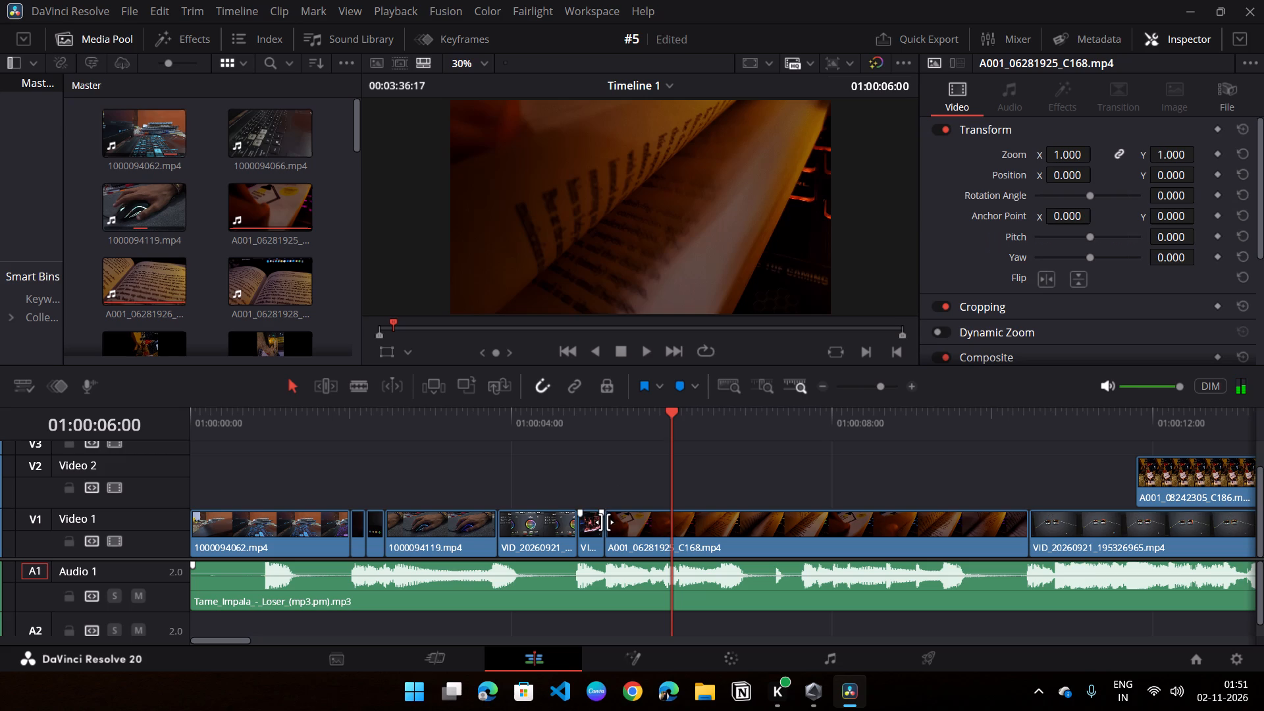
drag(604, 523, 611, 523)
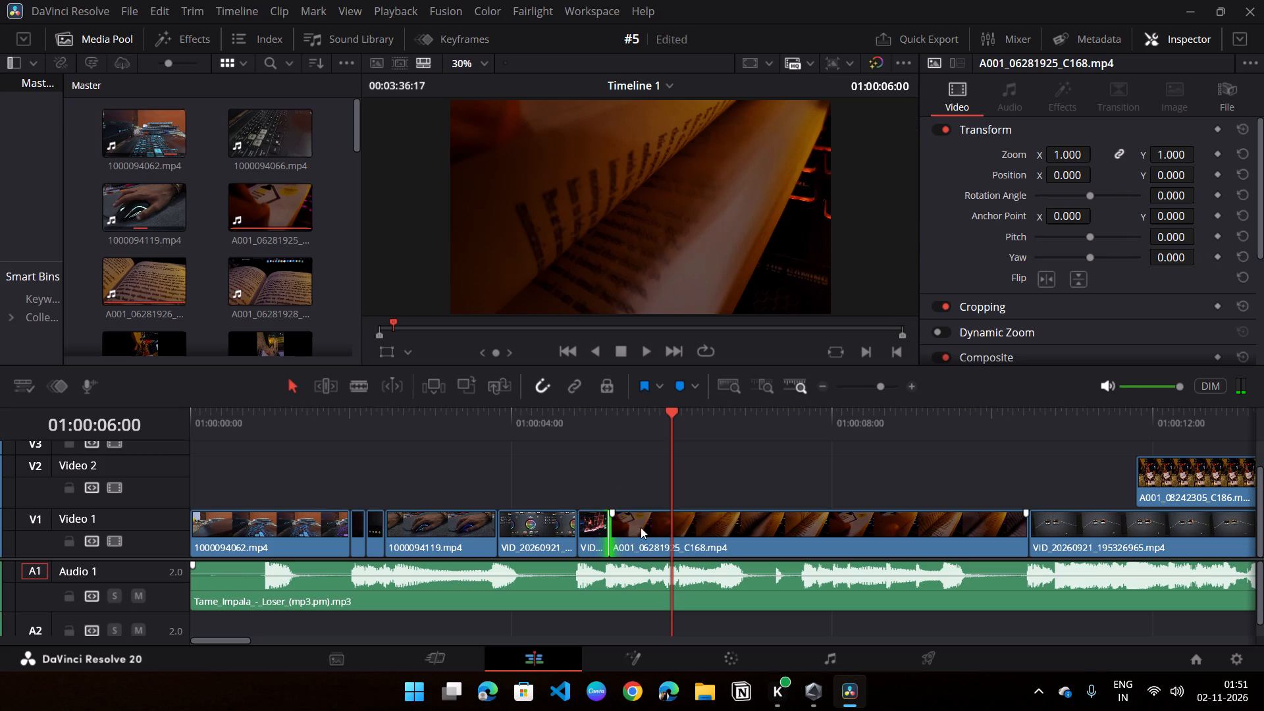
key(ctrl+z)
drag(610, 529, 673, 528)
drag(703, 528, 638, 531)
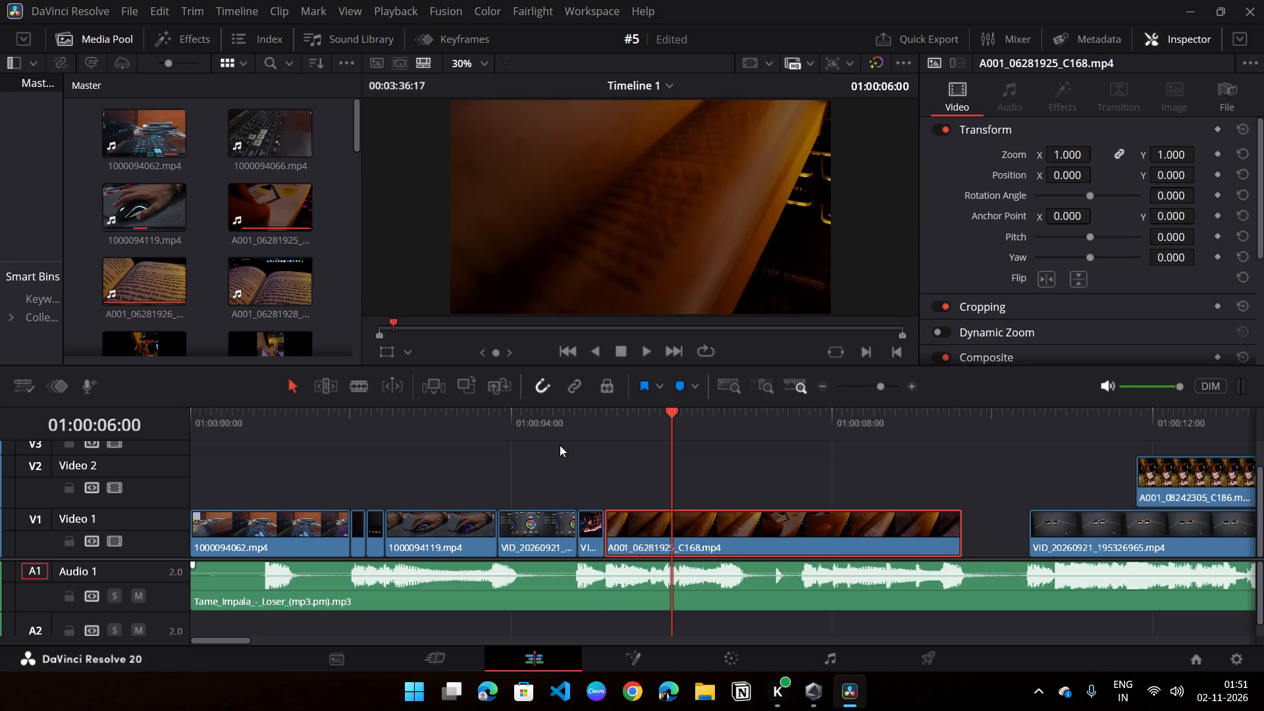
click(531, 429)
key(space)
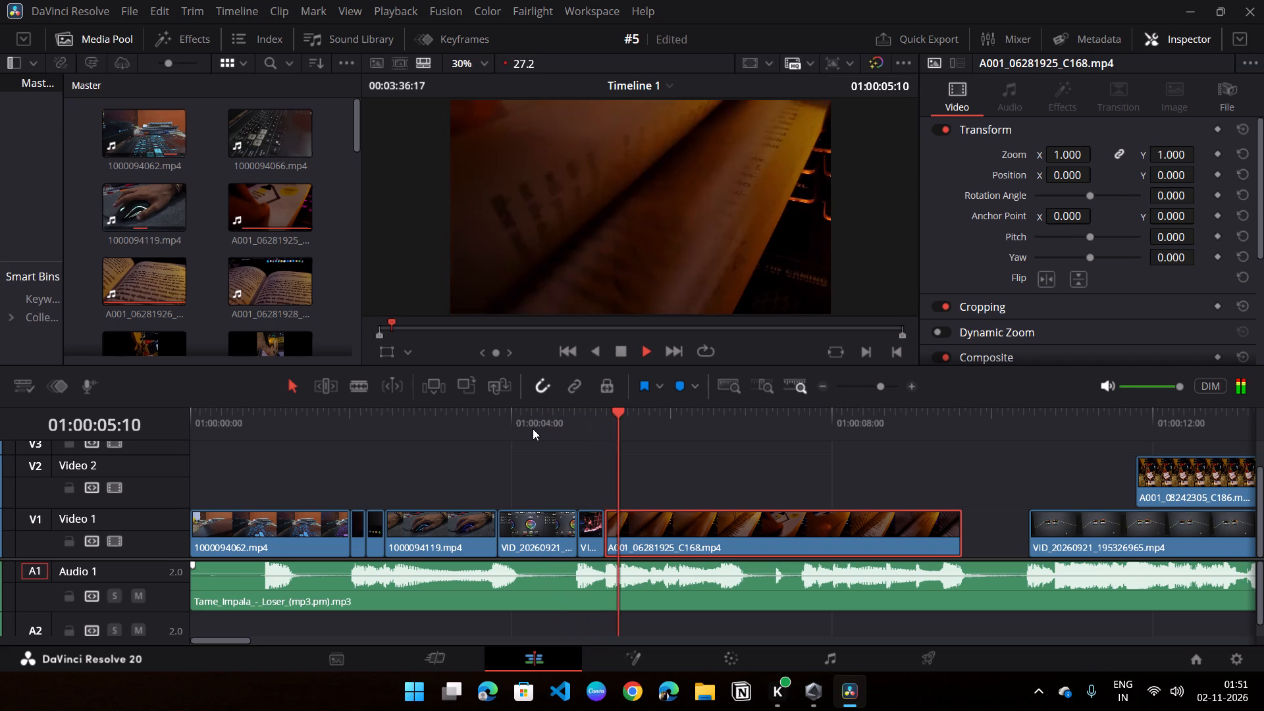
Play back the join, find the music beat at 01:00:05:23, and trim the end of A001_06281925_C168.mp4 to it.
key(space)
click(547, 423)
key(space)
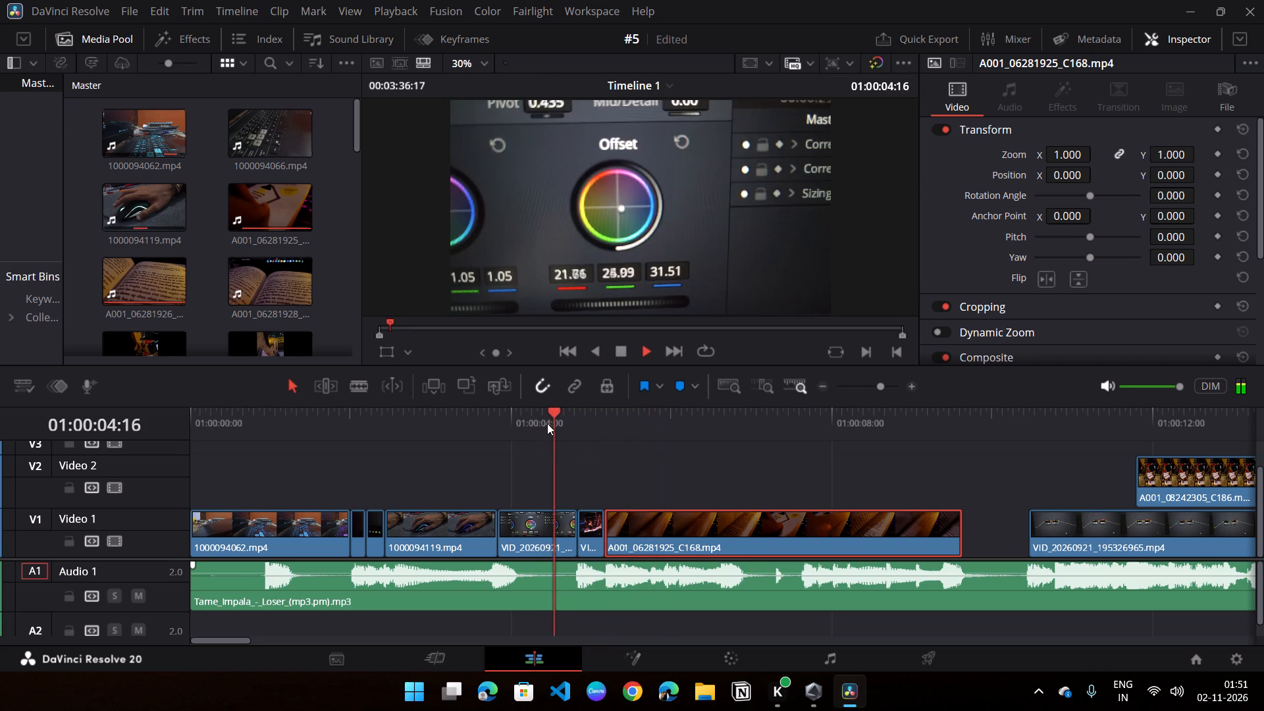
key(space)
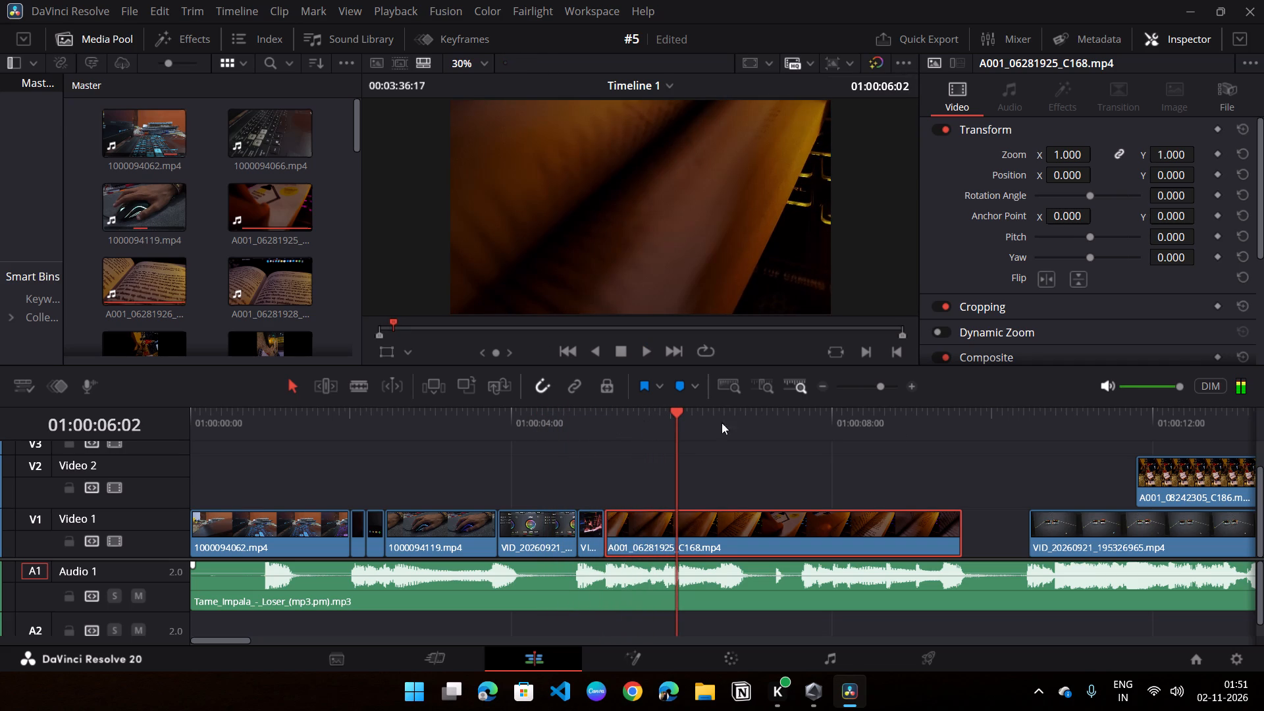
click(906, 382)
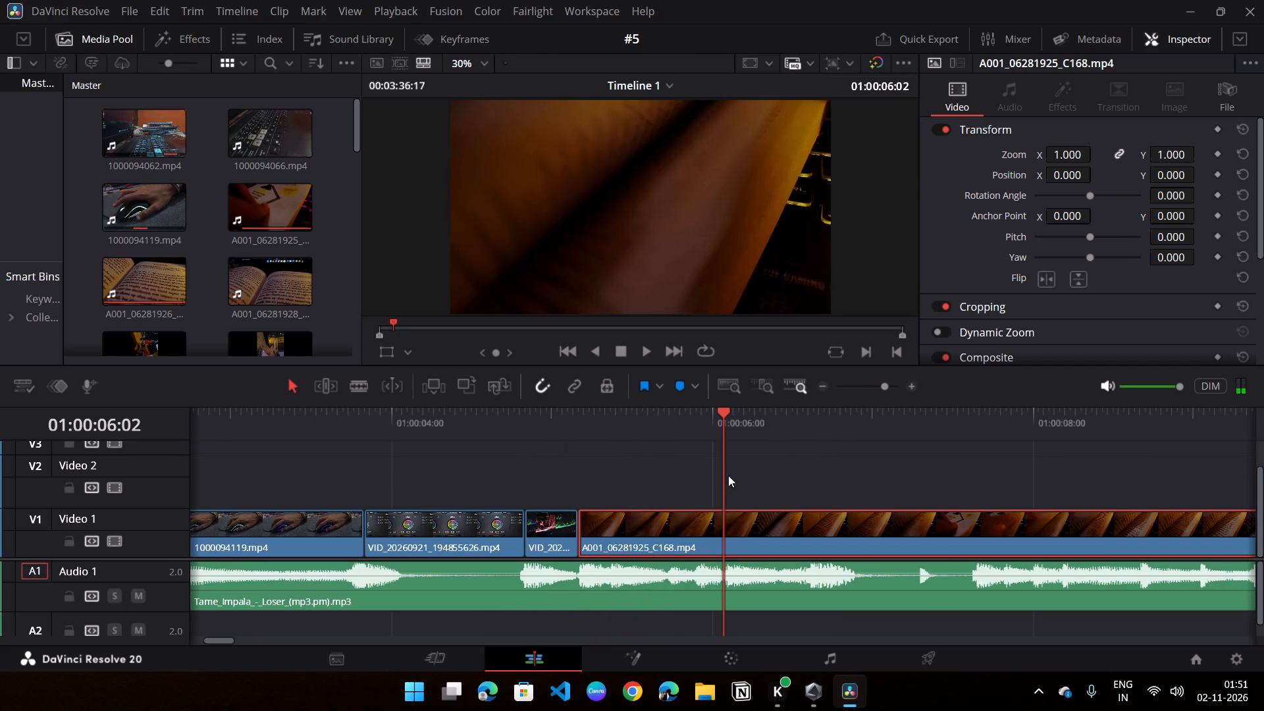
drag(618, 440, 664, 444)
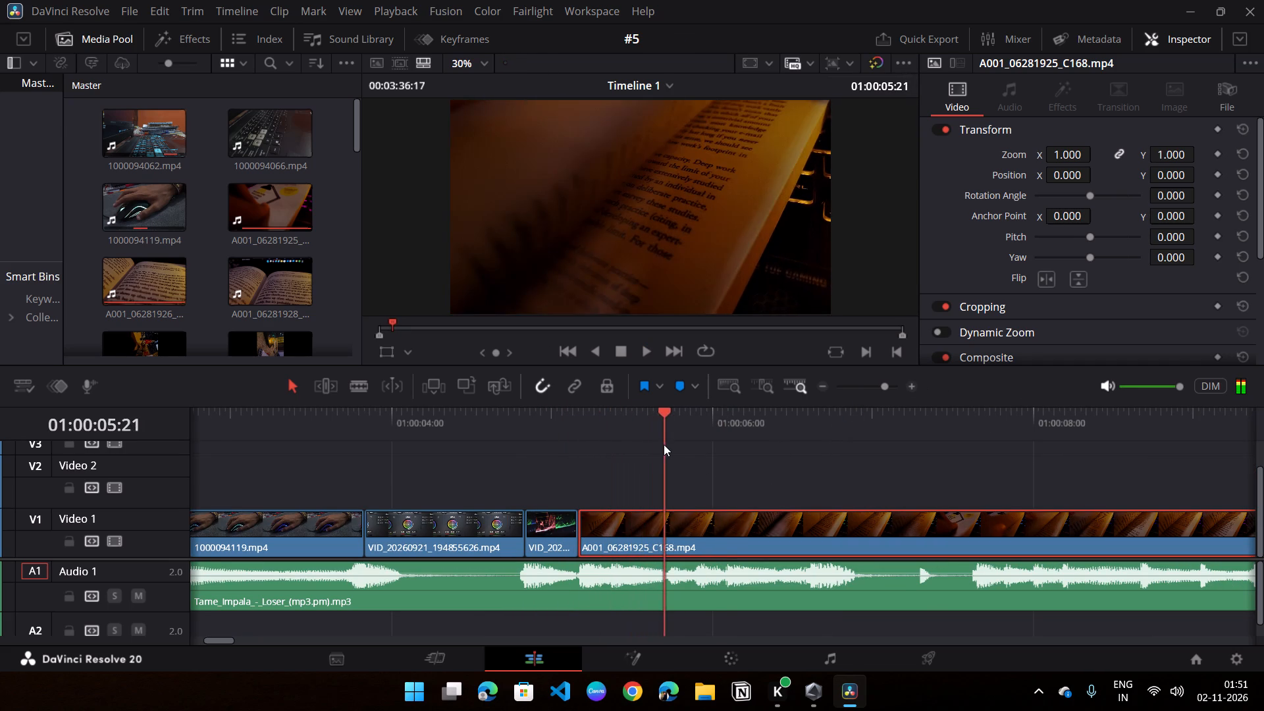
drag(664, 444, 673, 445)
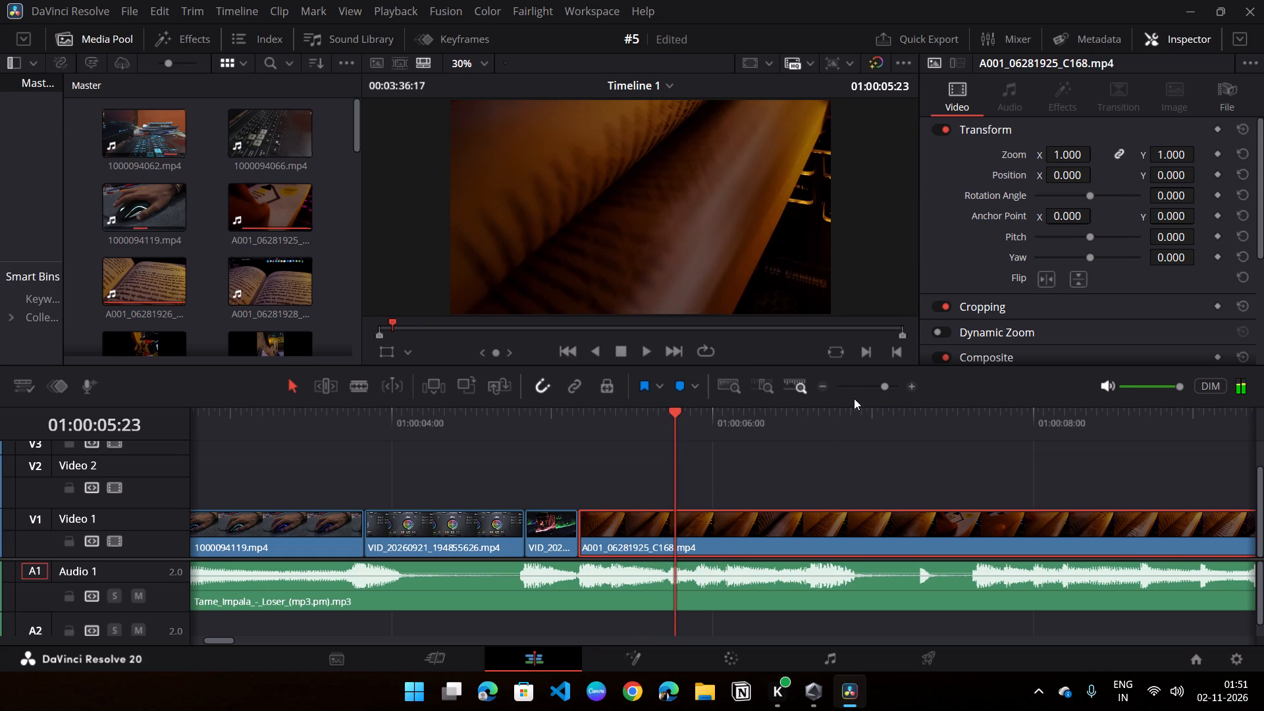
click(825, 389)
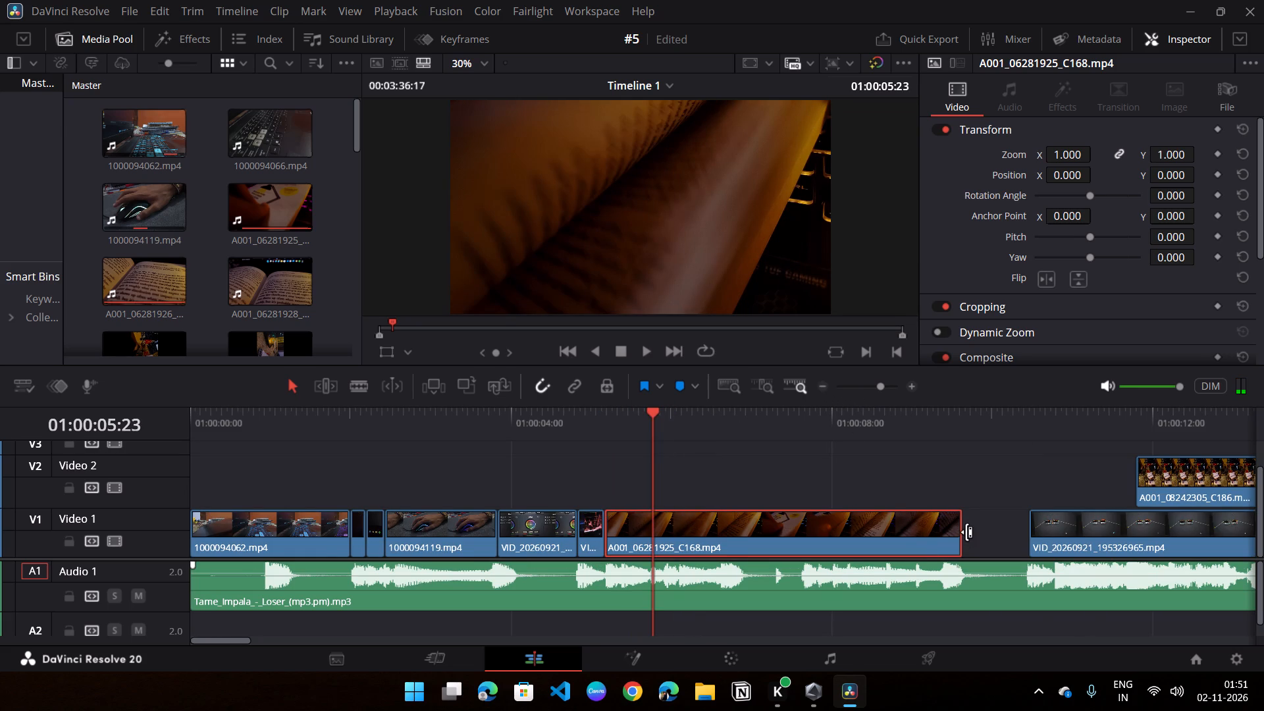
drag(962, 532, 657, 529)
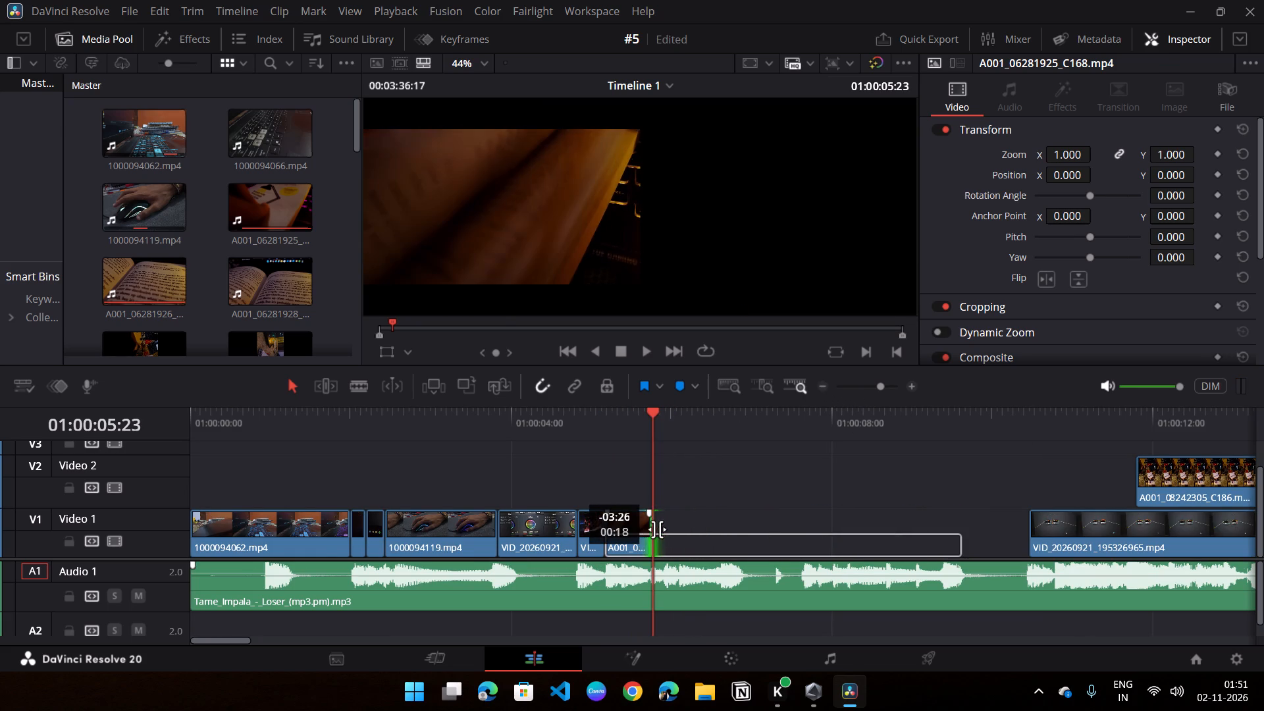
drag(657, 529, 655, 529)
Ripple delete the gap after A001_06281925_C168.mp4 so VID_20260921_195326965.mp4 follows directly on Video 1.
click(695, 535)
right_click(695, 535)
click(755, 538)
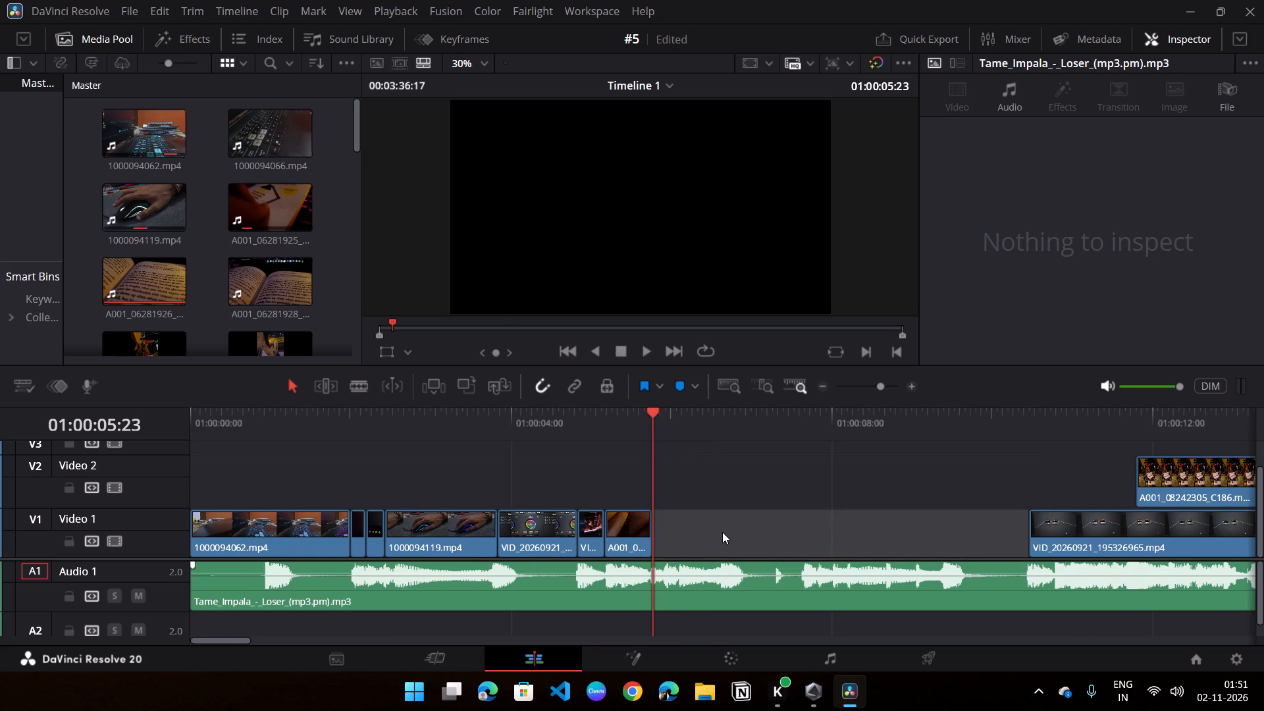
right_click(723, 532)
click(777, 542)
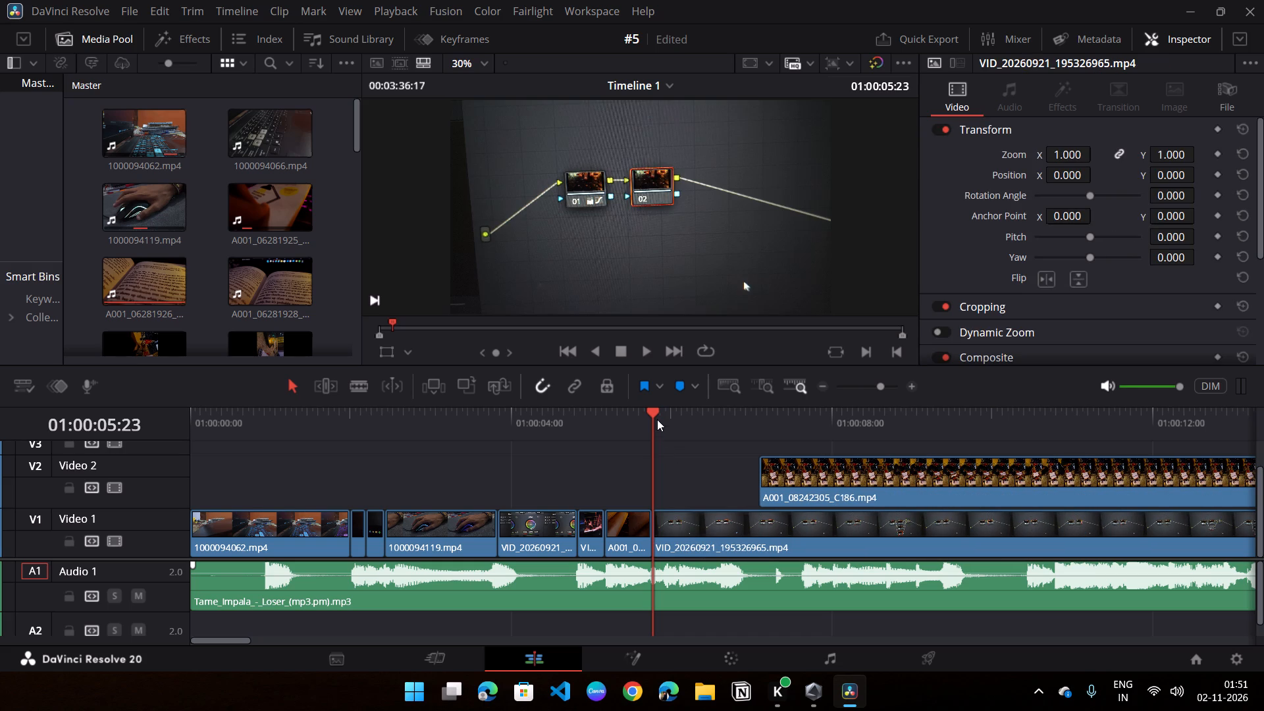
Trim about 02:12 off the start of A001_08242305_C186.mp4 on Video 2.
click(764, 479)
drag(760, 479, 962, 488)
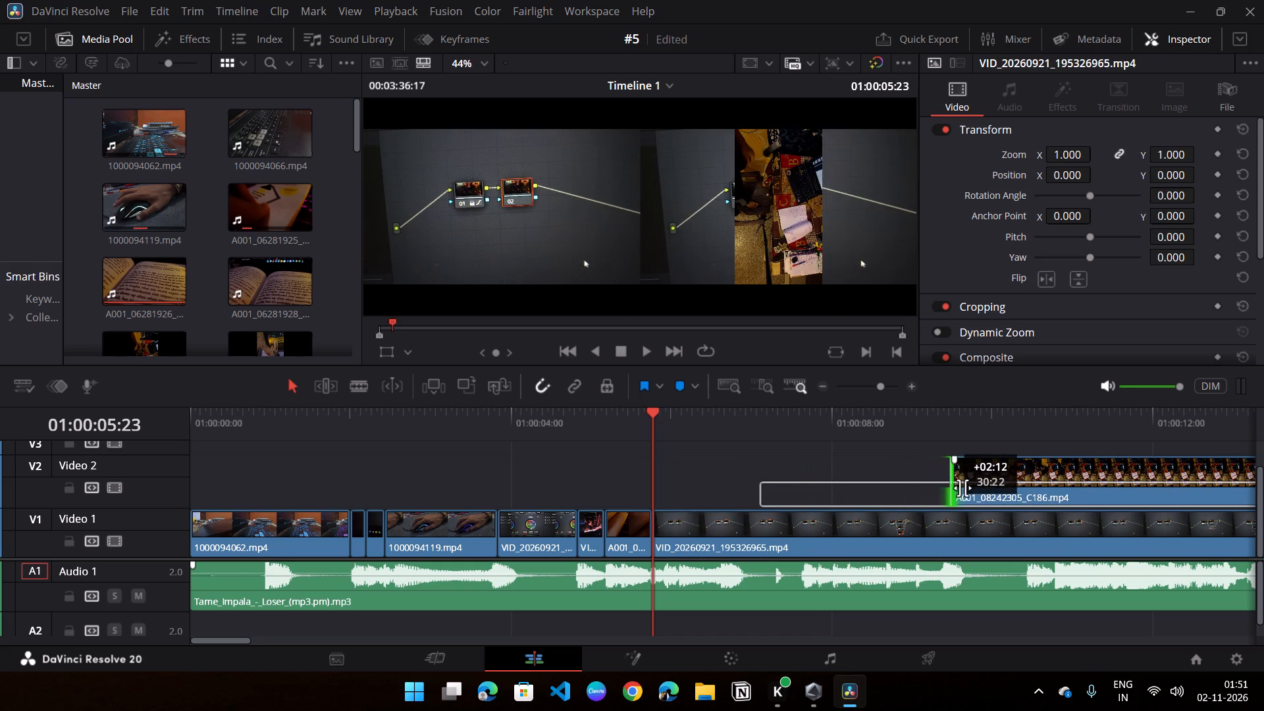
drag(962, 488, 961, 488)
Trim the start of VID_20260921_195326965.mp4 to about 01:00:13:00, opening space on Video 1.
middle_drag(885, 535, 514, 506)
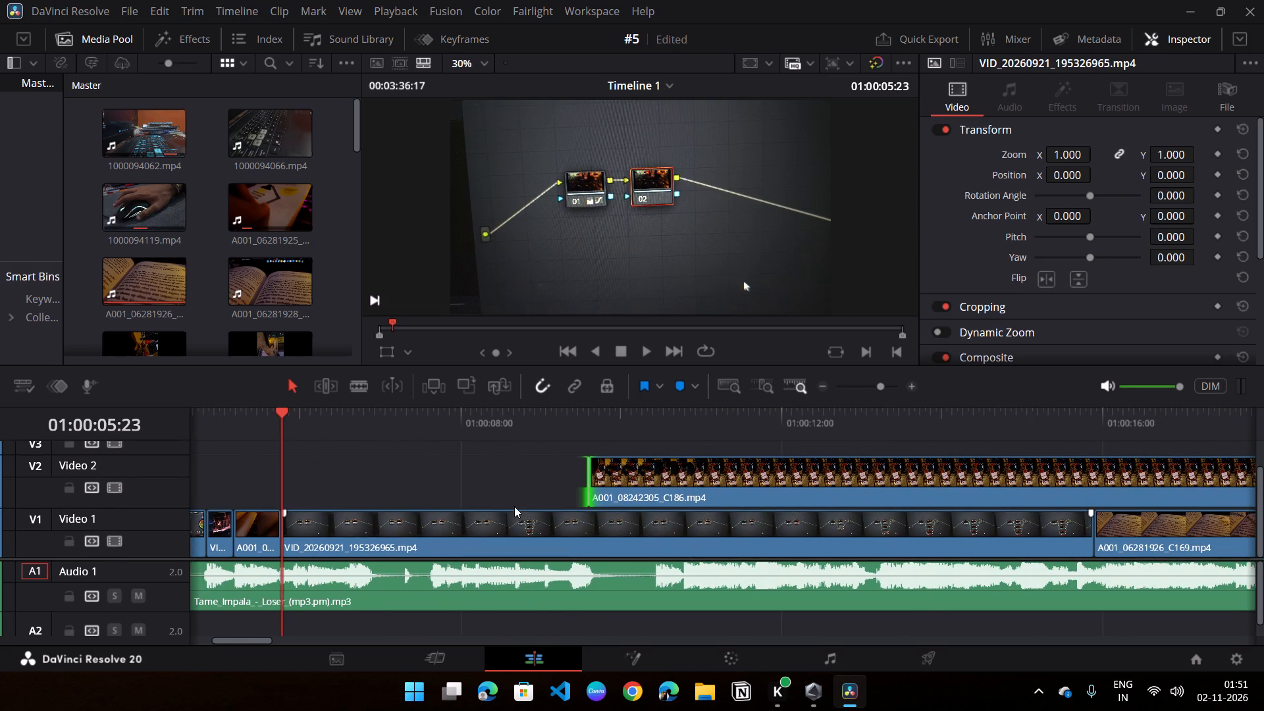
middle_drag(514, 506, 533, 500)
drag(310, 531, 396, 526)
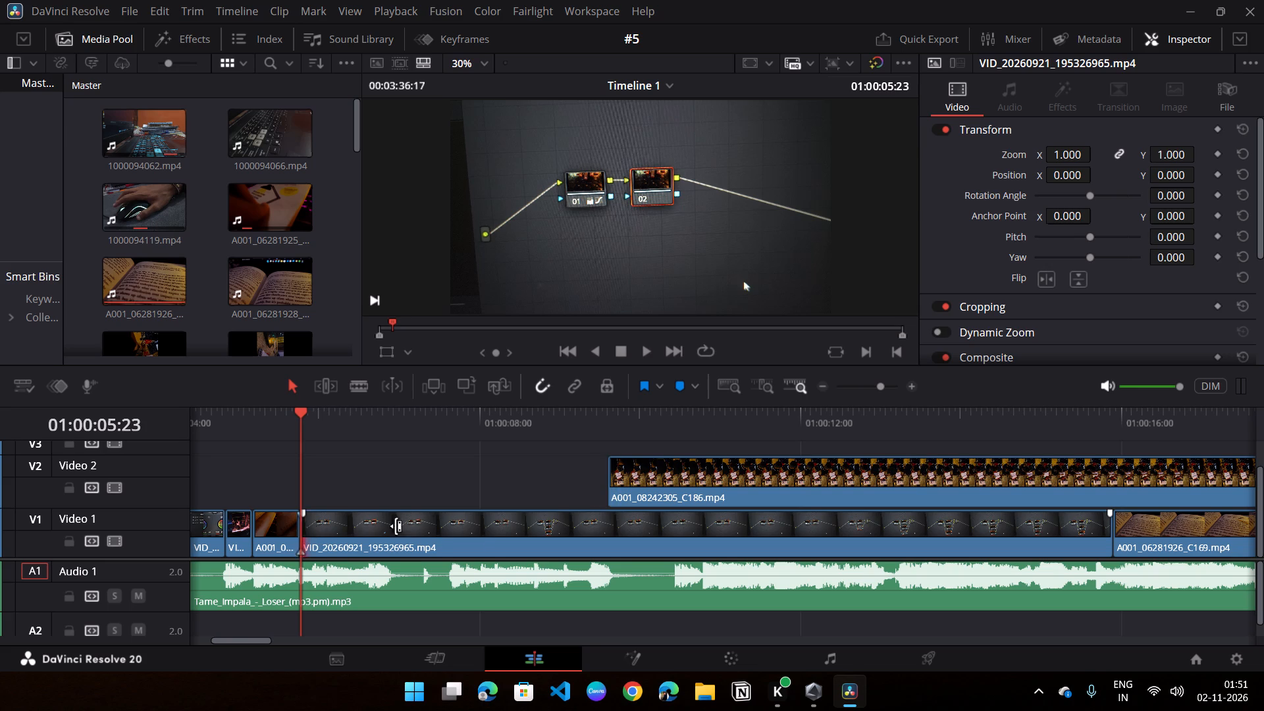
drag(396, 526, 904, 529)
Move A001_08242305_C186.mp4 earlier on Video 2, over the open space, and skim its footage up to 01:00:11:23.
drag(945, 478, 800, 479)
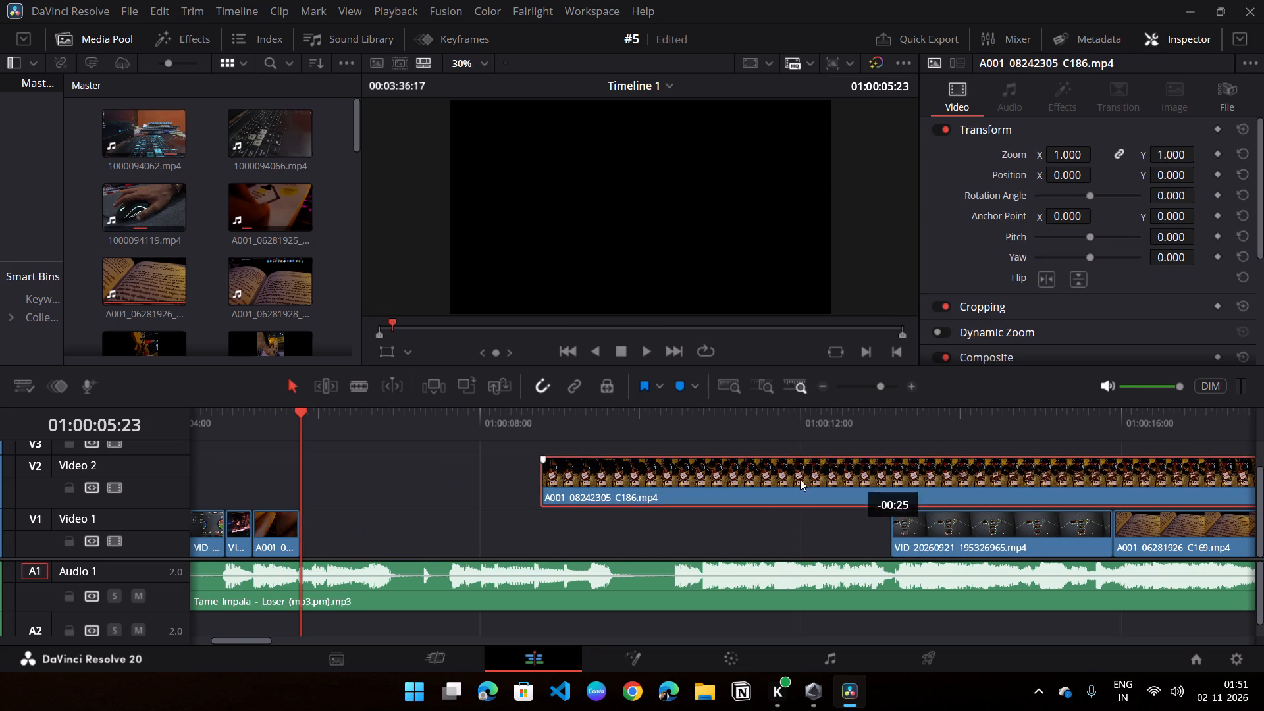
drag(800, 479, 522, 475)
drag(299, 414, 450, 425)
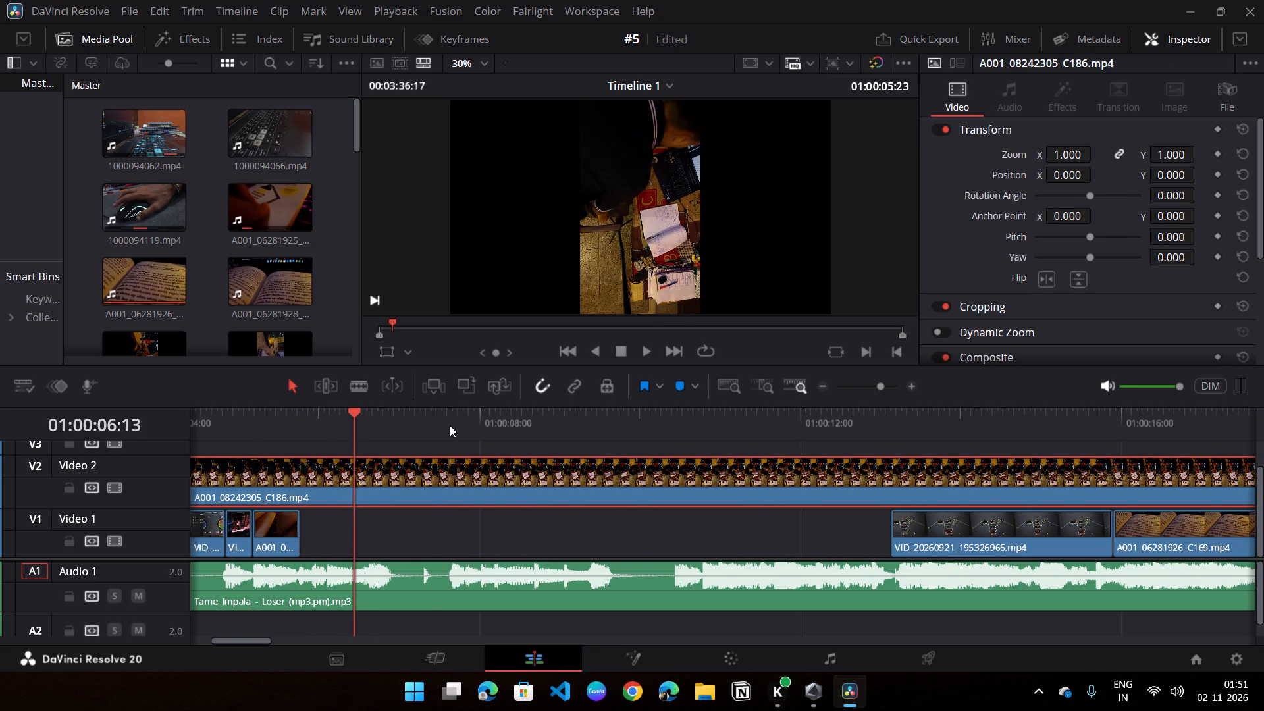
drag(450, 425, 695, 456)
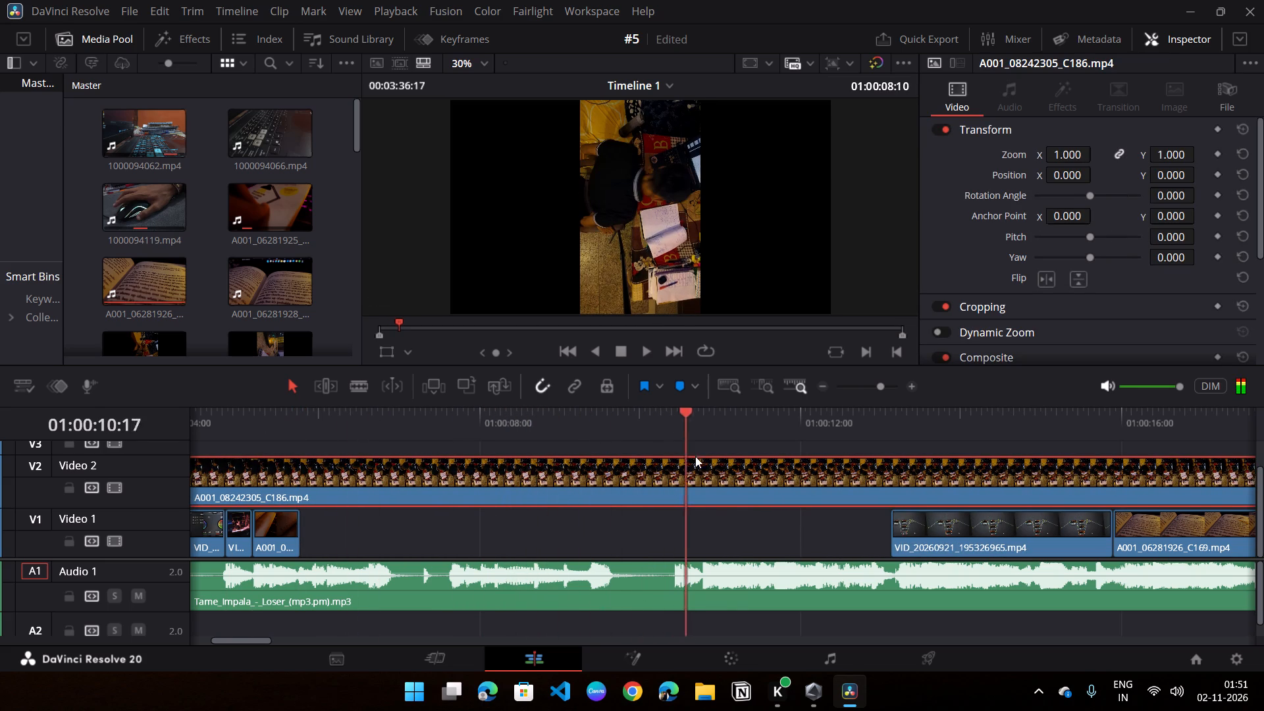
drag(695, 456, 782, 460)
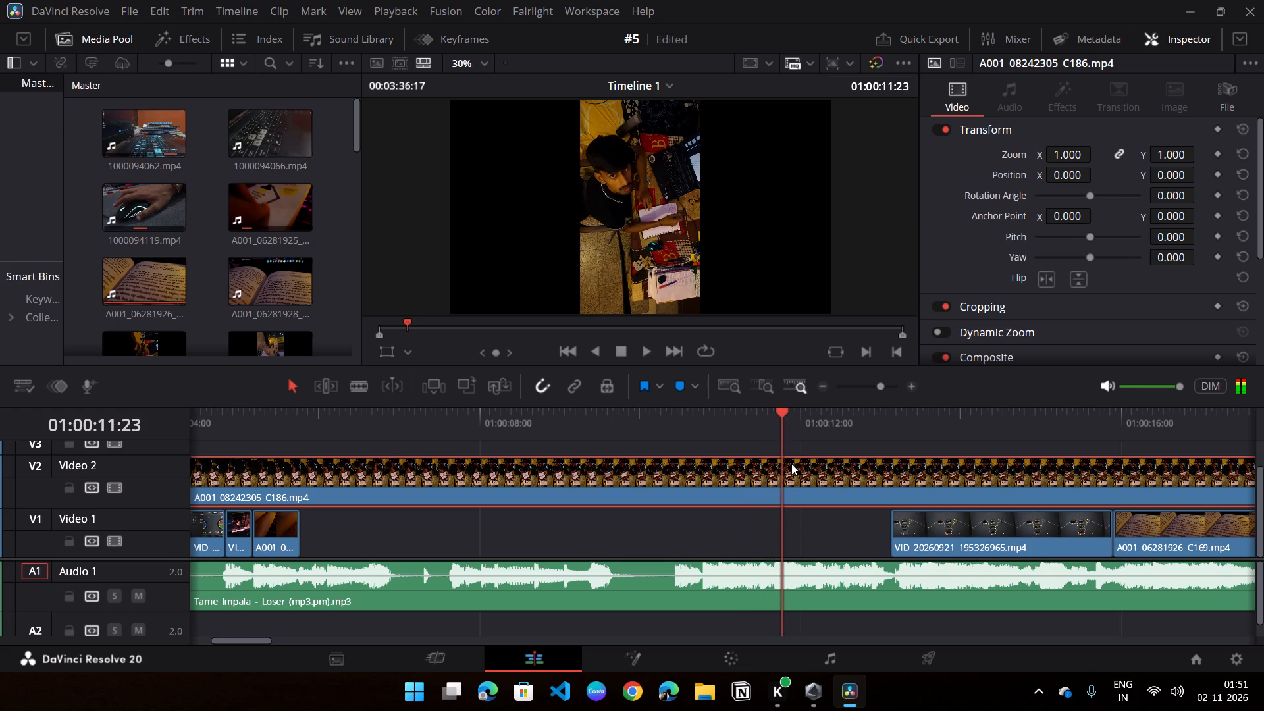
Skim A001_08242305_C186.mp4 for the part to use and trim its start to 01:00:15:14.
middle_drag(790, 483, 770, 483)
middle_drag(591, 469, 822, 465)
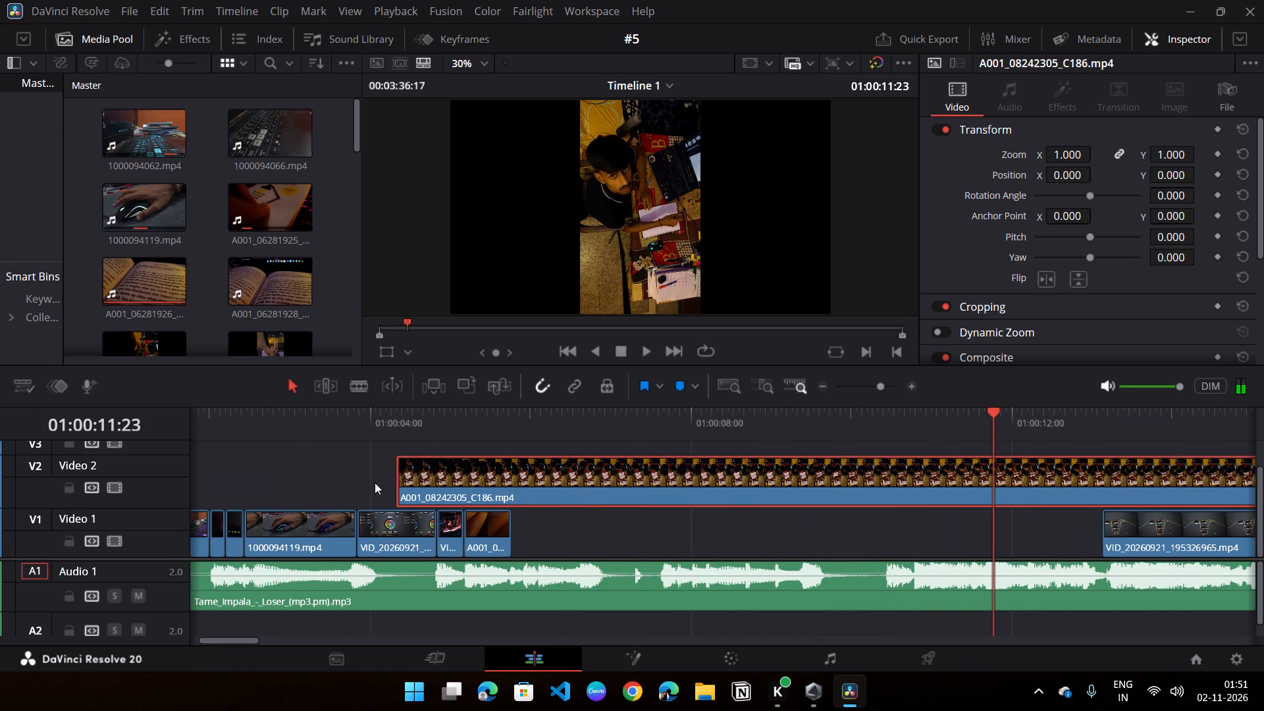
drag(398, 481, 874, 488)
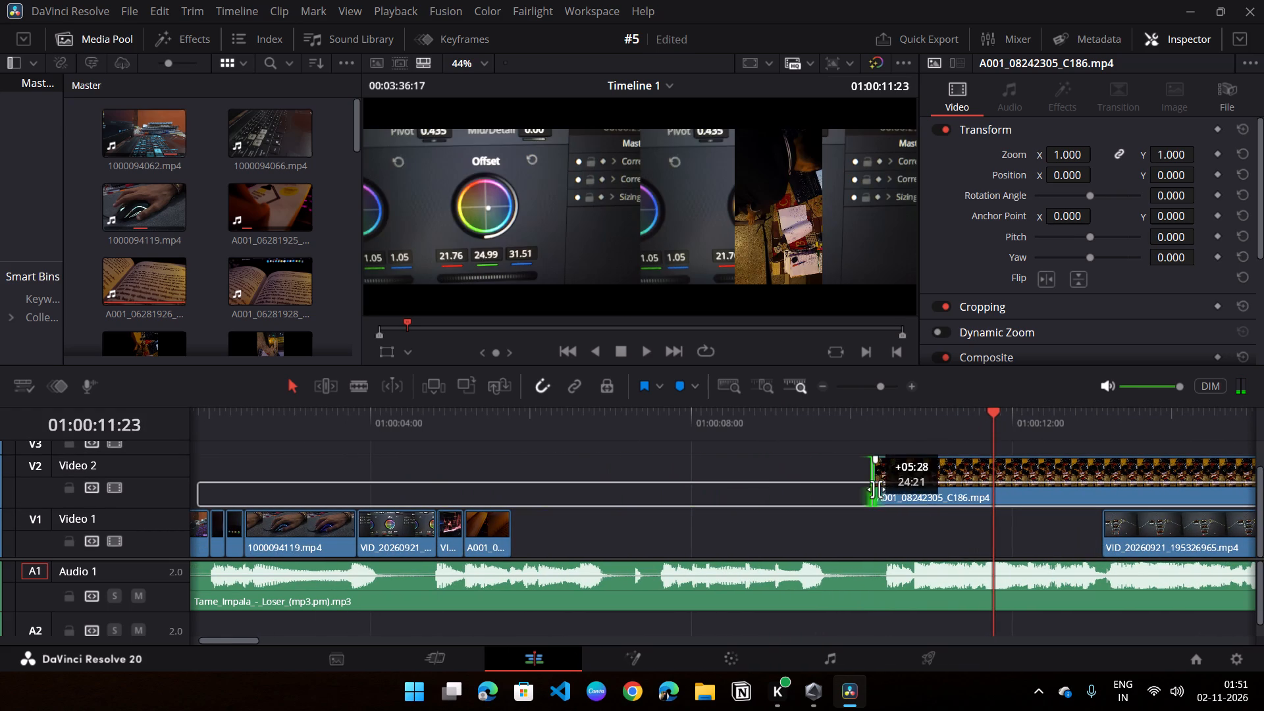
middle_drag(805, 517, 332, 527)
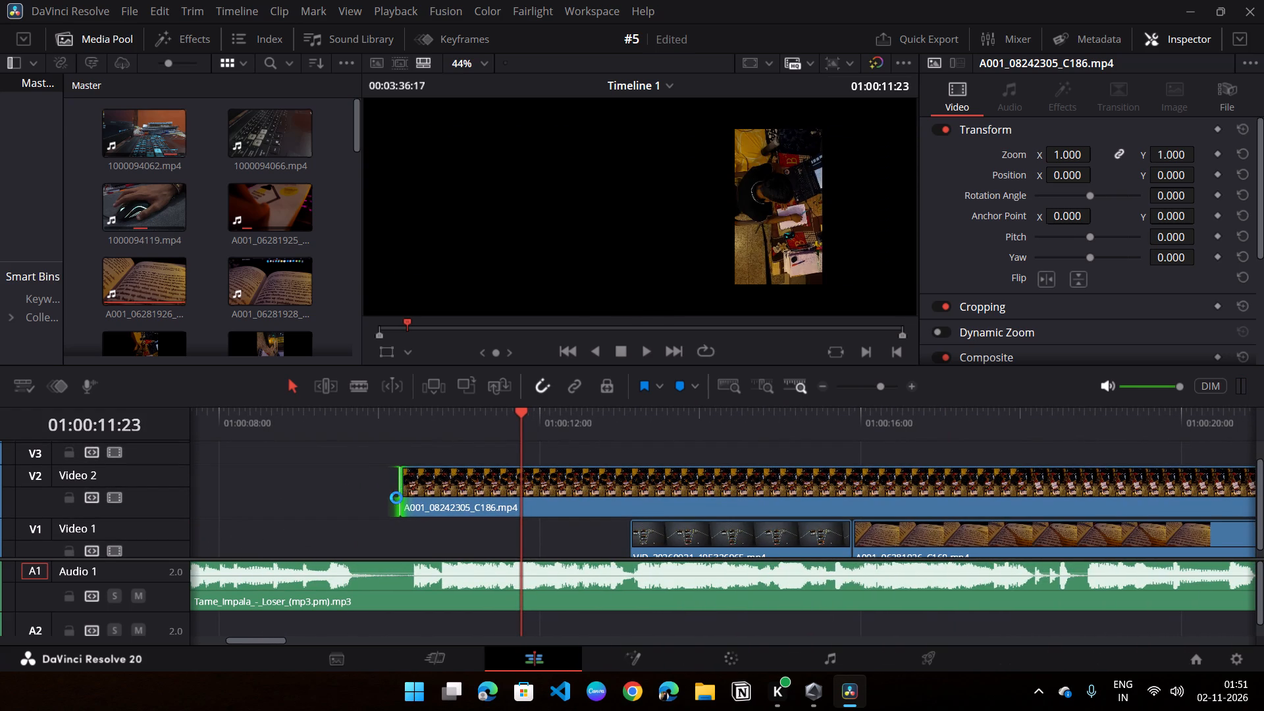
drag(398, 497, 553, 485)
drag(515, 417, 588, 424)
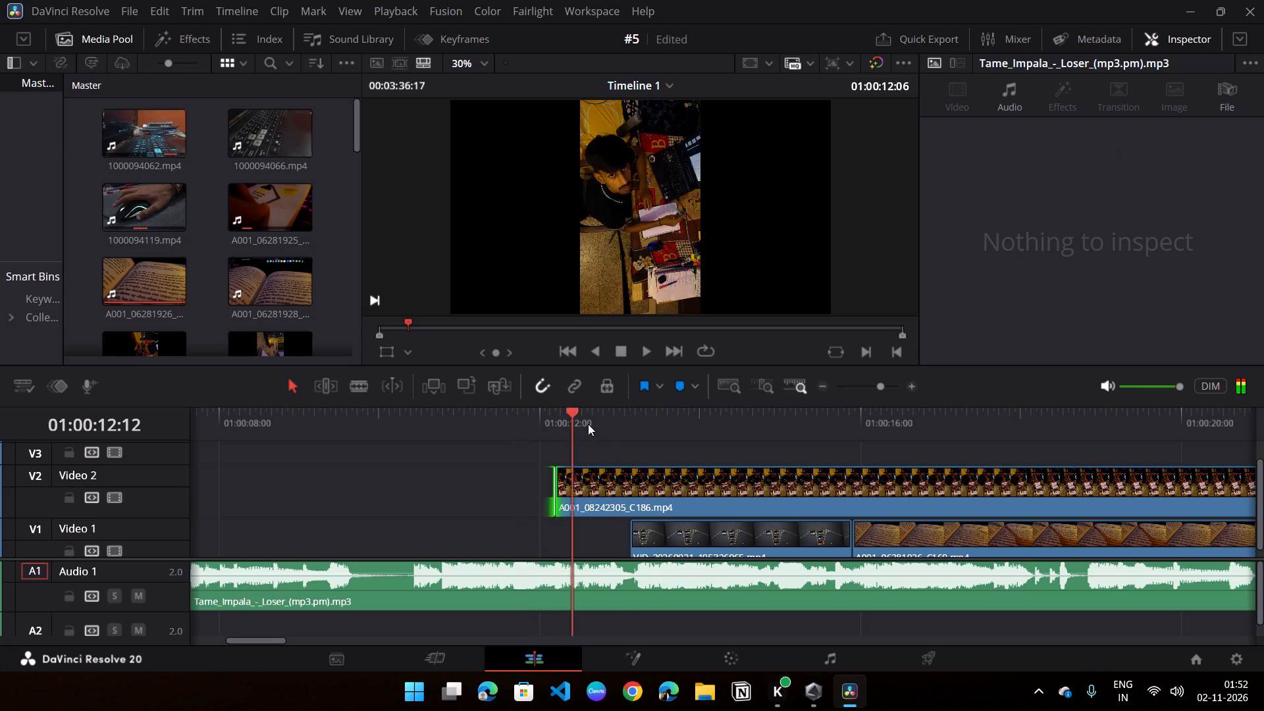
drag(588, 424, 761, 446)
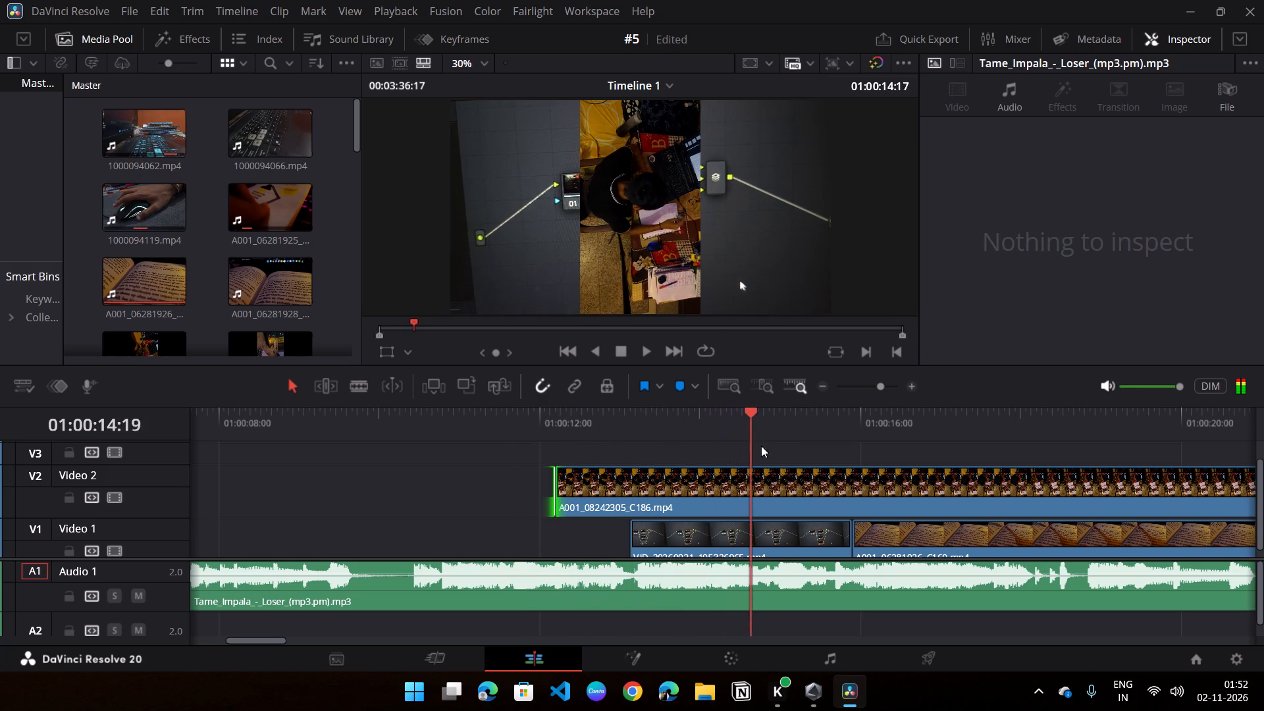
drag(761, 446, 818, 454)
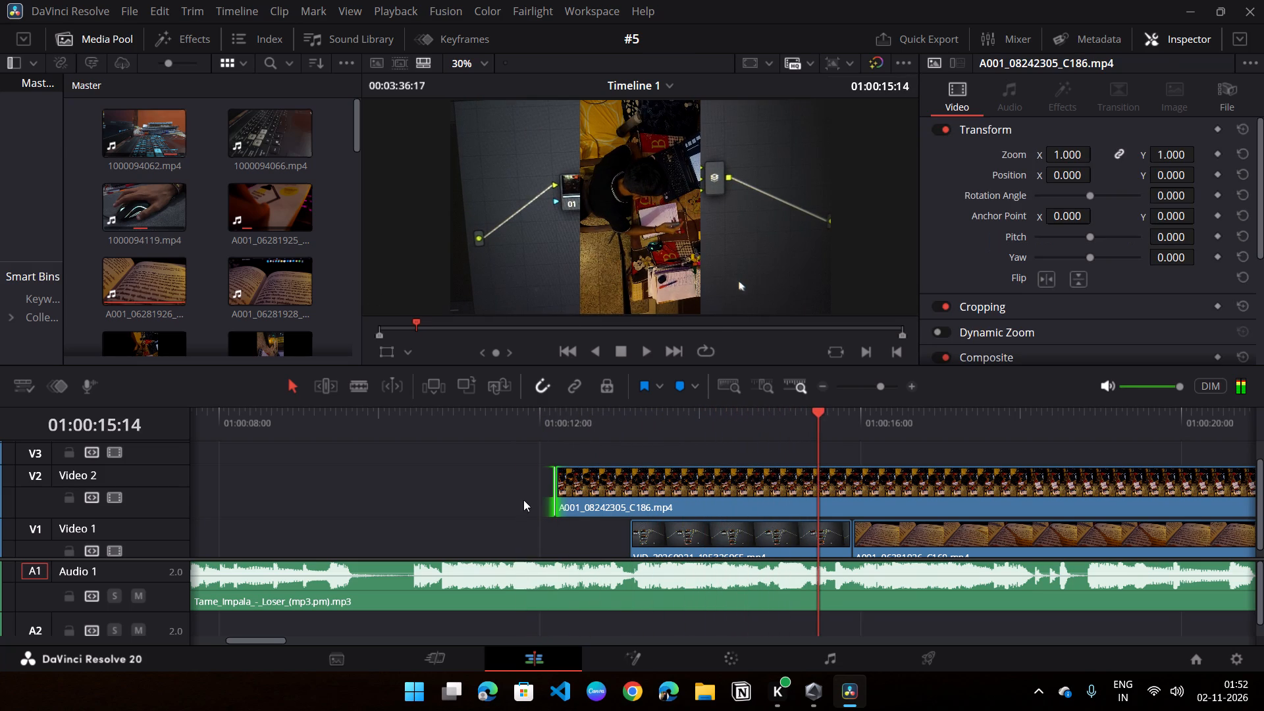
drag(551, 487, 694, 490)
drag(559, 486, 820, 488)
Move the trimmed A001_08242305_C186.mp4 earlier on Video 2 to start at about 01:00:09:00.
drag(866, 486, 708, 494)
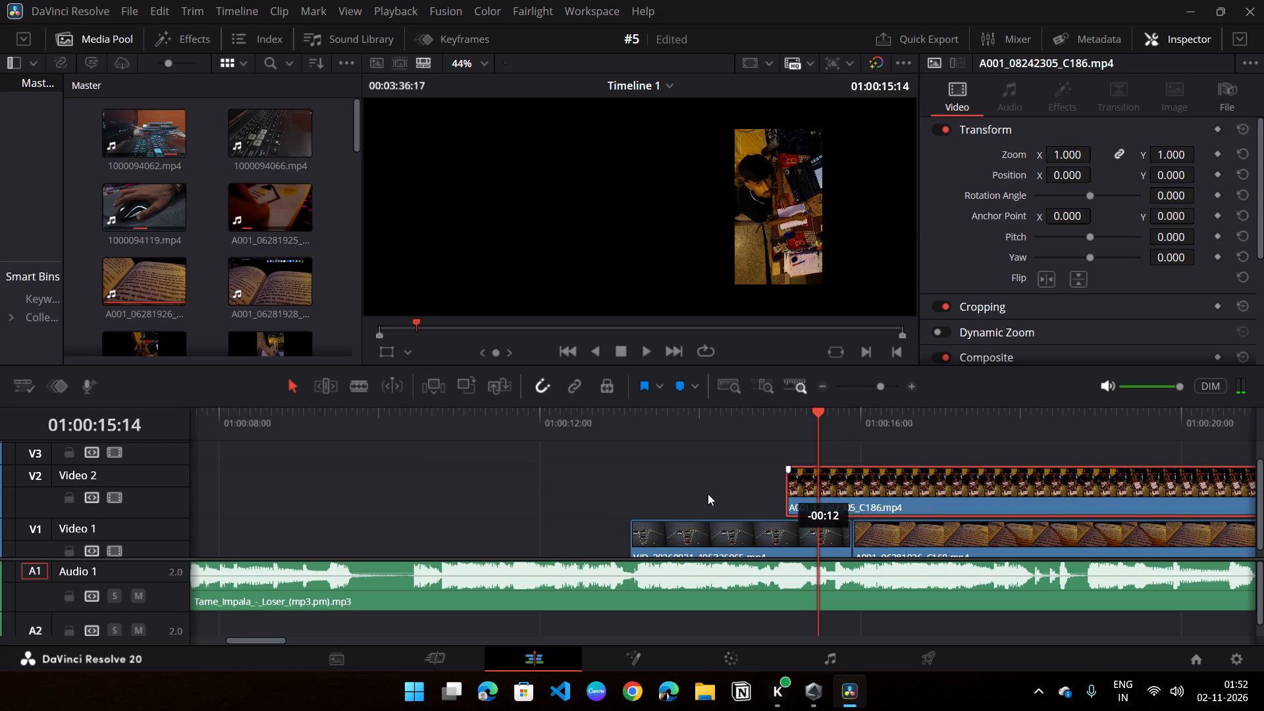
drag(708, 494, 336, 500)
Split A001_08242305_C186.mp4 at 01:00:11:07 and delete the portion after the cut.
drag(361, 413, 411, 415)
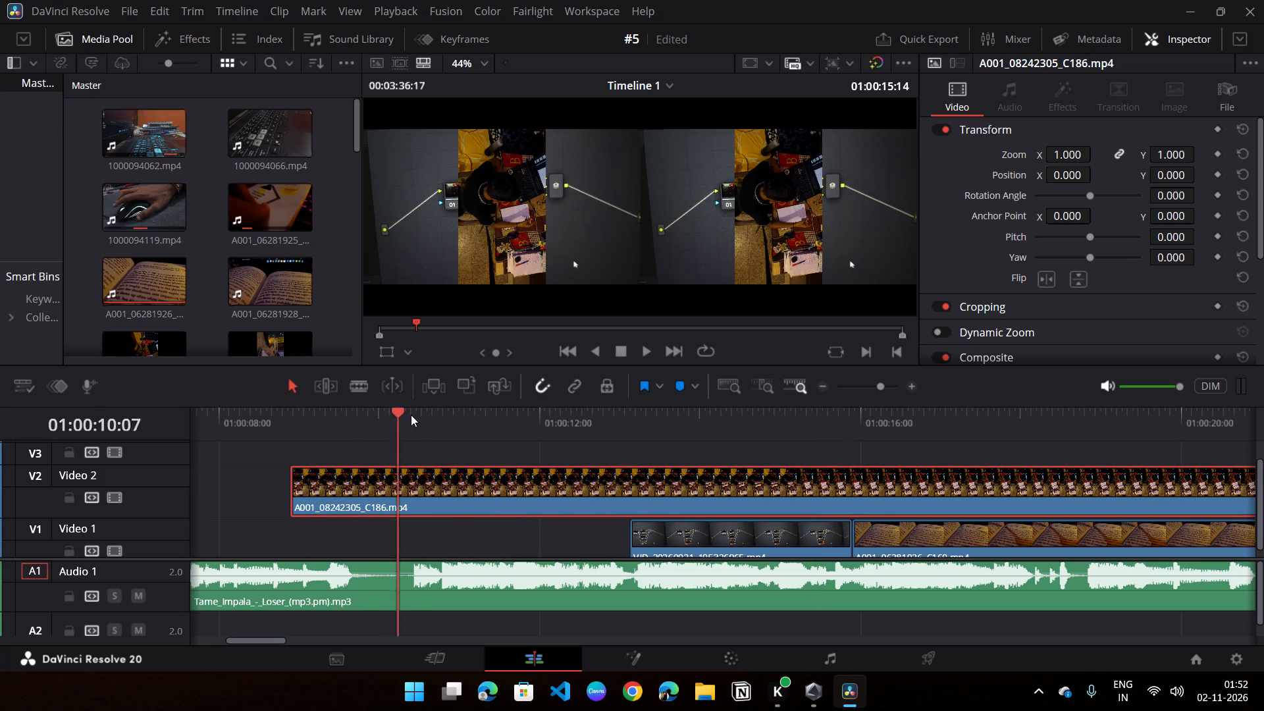
drag(411, 415, 478, 417)
click(479, 496)
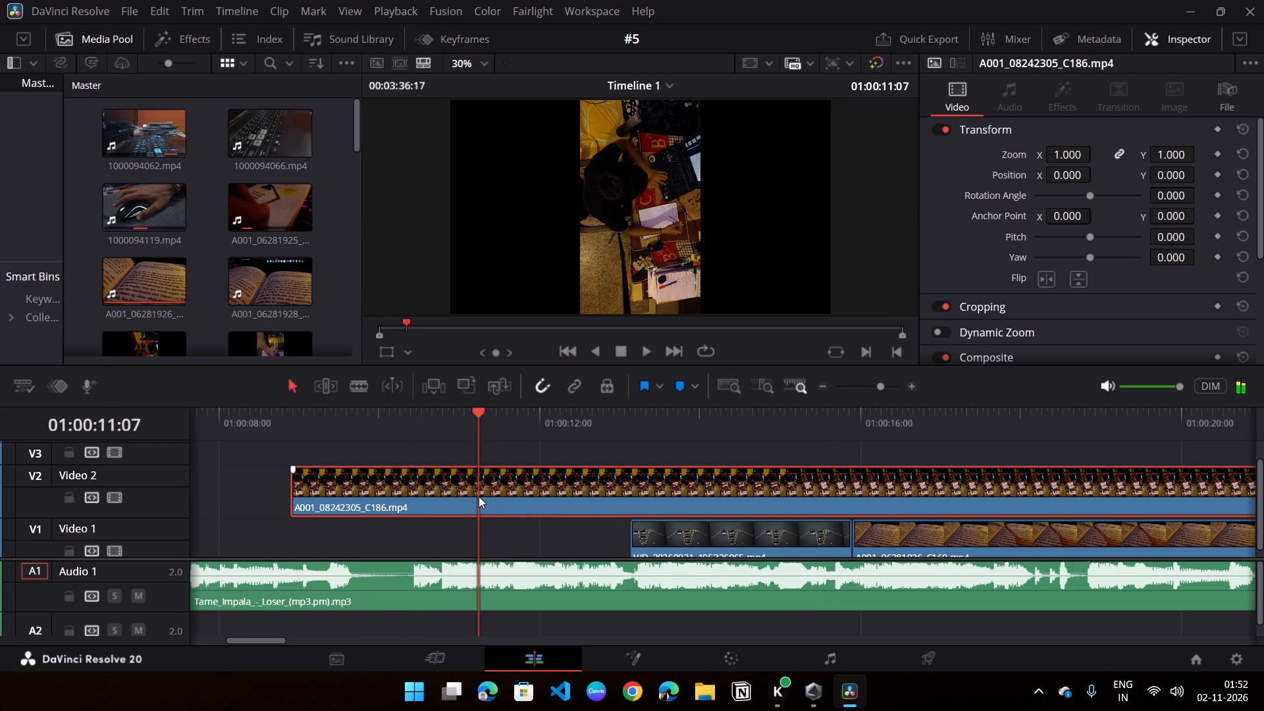
key(ctrl+backslash)
click(496, 487)
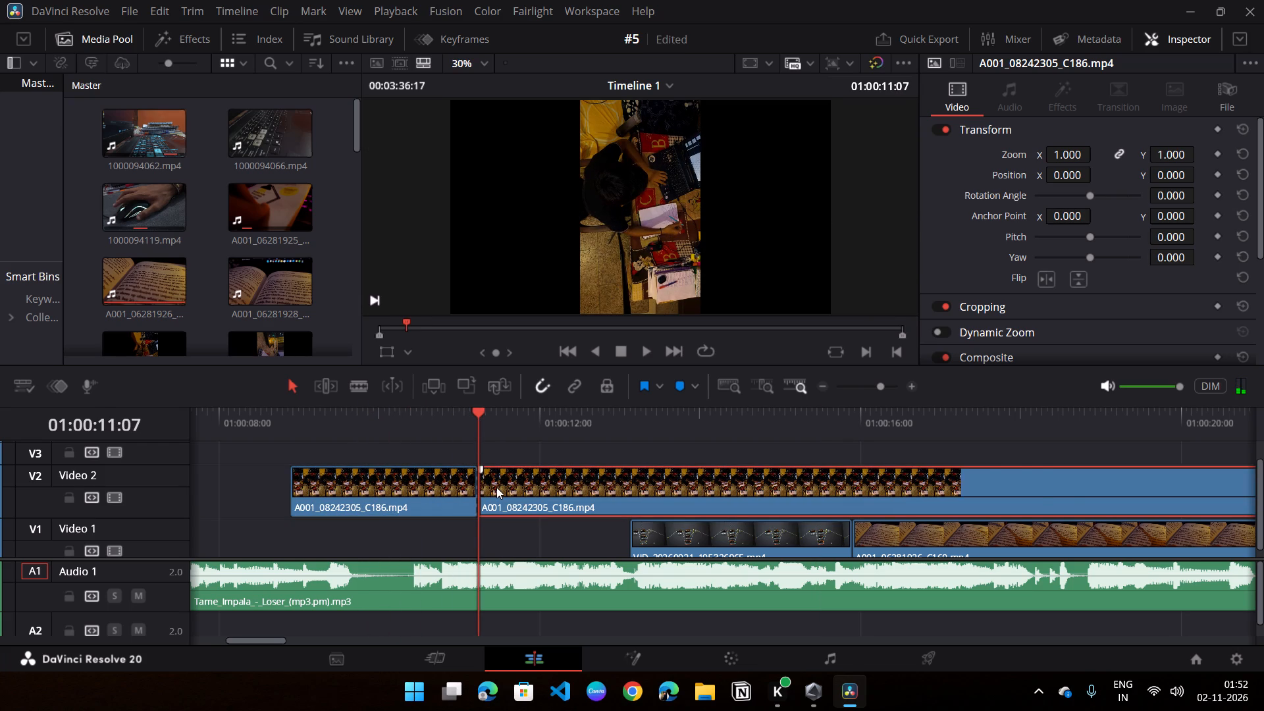
click(497, 487)
right_click(497, 487)
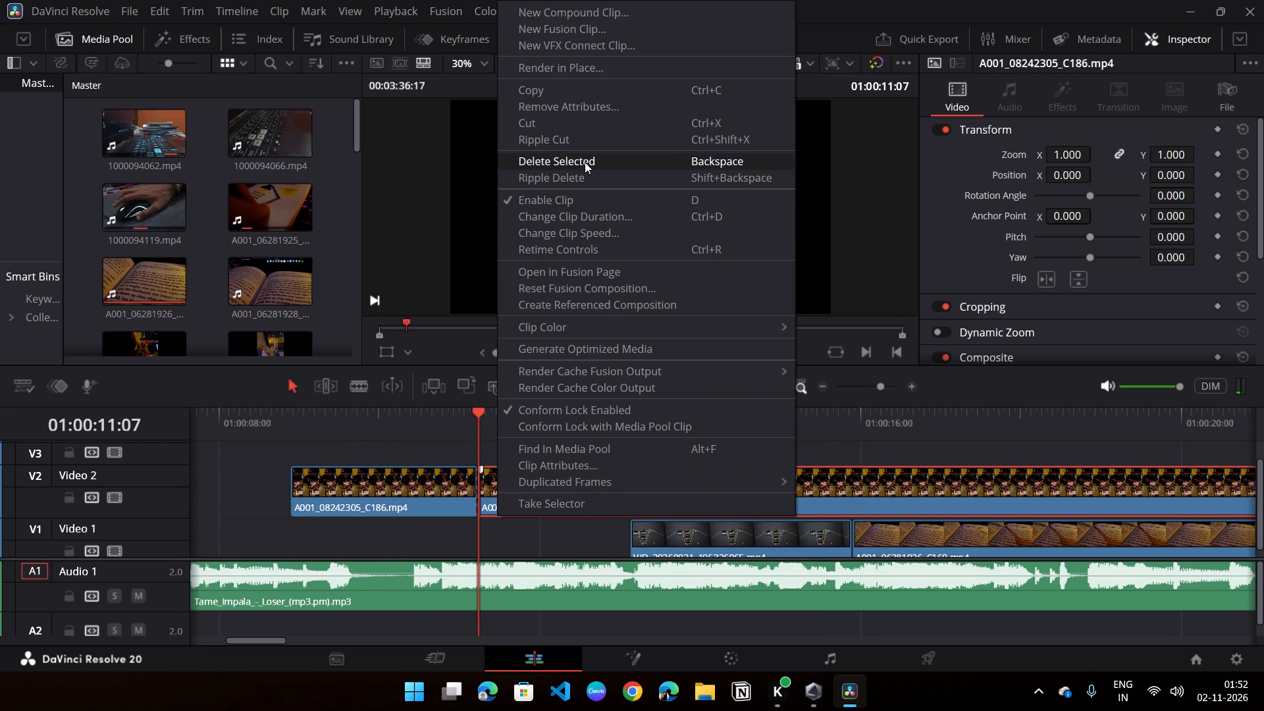
click(585, 162)
Move the remaining A001_08242305_C186.mp4 segment down to Video 1, directly after A001_06281925_C168.mp4.
middle_drag(358, 540, 740, 494)
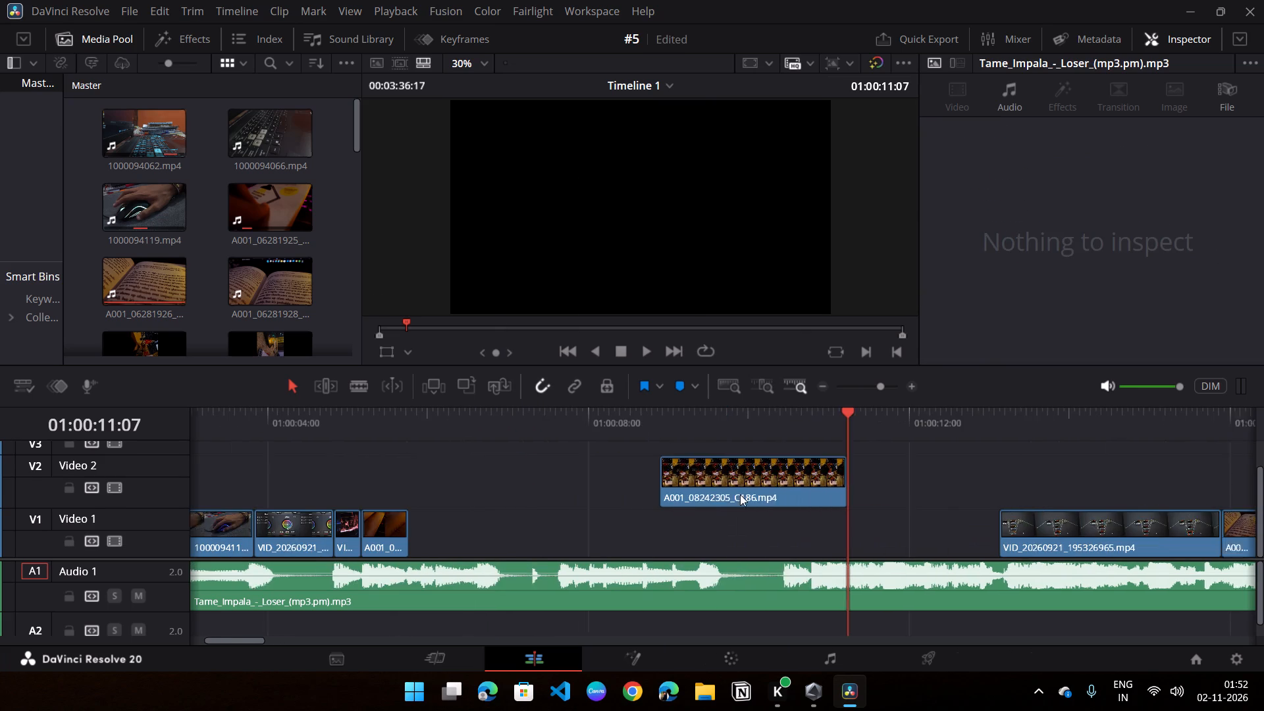
middle_drag(740, 494, 747, 494)
drag(741, 488, 492, 538)
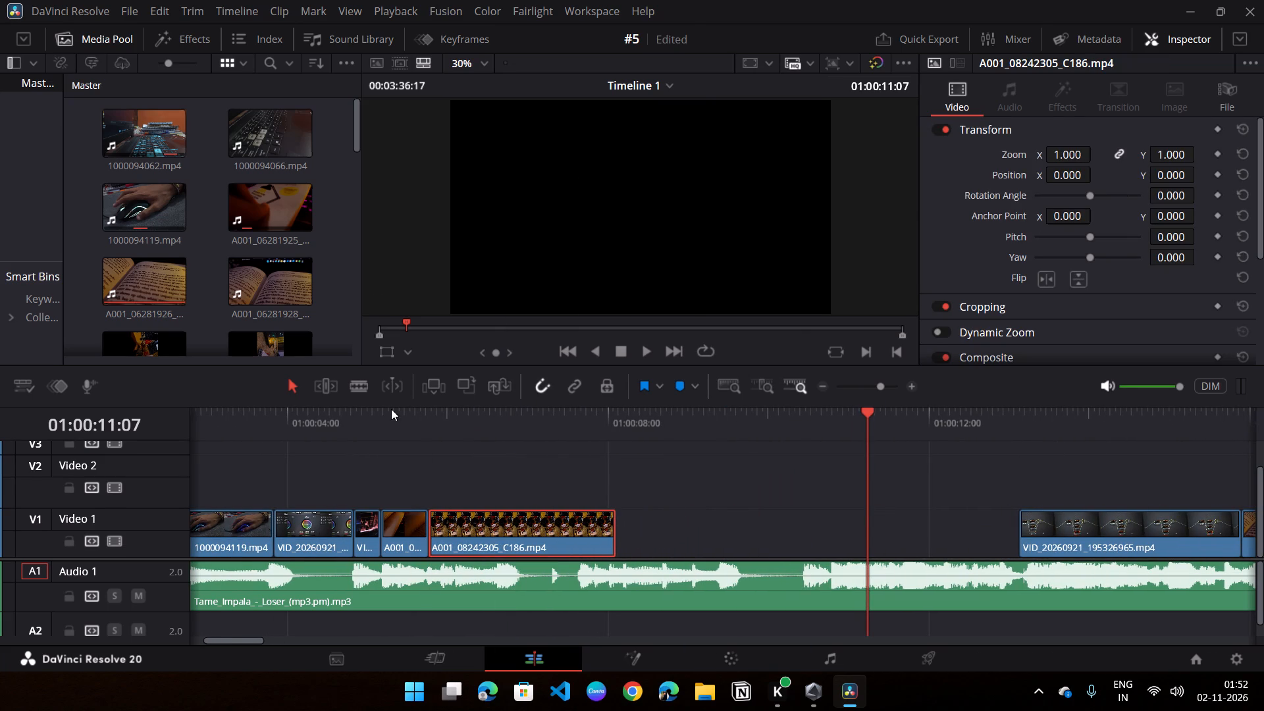
Find the music beat at 01:00:06:03, trim the end of A001_08242305_C186.mp4 to it, and return the playhead to 01:00:05:29.
drag(389, 412, 440, 424)
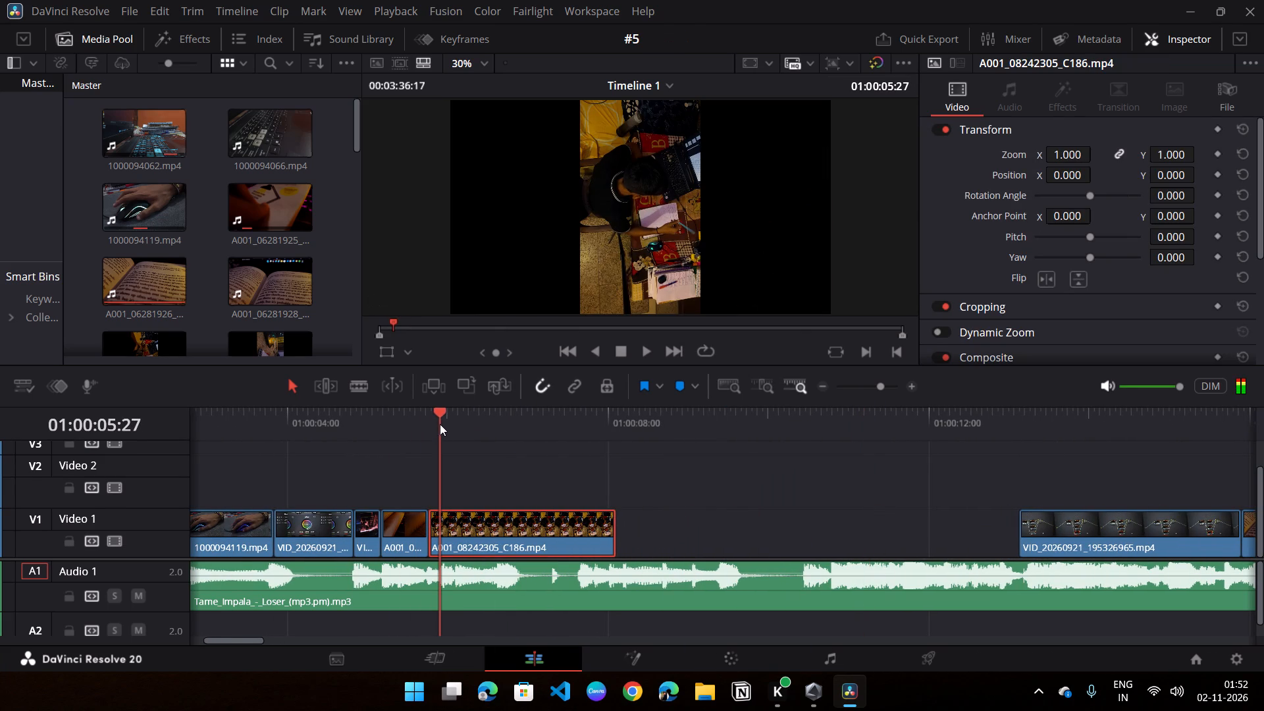
drag(440, 424, 457, 424)
drag(619, 528, 556, 538)
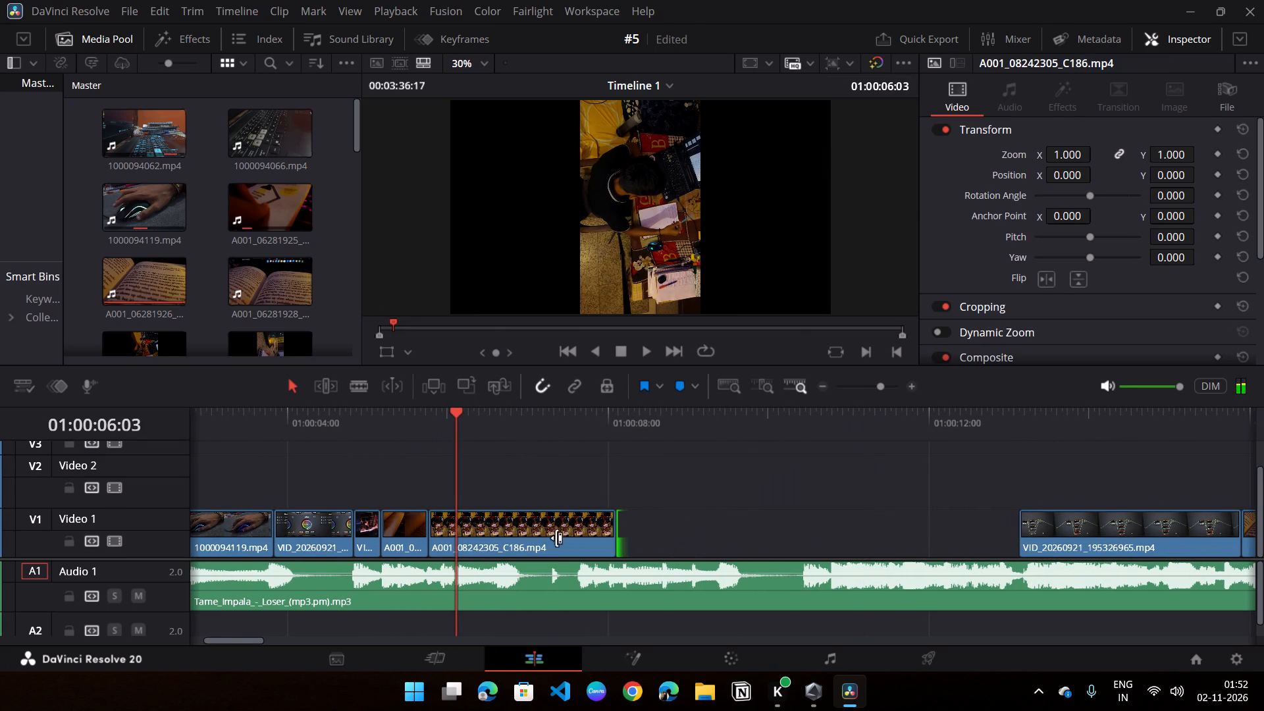
drag(556, 538, 476, 539)
drag(614, 524, 495, 532)
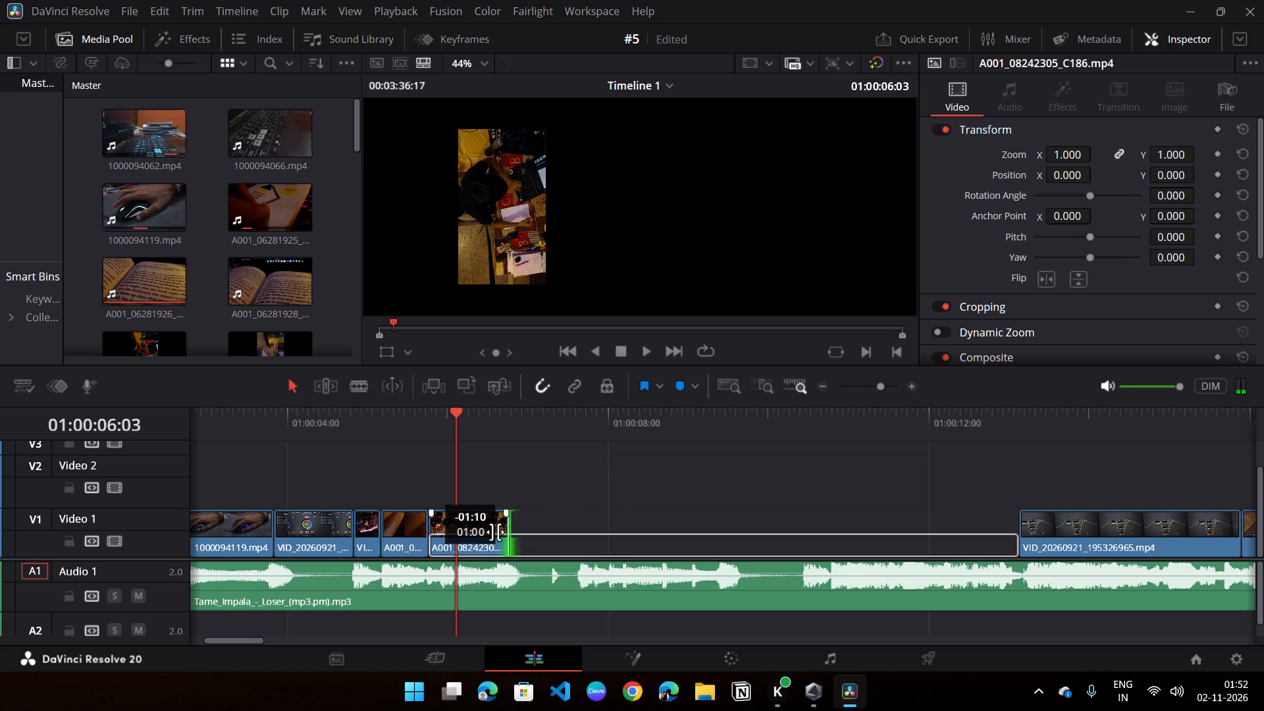
drag(495, 532, 456, 532)
click(448, 418)
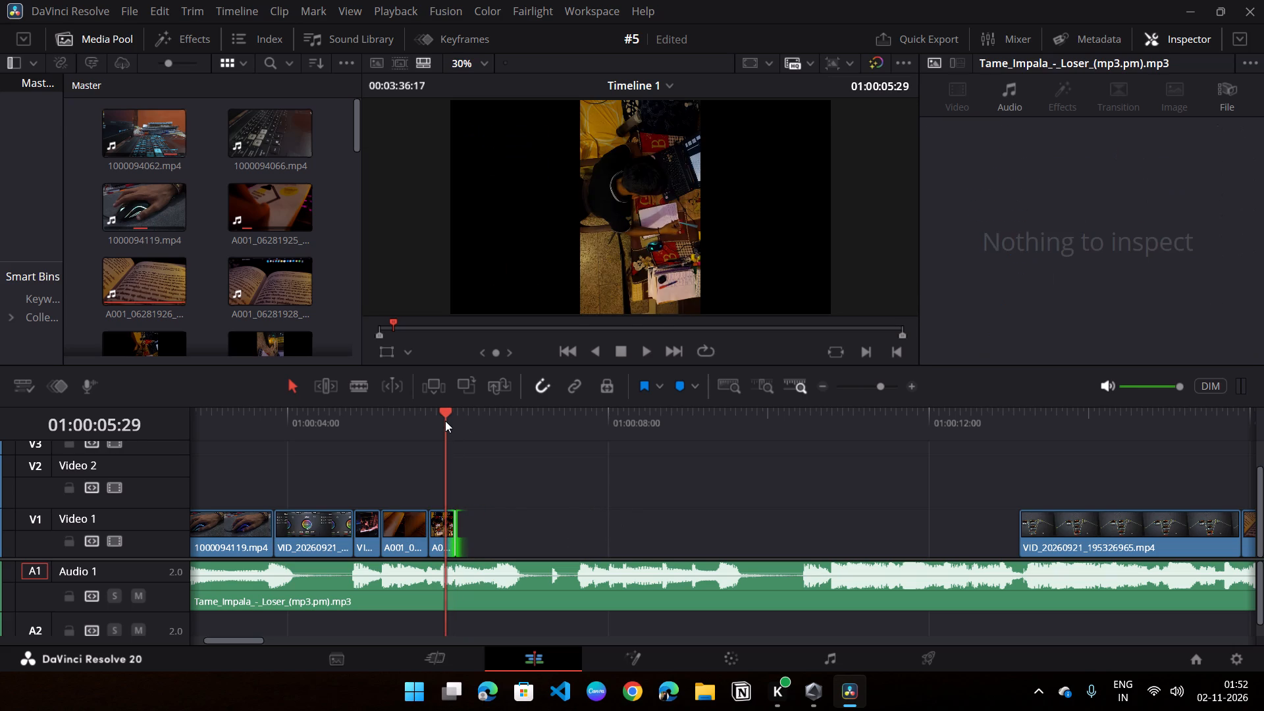
Rotate A001_08242305_C186.mp4 to 90 degrees and zoom it to 1.850 so it fills the frame.
double_click(1171, 196)
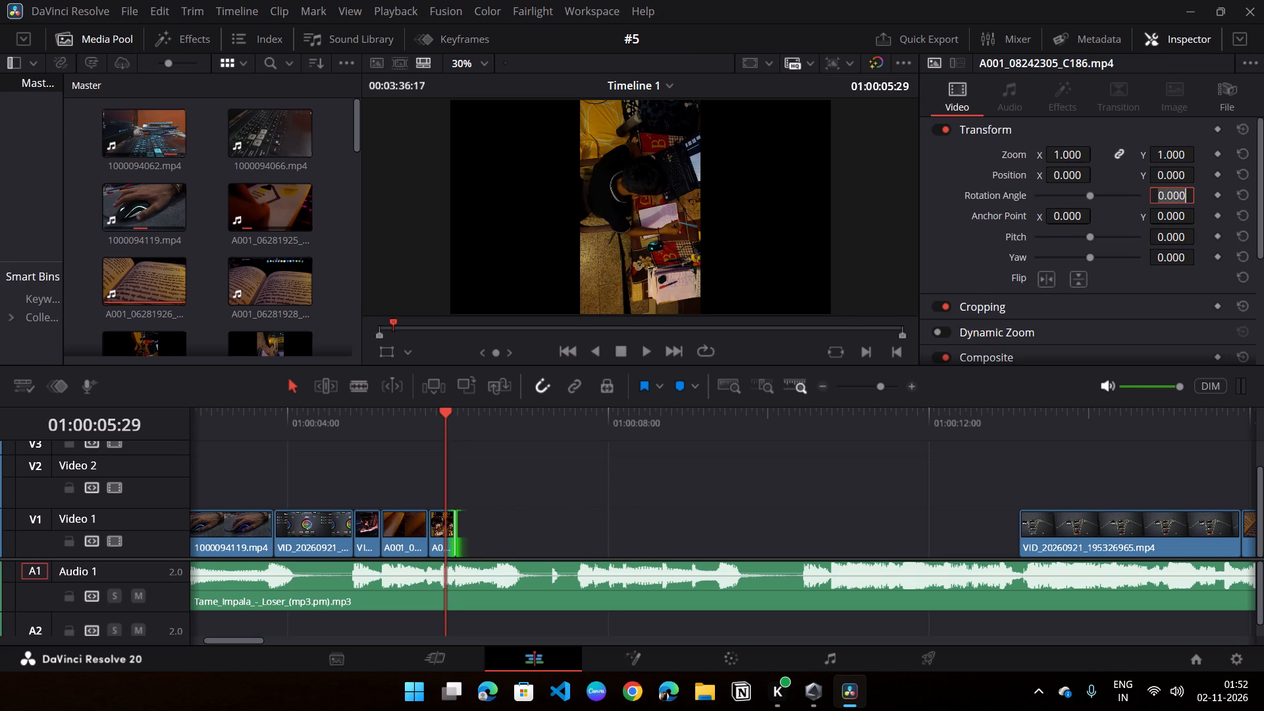
click(1164, 197)
click(1157, 198)
key(9)
key(Return)
drag(1061, 157, 1130, 156)
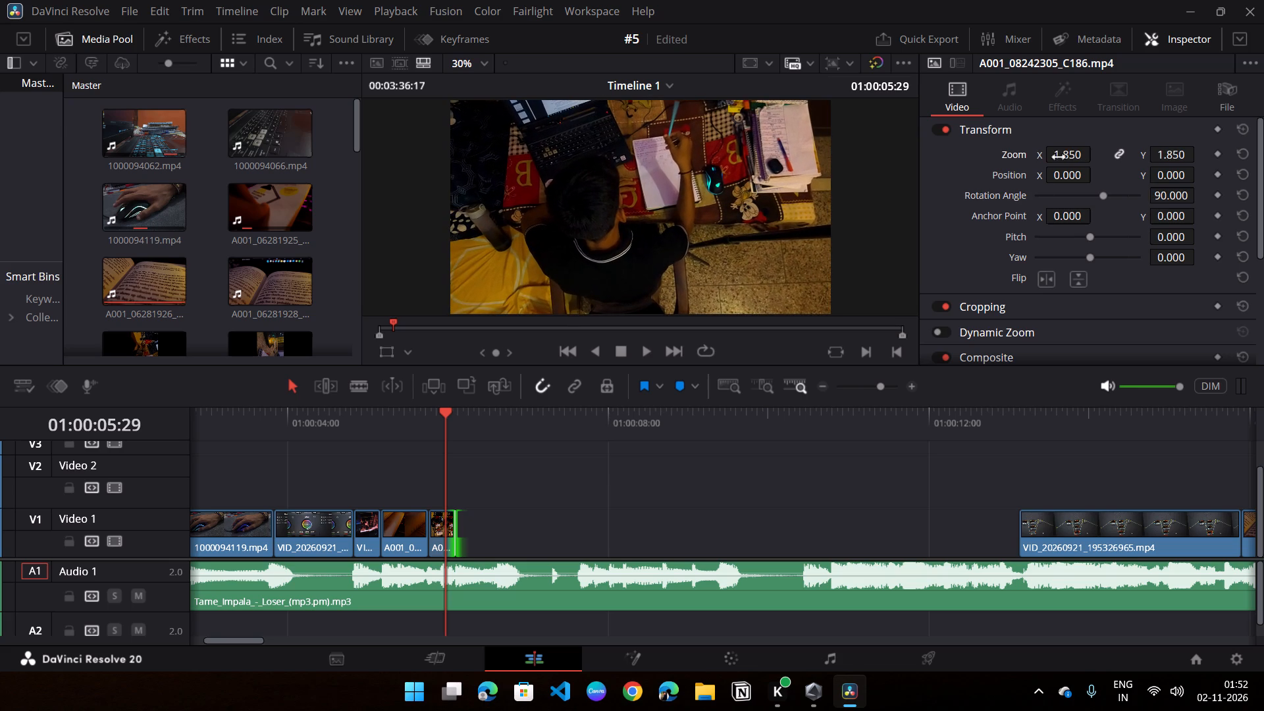
Ripple-delete the gap on Video 1 between A001_08242305_C186.mp4 and VID_20260921_195326965.mp4.
drag(456, 438, 547, 442)
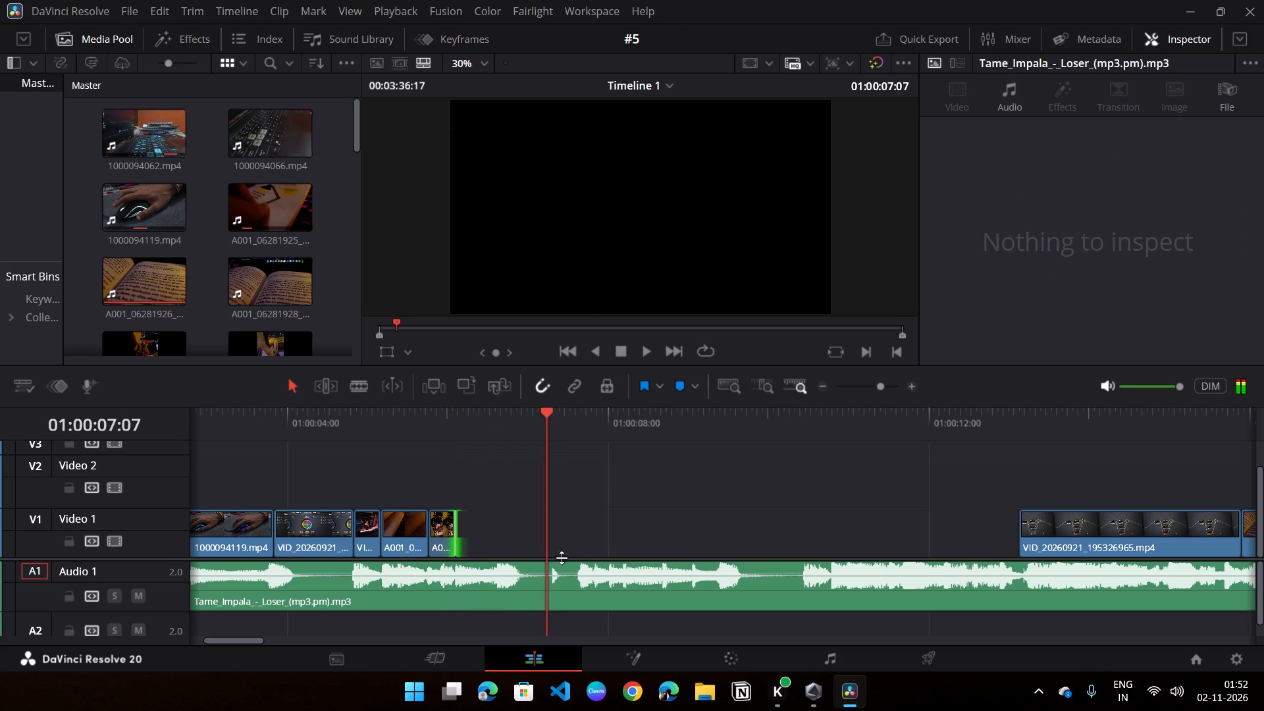
click(533, 539)
right_click(533, 539)
click(624, 555)
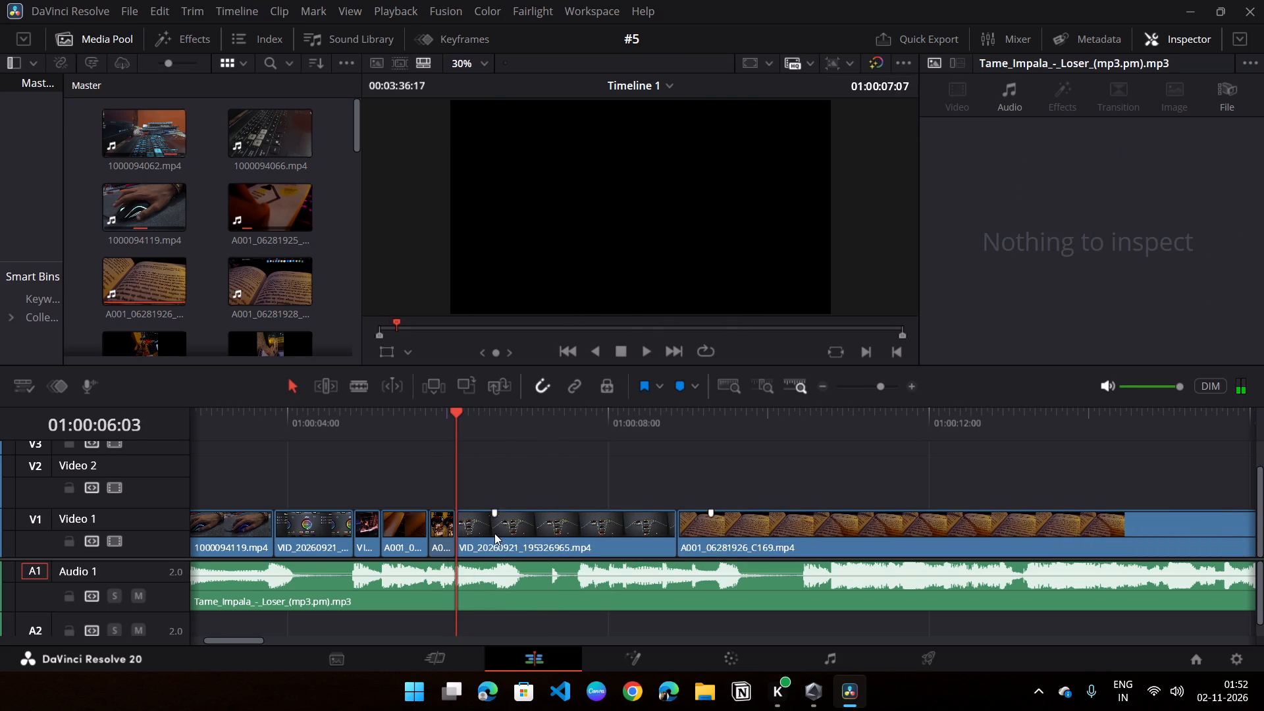
Move VID_20260921_195326965.mp4 up to Video 2 and extend its start back to about 01:00:04:25.
drag(456, 422, 538, 430)
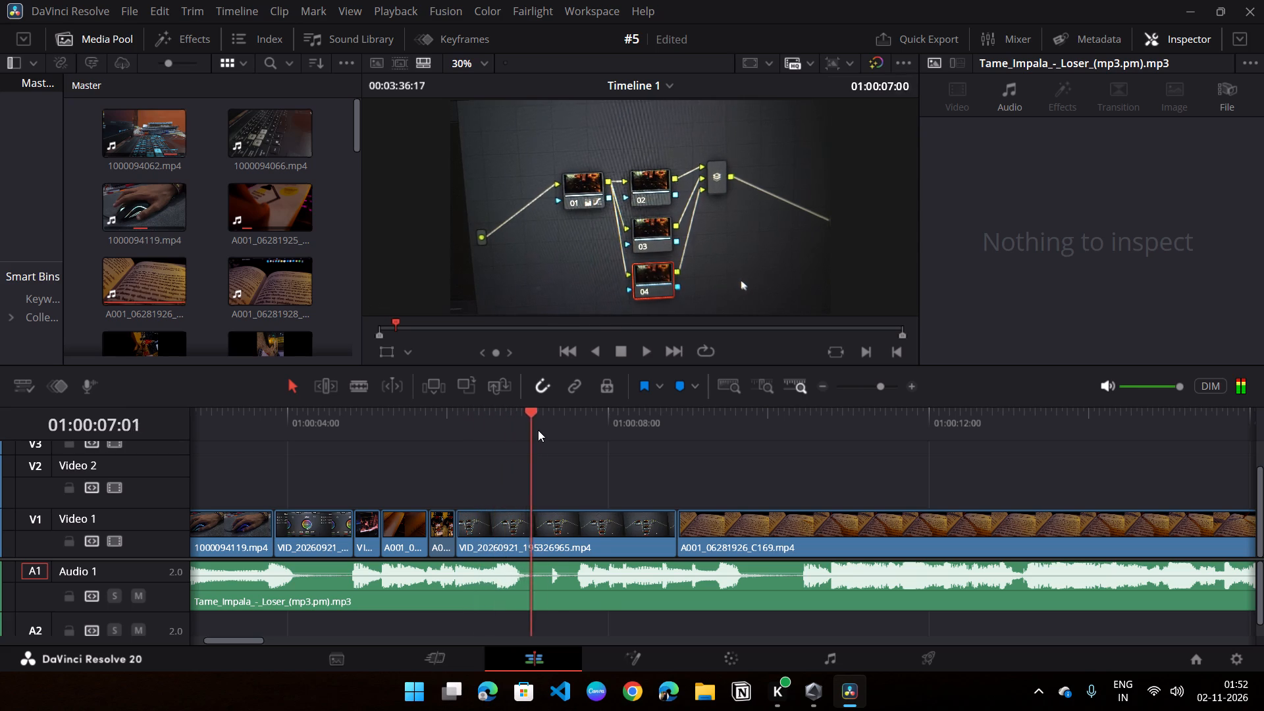
drag(538, 430, 577, 444)
drag(534, 523, 539, 496)
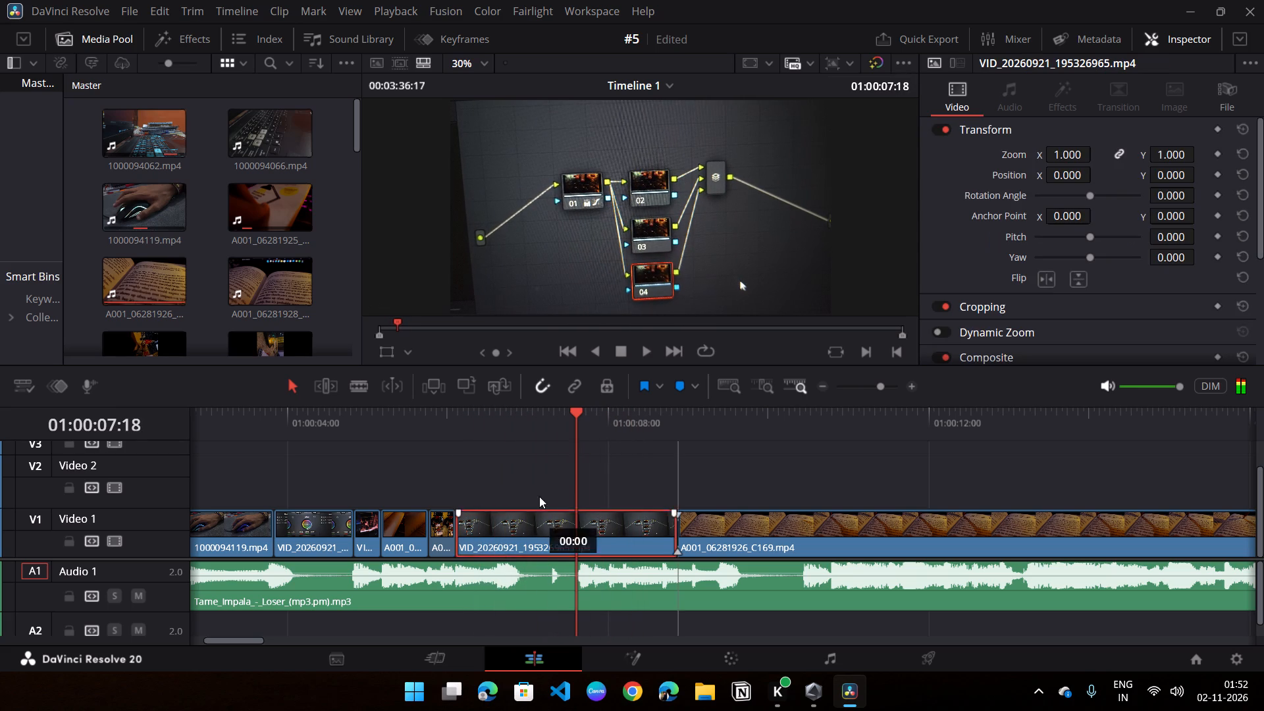
drag(539, 496, 540, 481)
drag(456, 484, 361, 494)
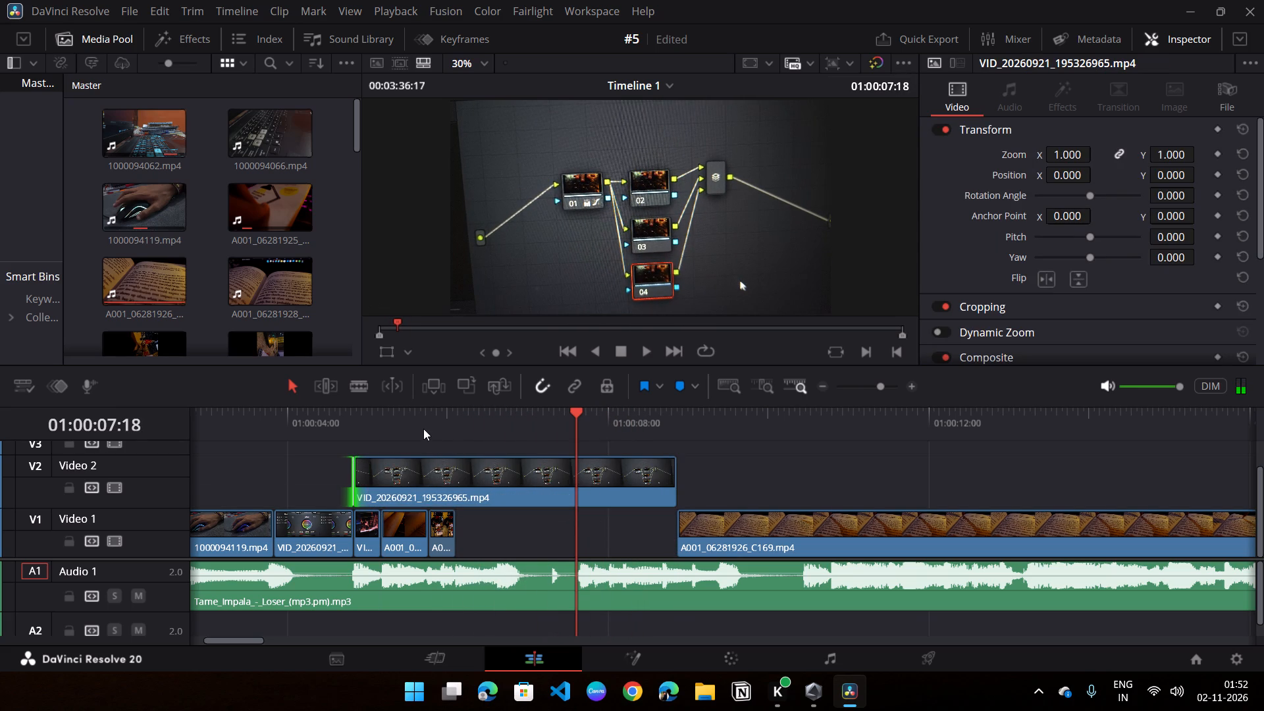
Trim VID_20260921_195326965.mp4 on Video 2 to start at 01:00:05:05 and end at about 01:00:06:28.
drag(423, 429, 386, 432)
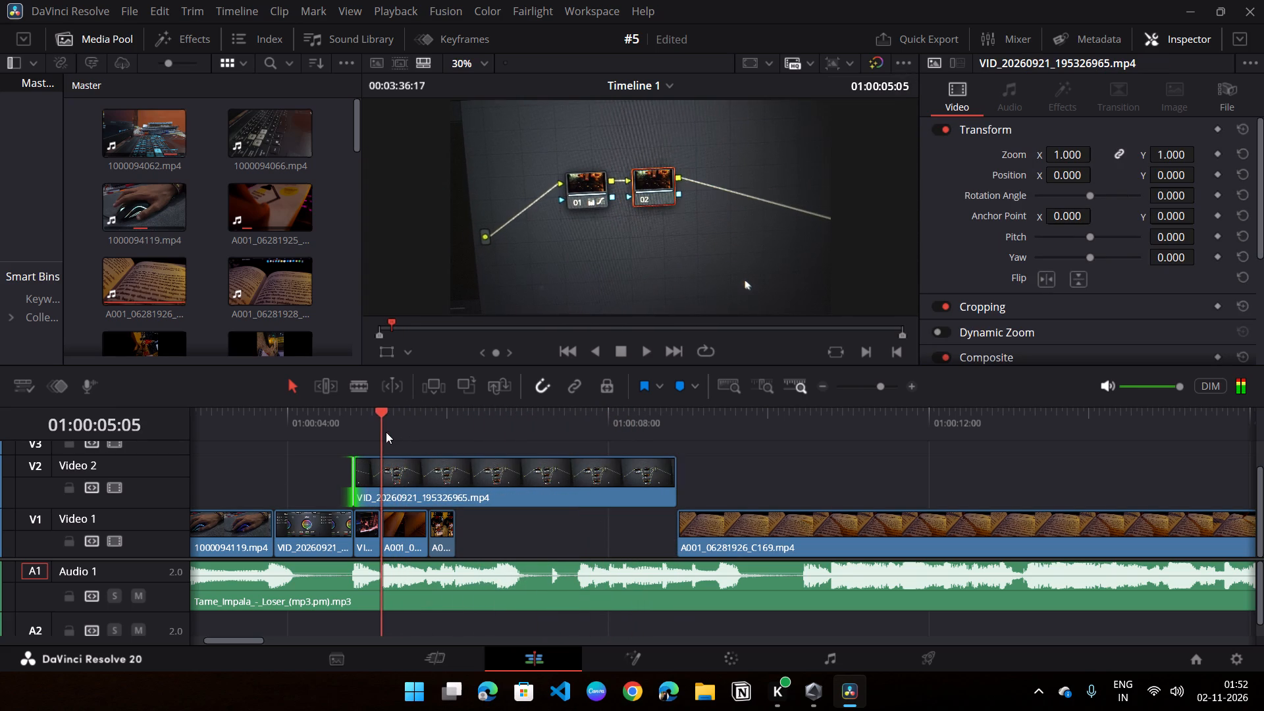
drag(386, 432, 389, 433)
drag(356, 473, 377, 473)
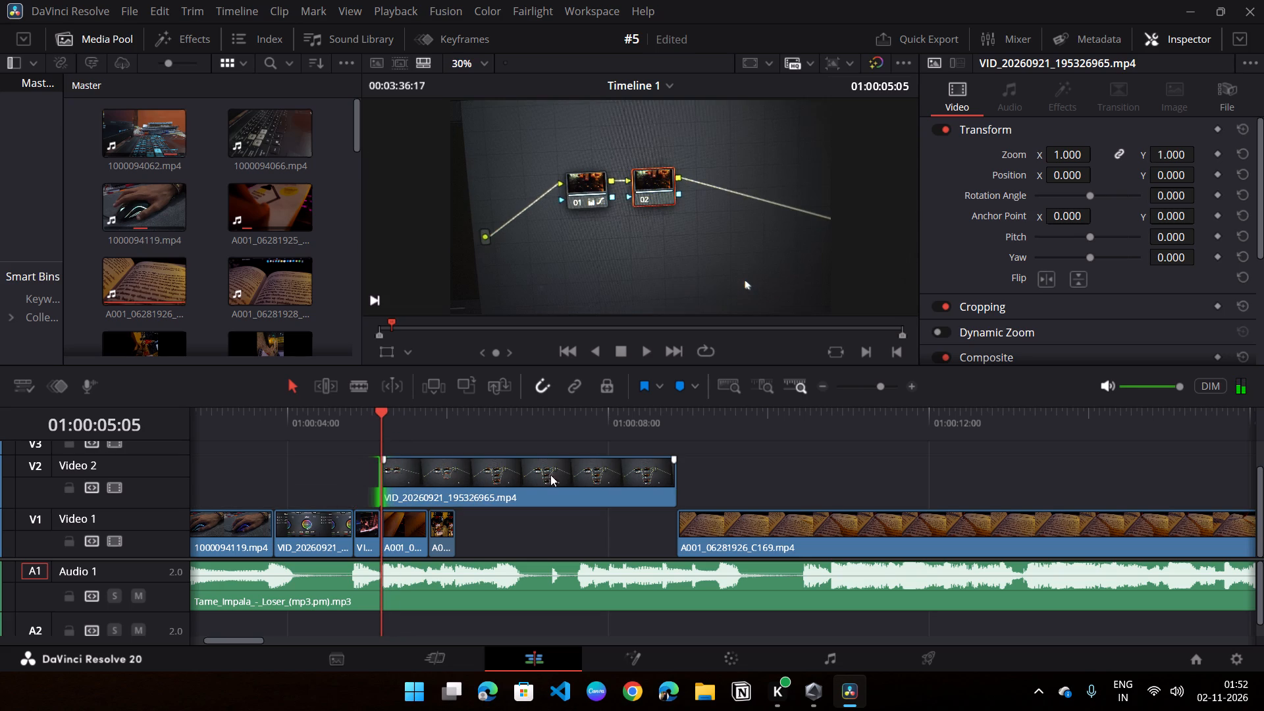
drag(671, 473, 525, 476)
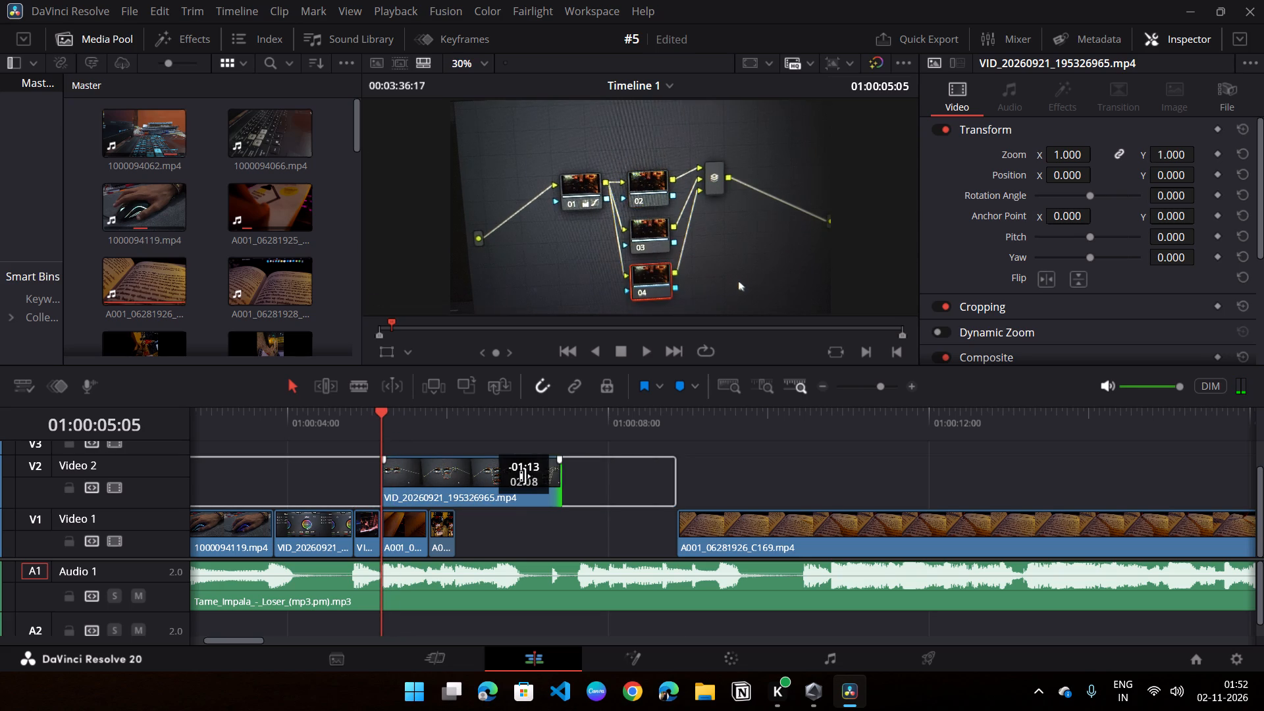
drag(525, 476, 517, 476)
Move the trimmed VID_20260921_195326965.mp4 down to Video 1, directly after A001_08242305_C186.mp4.
drag(448, 481, 525, 517)
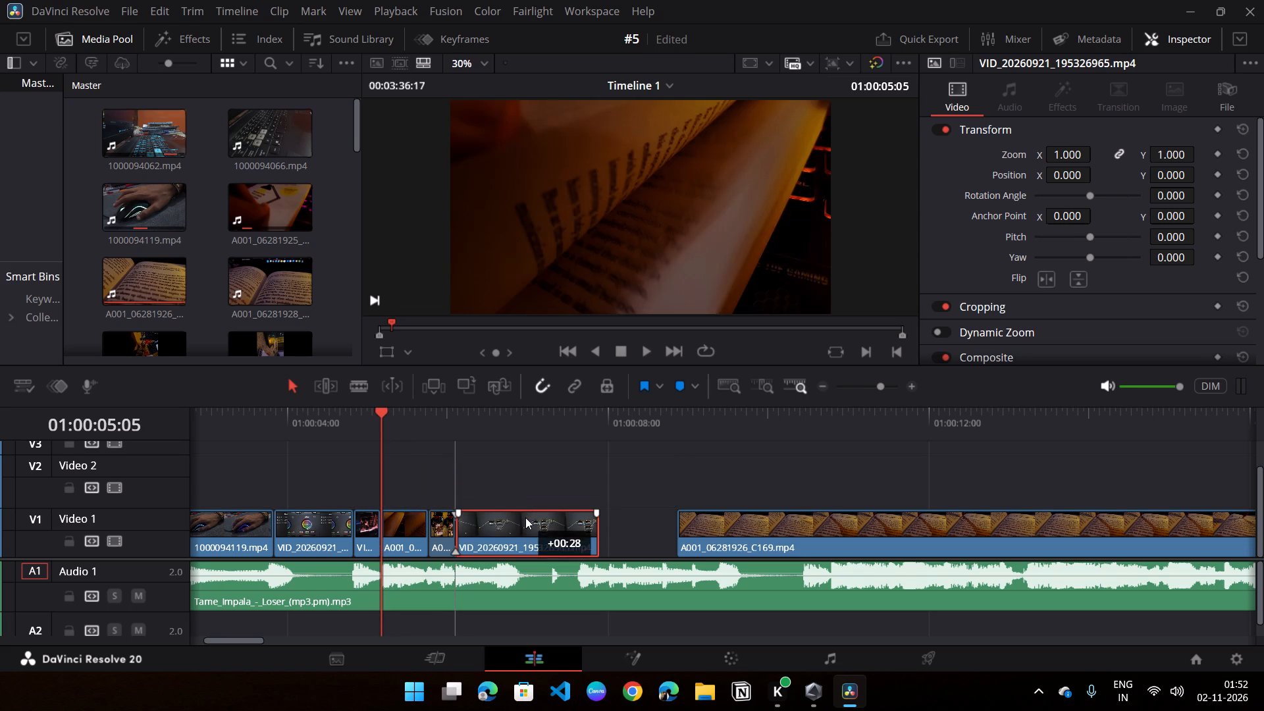
drag(525, 517, 523, 517)
Play the edit from the start through VID_20260921_195326965.mp4 to check the cuts against the music.
drag(336, 425, 109, 473)
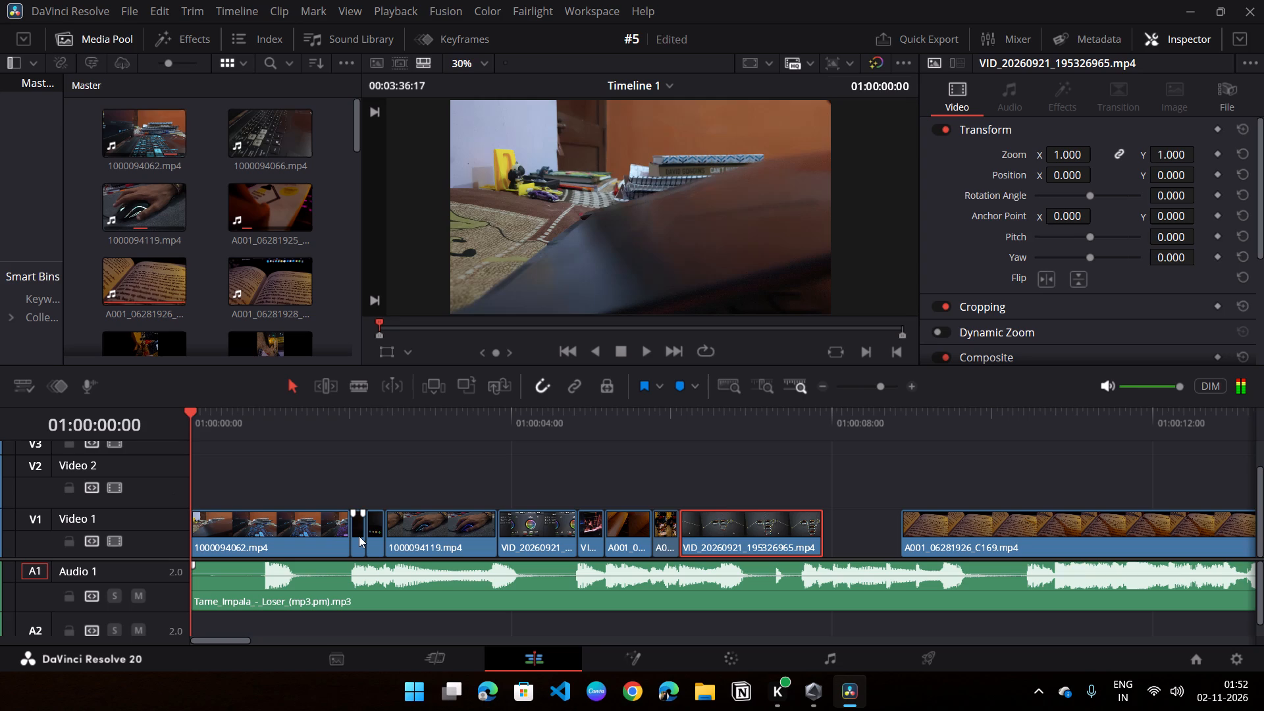
key(space)
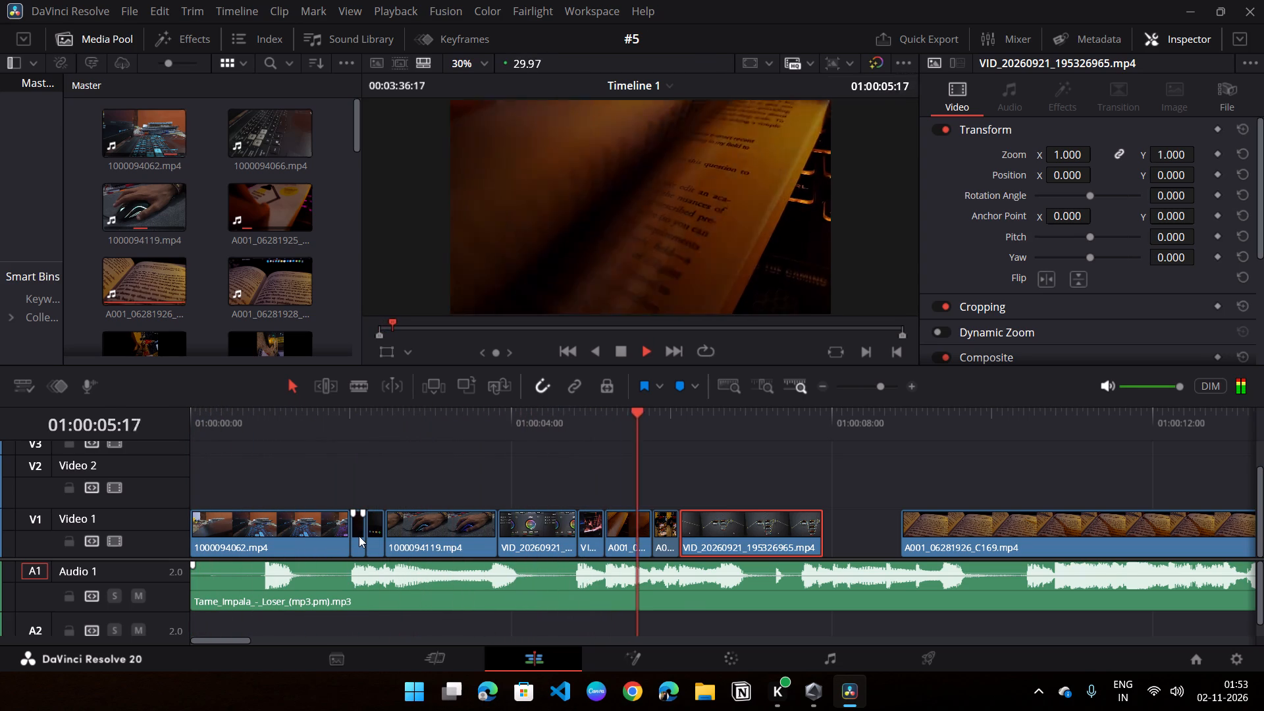
key(space)
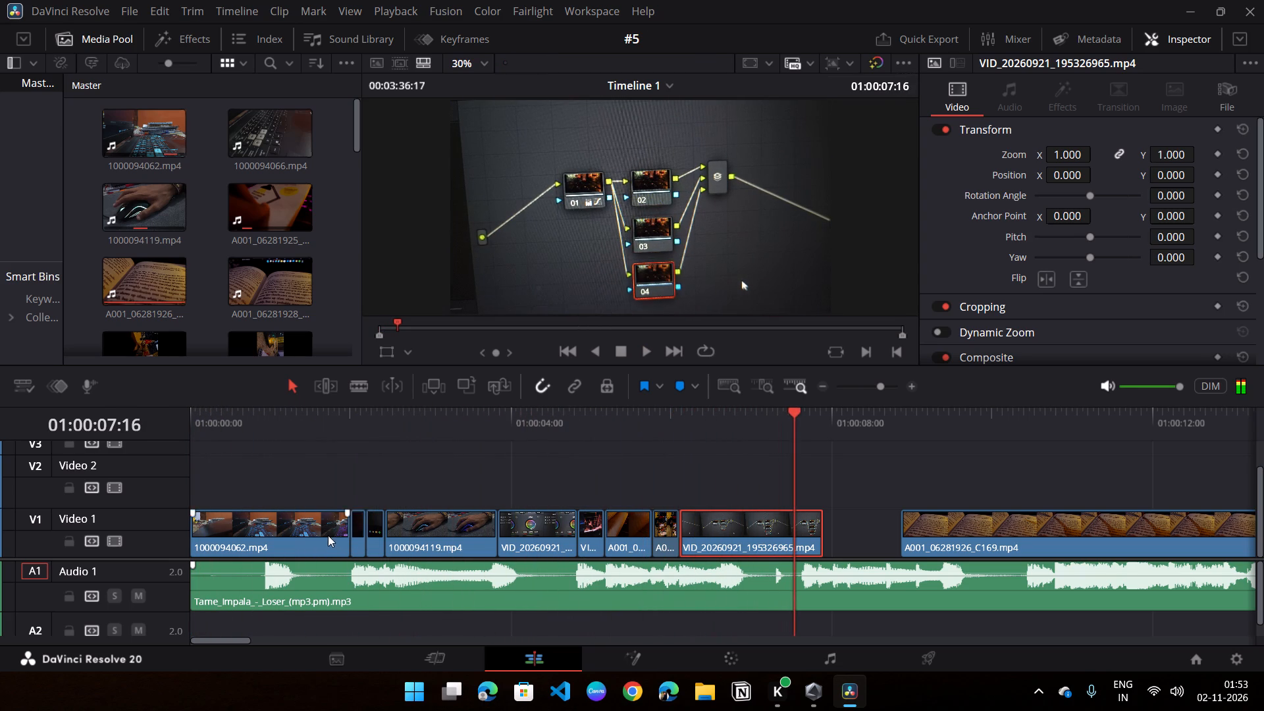
drag(614, 420, 250, 504)
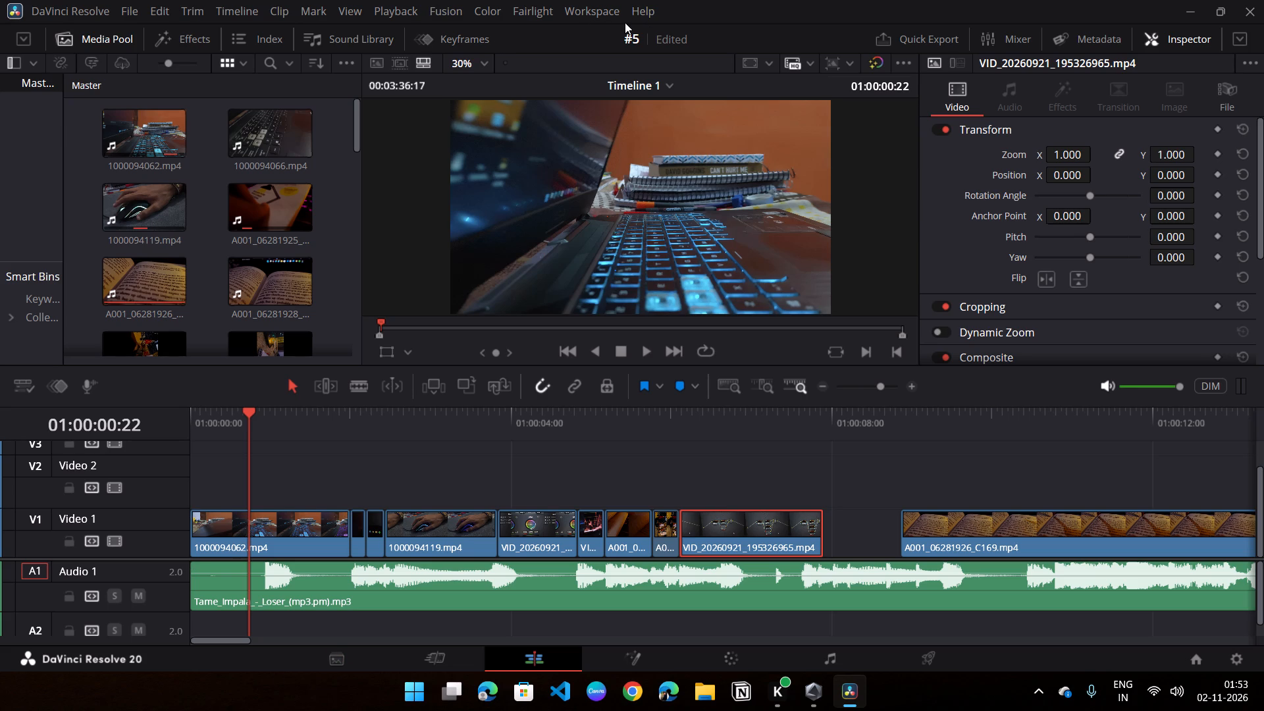
Look through the timeline playback and render cache options, including the render cache held by each project.
click(579, 14)
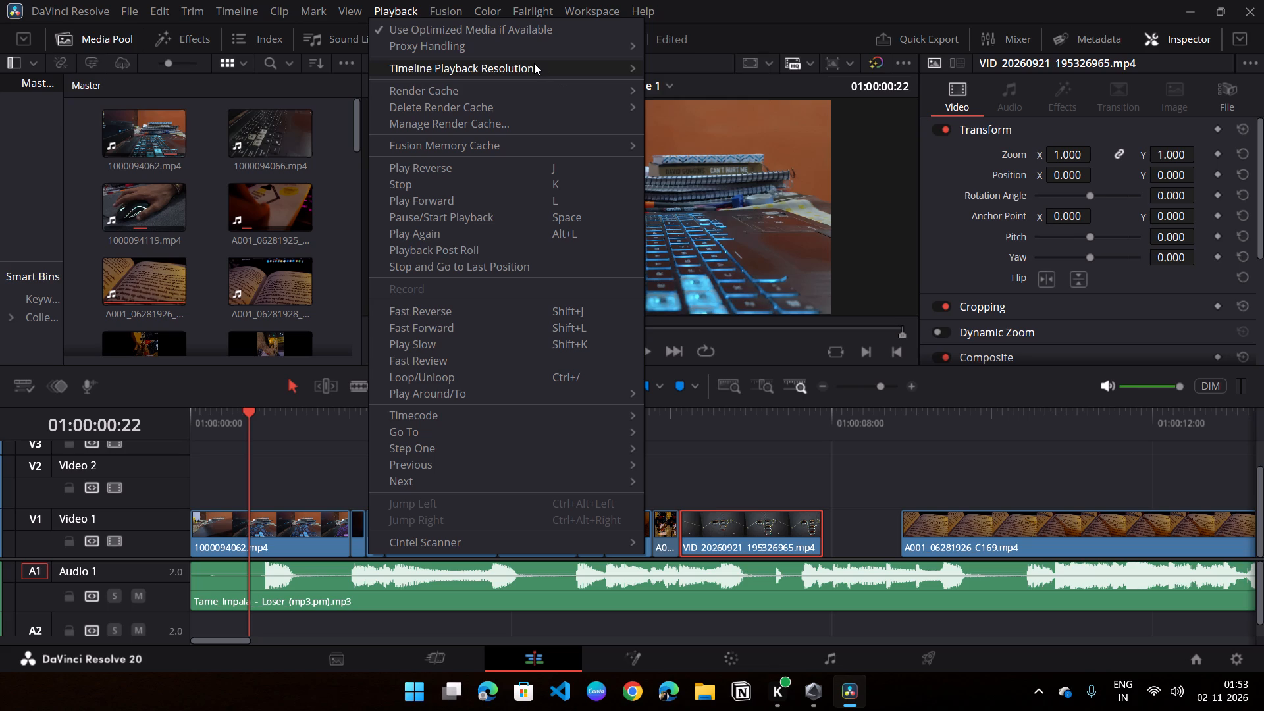
click(733, 103)
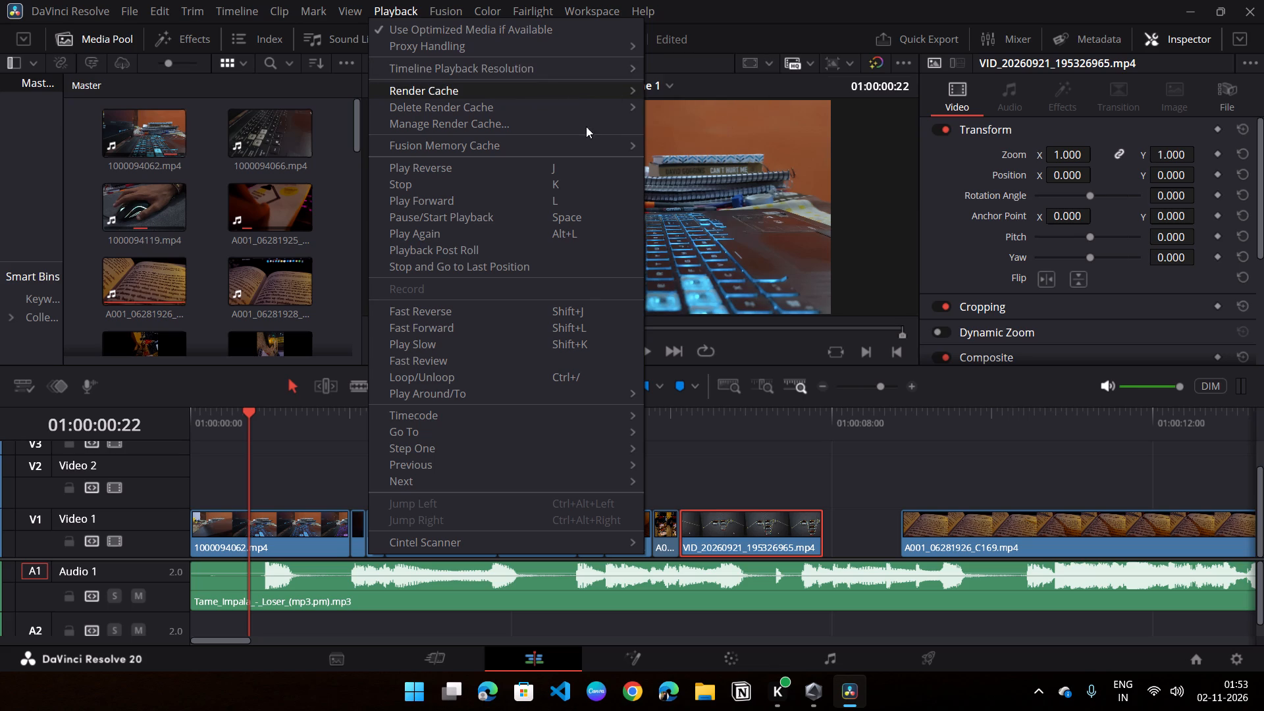
click(397, 11)
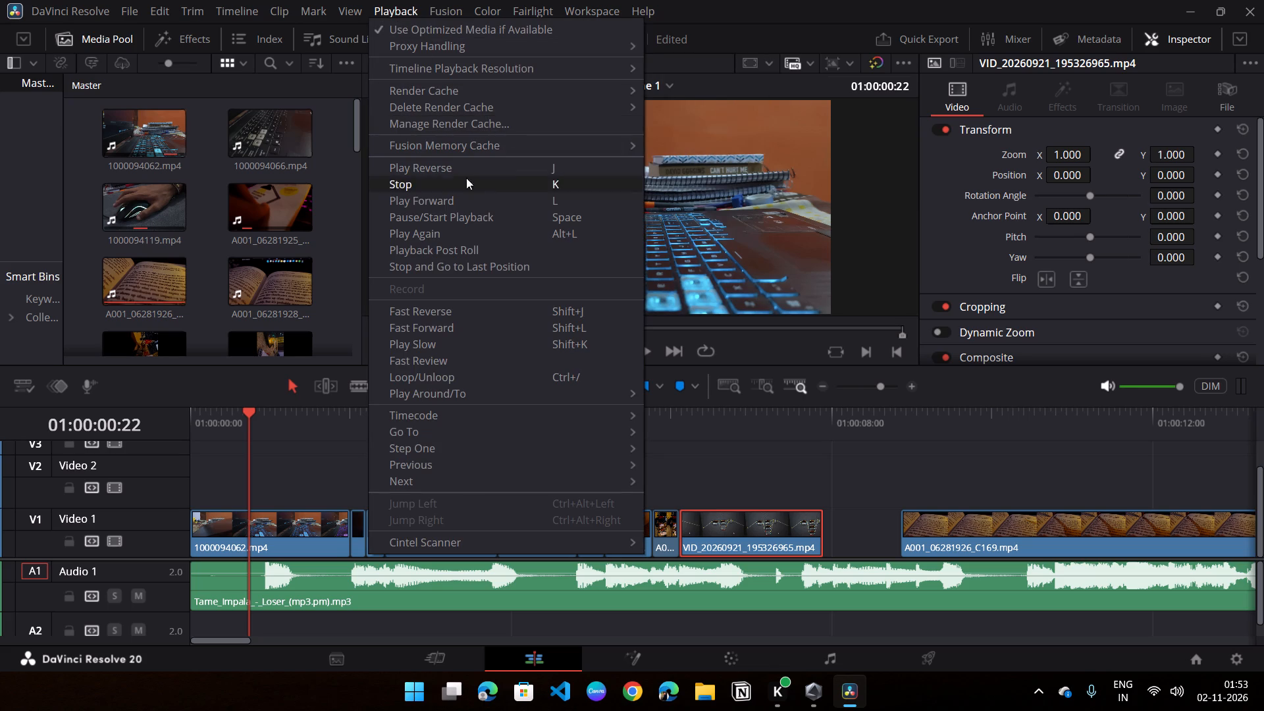
click(540, 122)
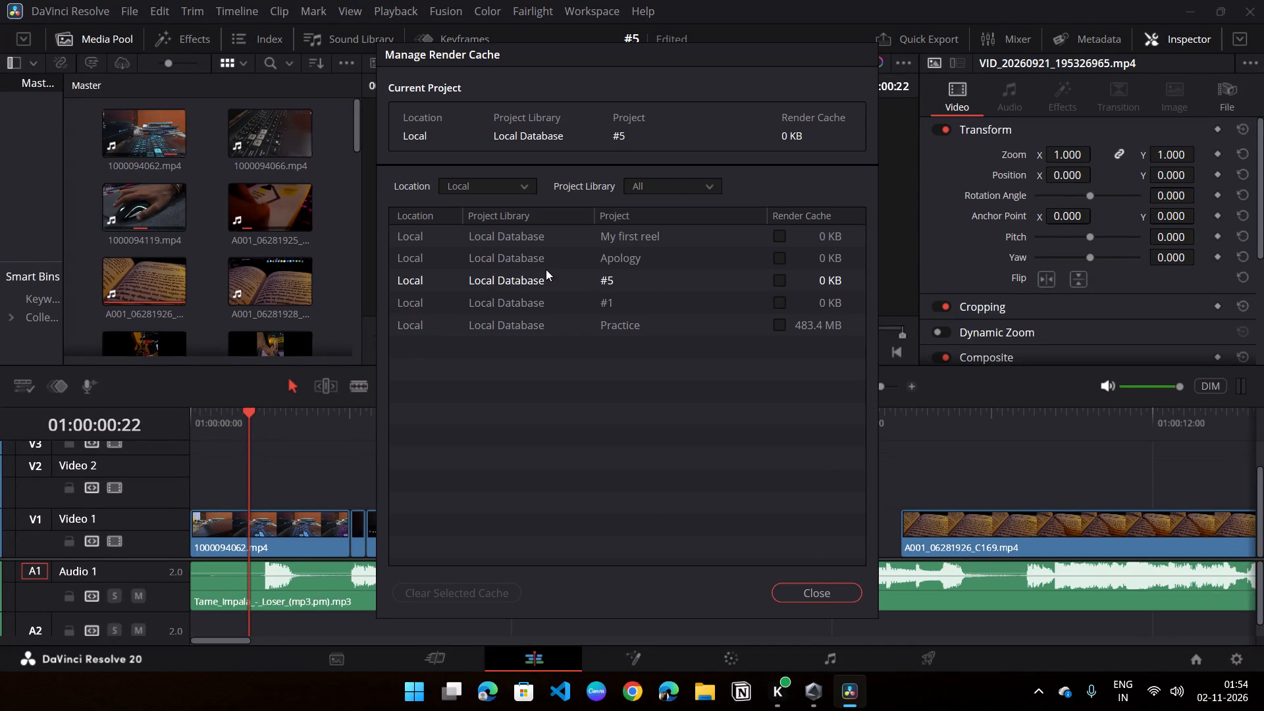
click(779, 323)
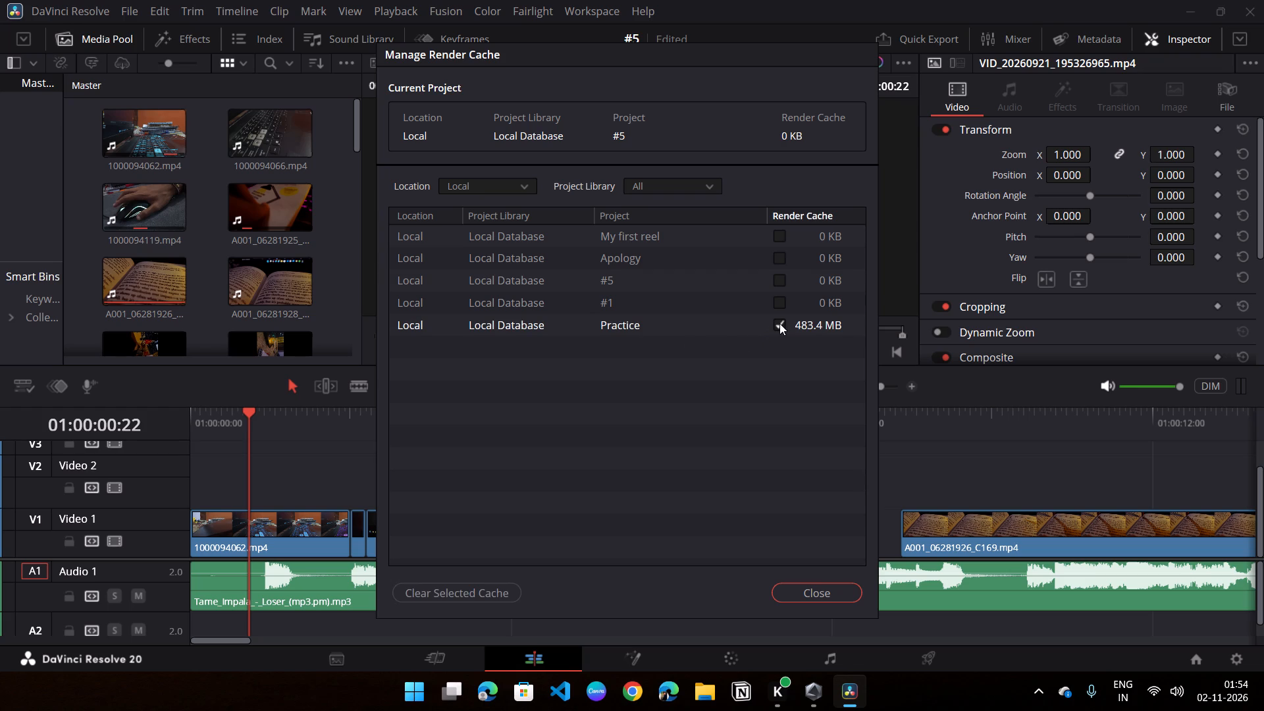
click(779, 323)
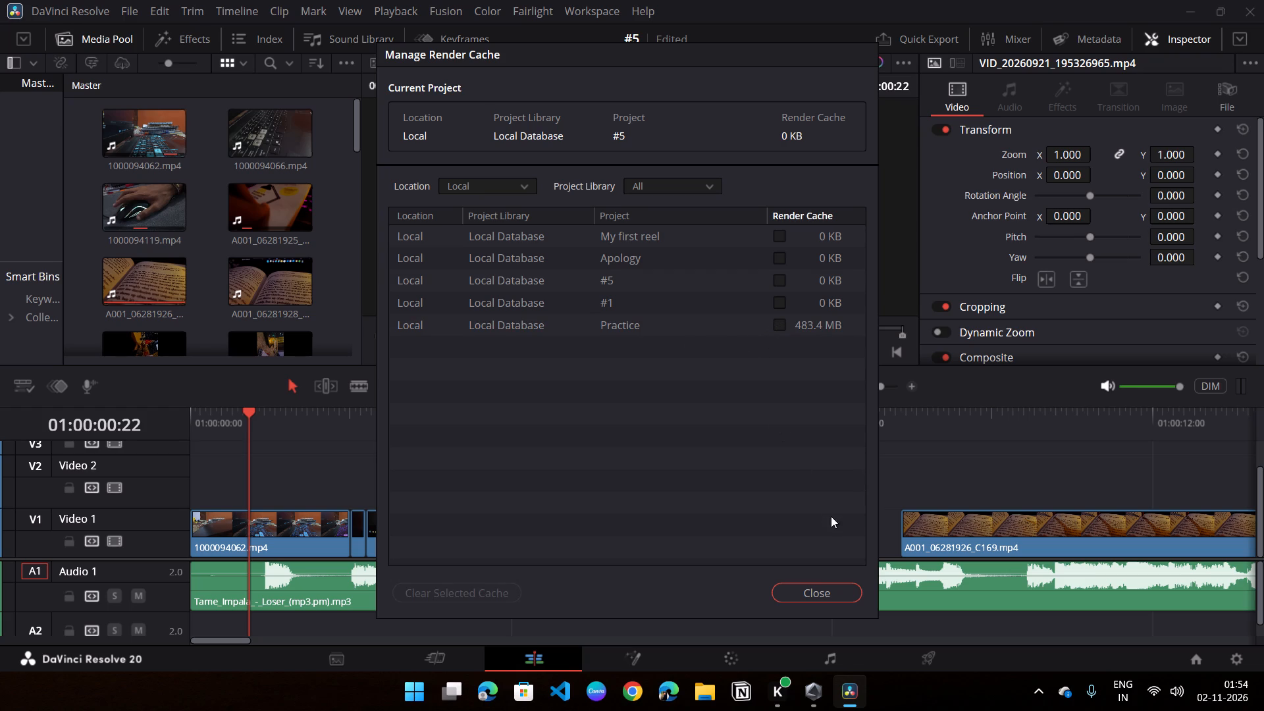
scroll(780, 251, down, 3)
scroll(781, 256, up, 3)
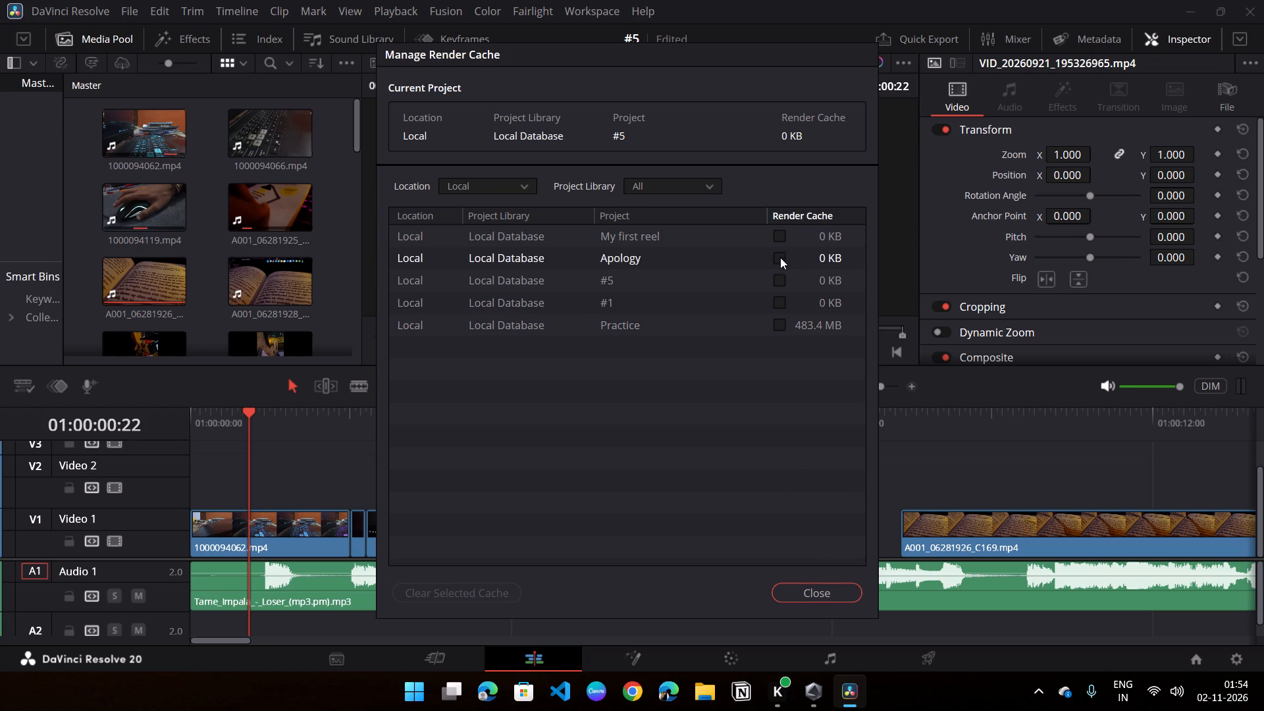
click(841, 600)
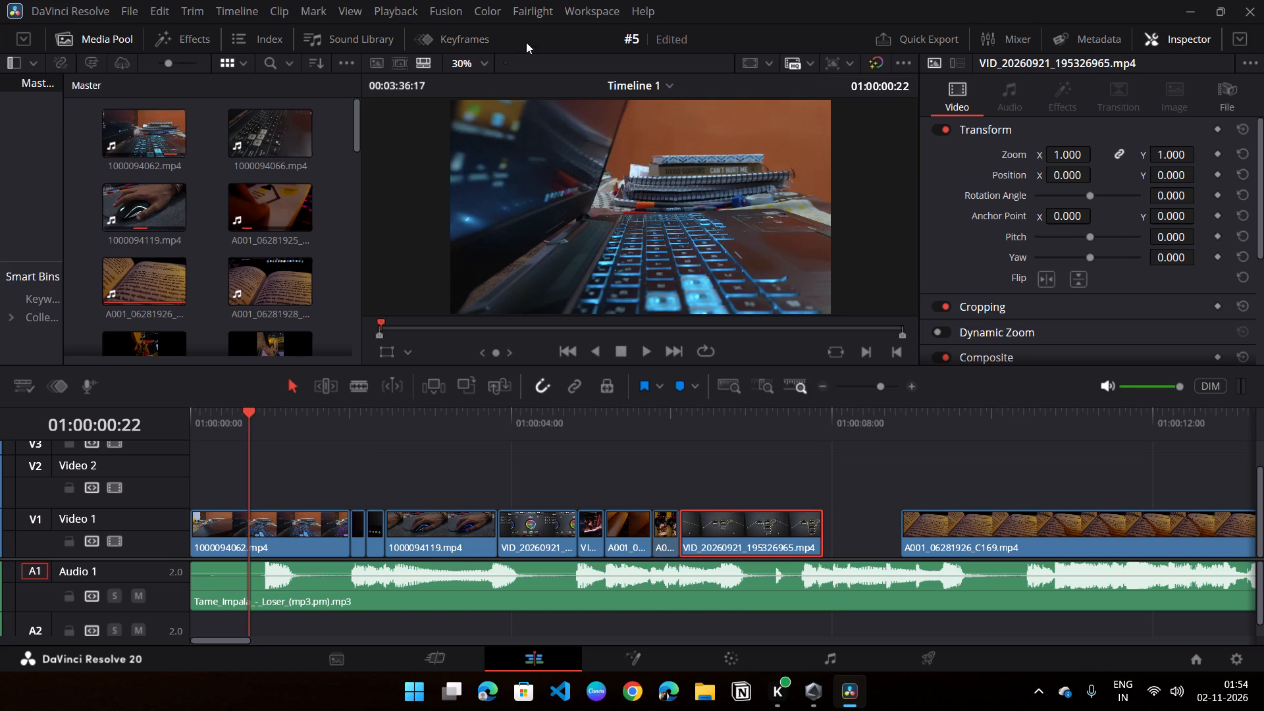
click(405, 7)
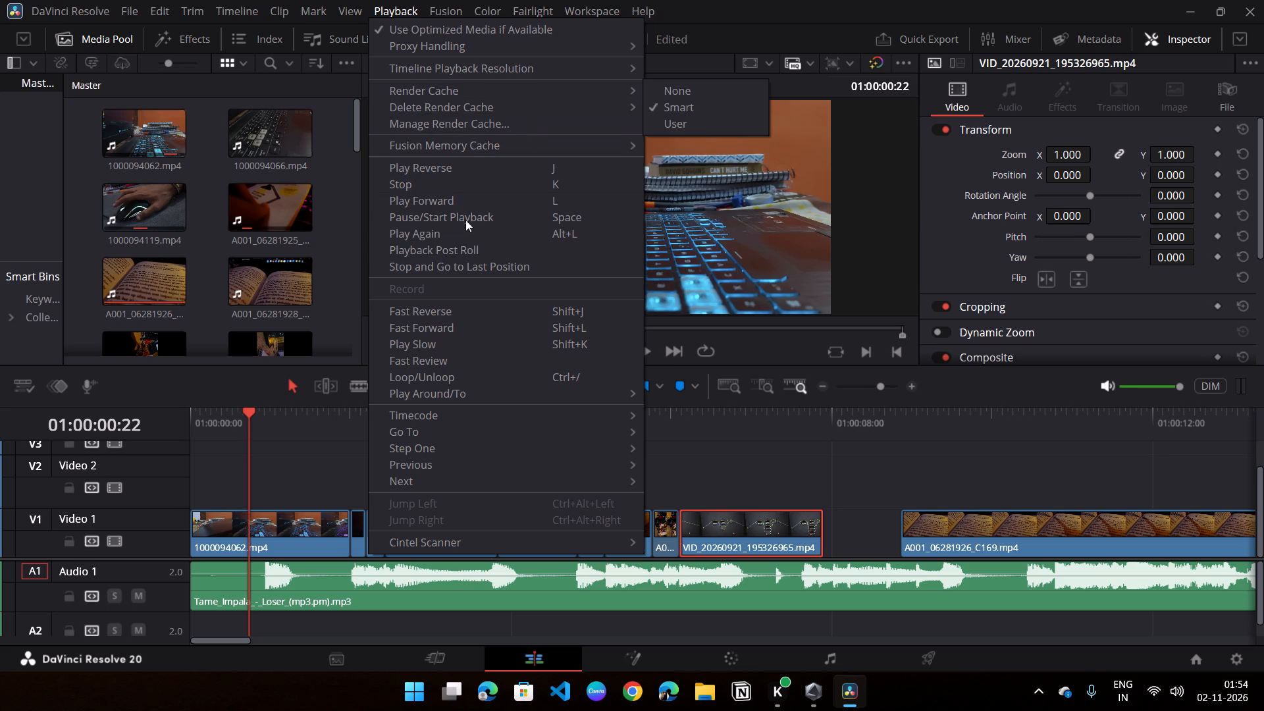
Play the edit from the start and replay the passage from about 01:00:04:25 into VID_20260921_195326965.mp4 to check the cuts against the music.
drag(254, 412, 163, 438)
key(space)
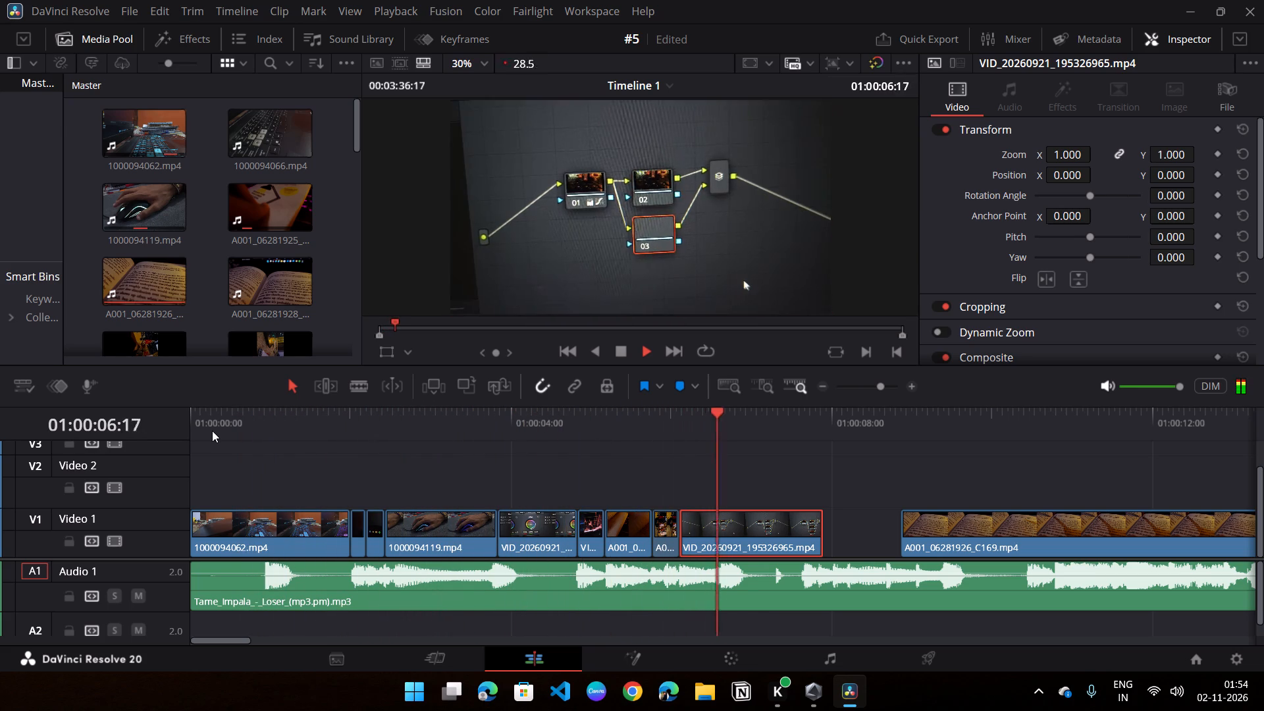
click(576, 435)
key(space)
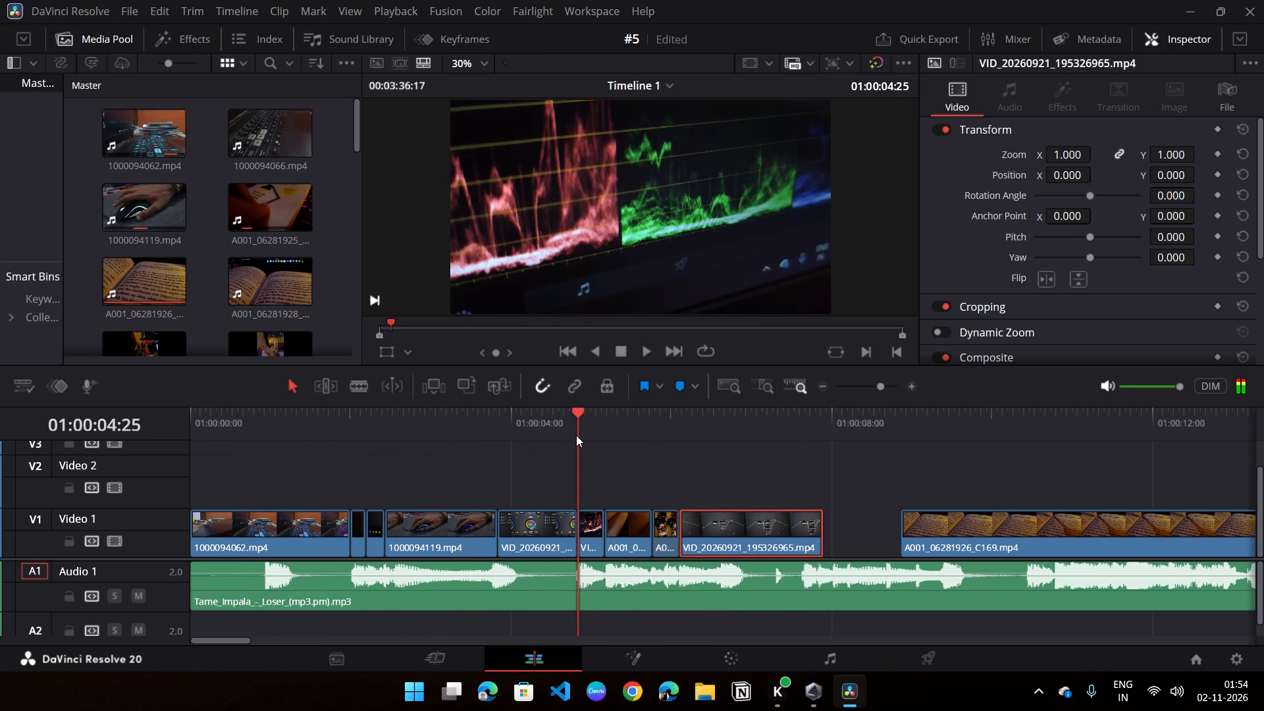
key(space)
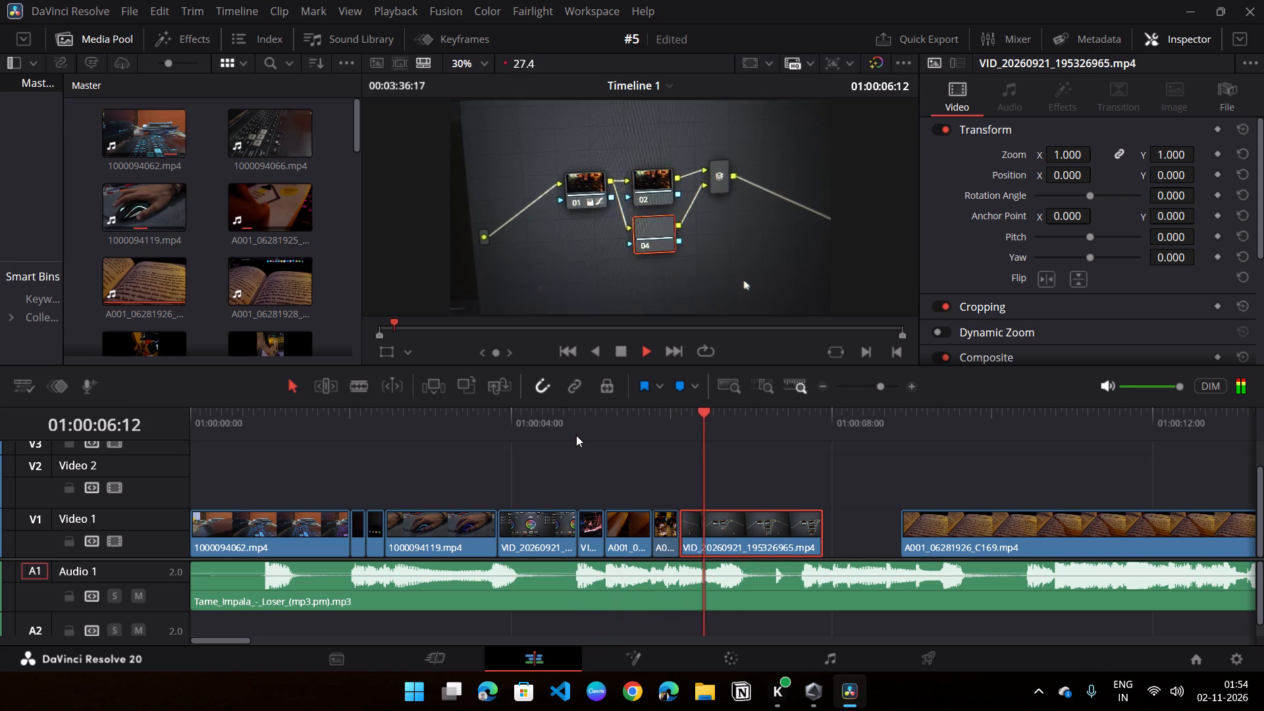
key(space)
click(636, 429)
key(space)
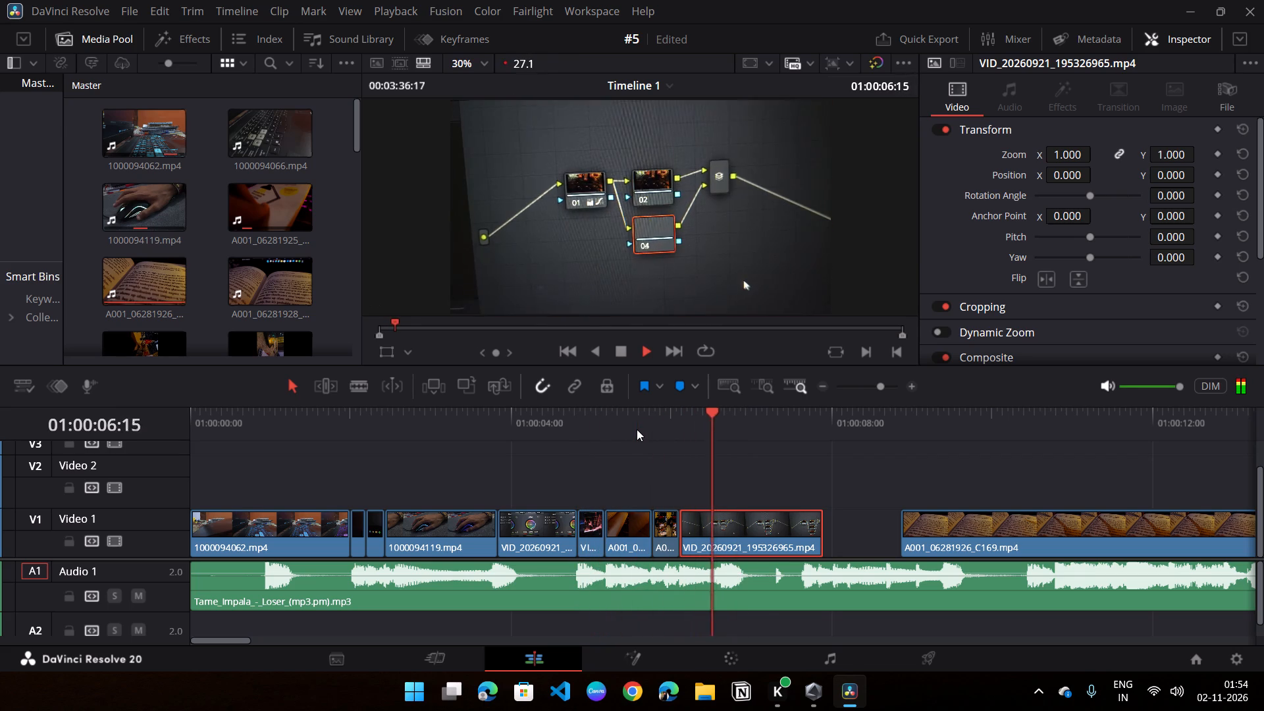
key(space)
click(597, 435)
key(space)
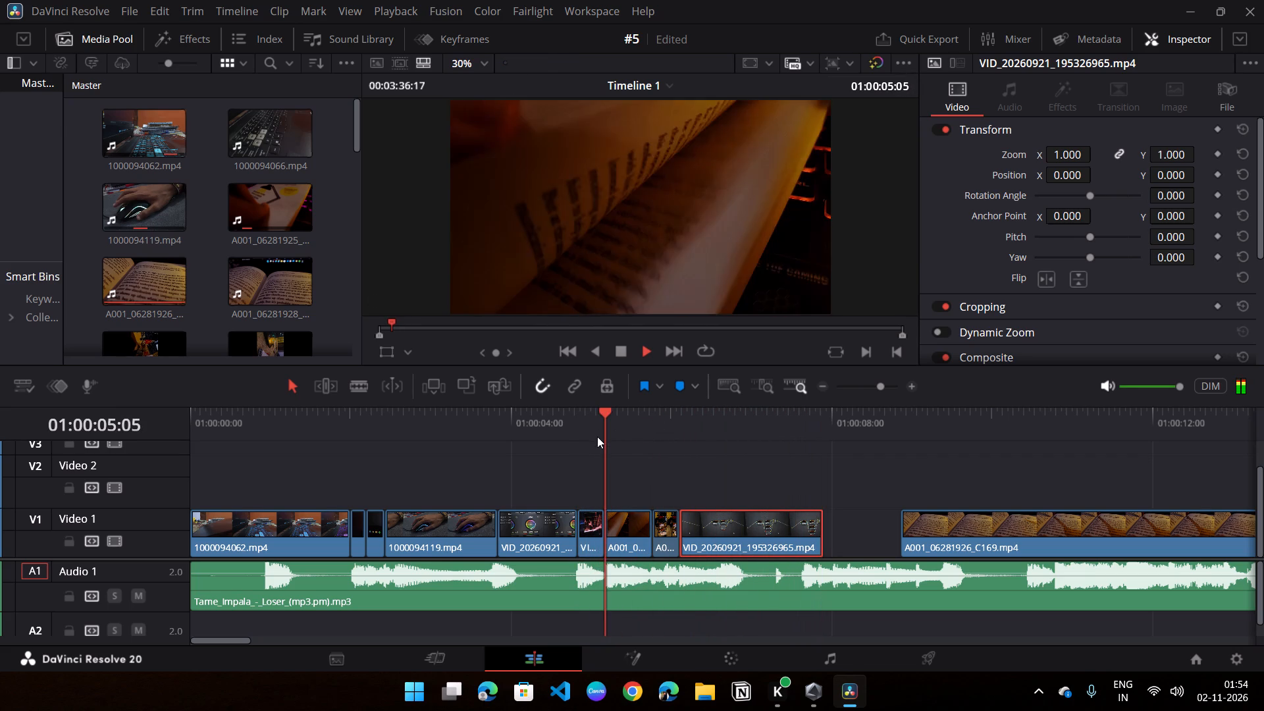
key(space)
key(space)
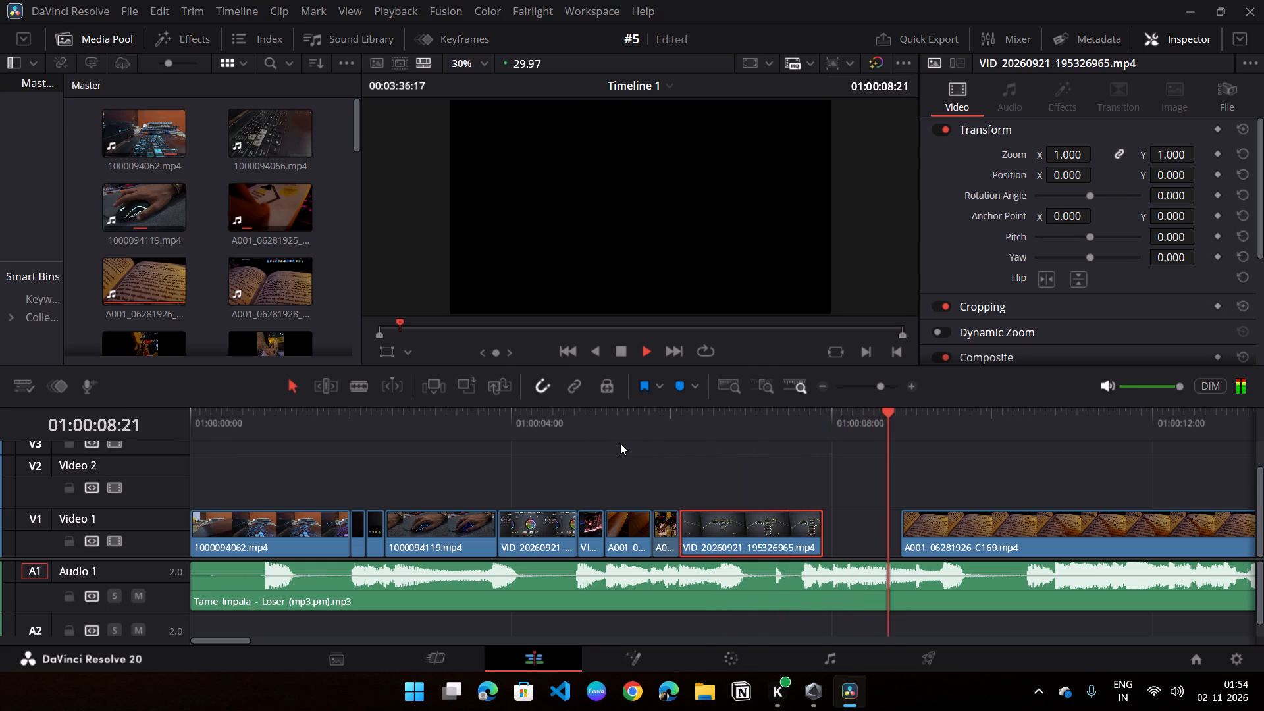
click(591, 421)
key(space)
key(space)
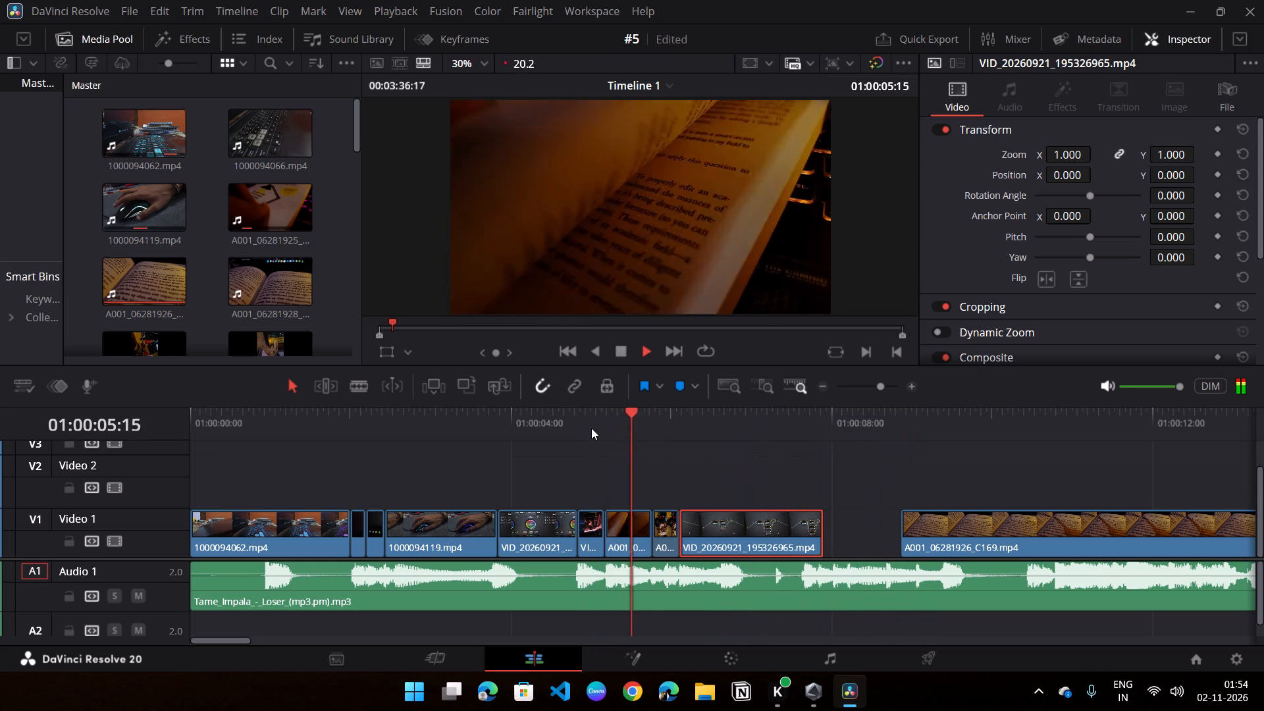
key(space)
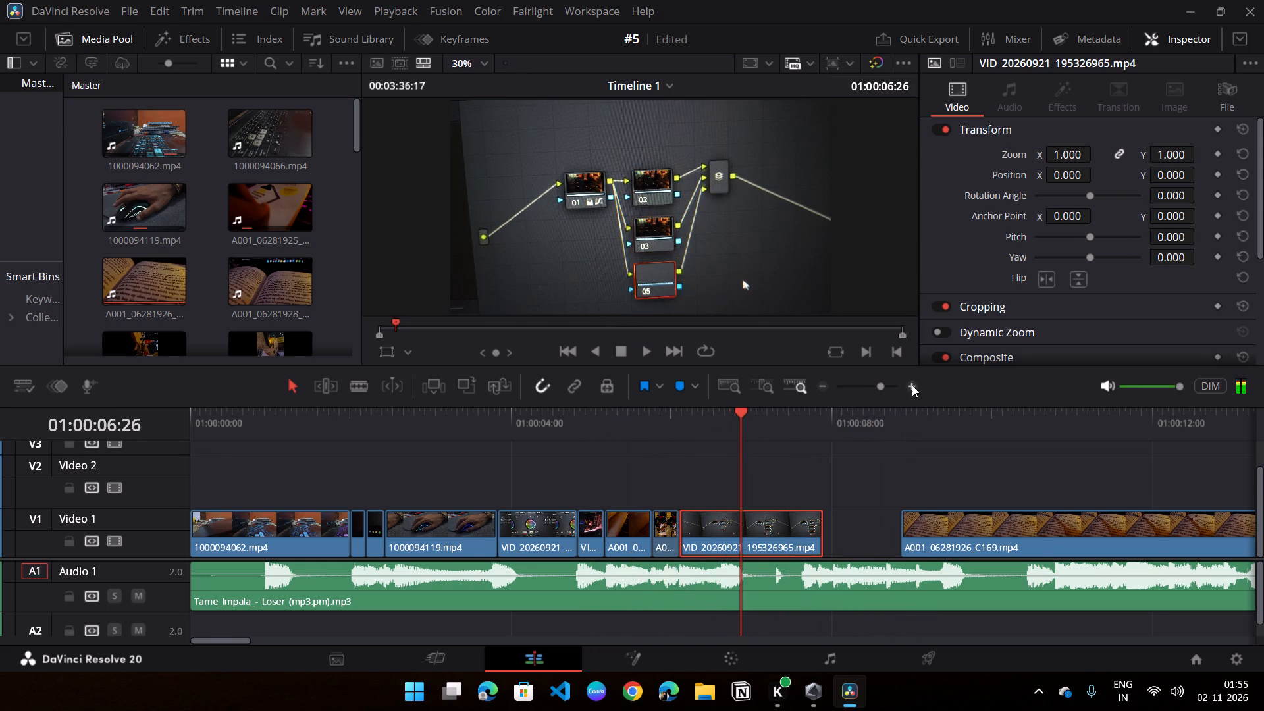
double_click(912, 385)
click(288, 408)
key(space)
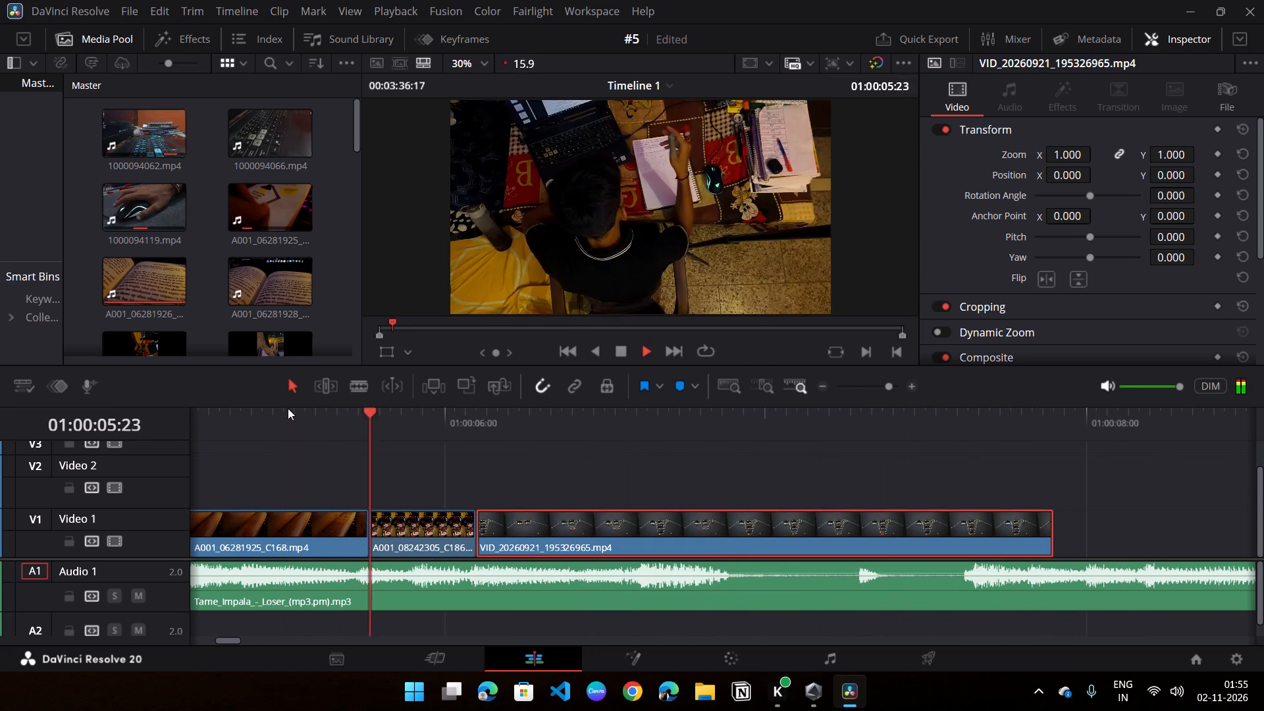
key(space)
double_click(820, 388)
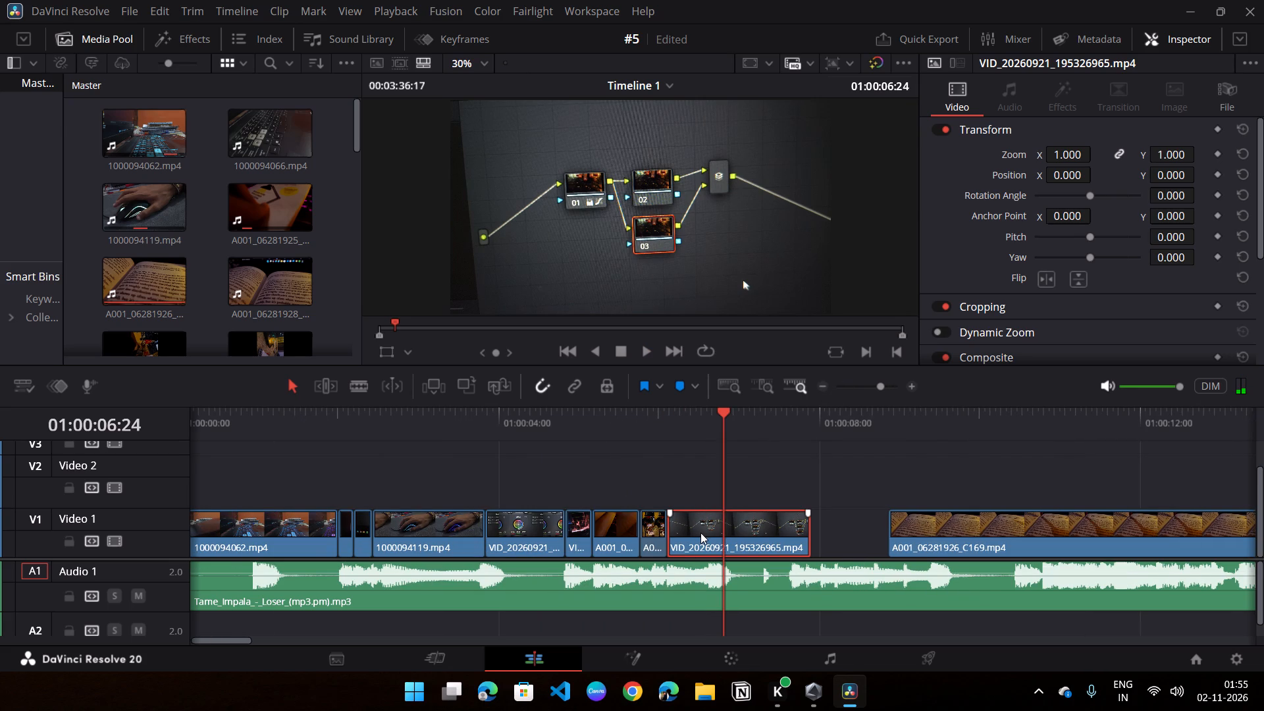
Open the Practice project and play its timeline from the start to check its playback.
click(1190, 666)
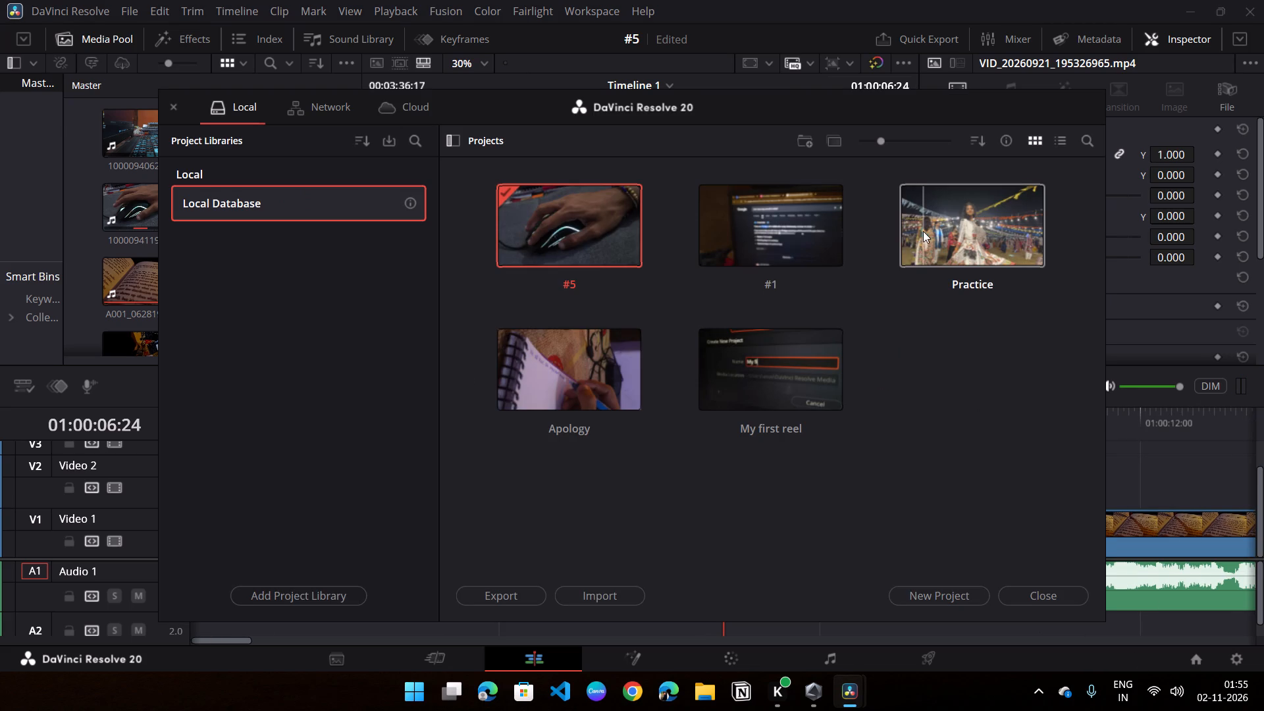
double_click(923, 231)
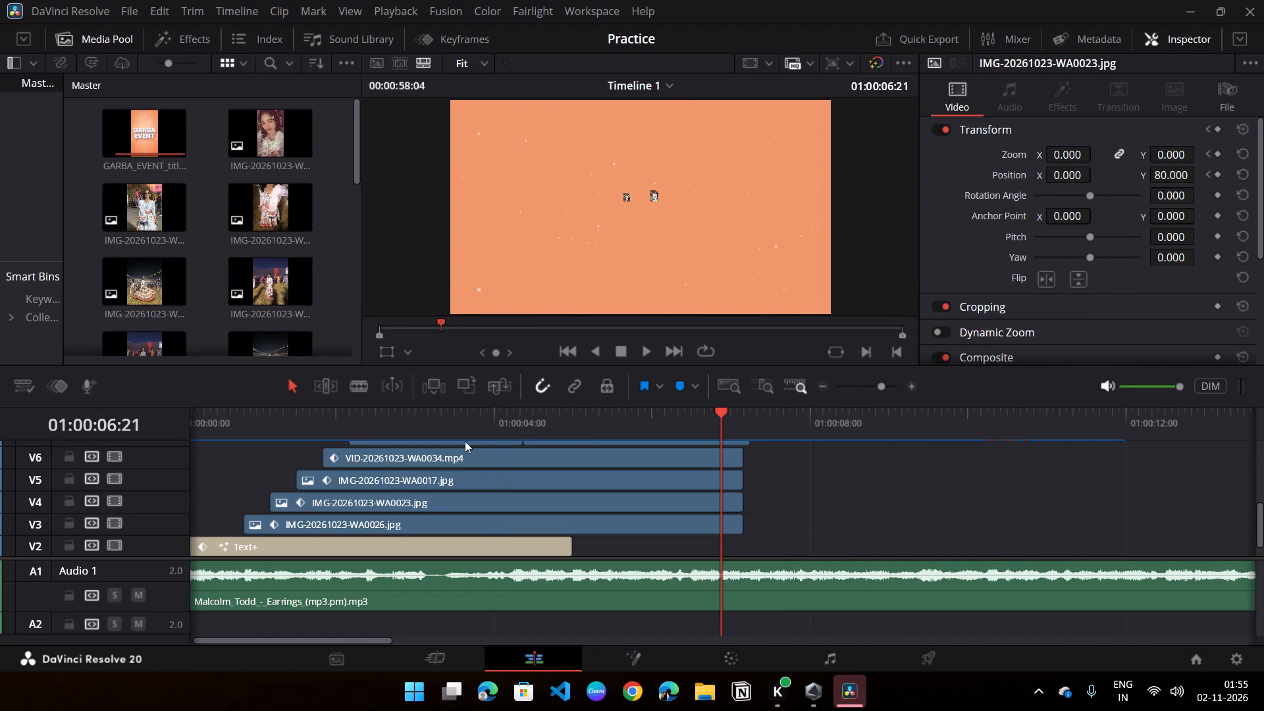
drag(336, 423, 95, 436)
key(space)
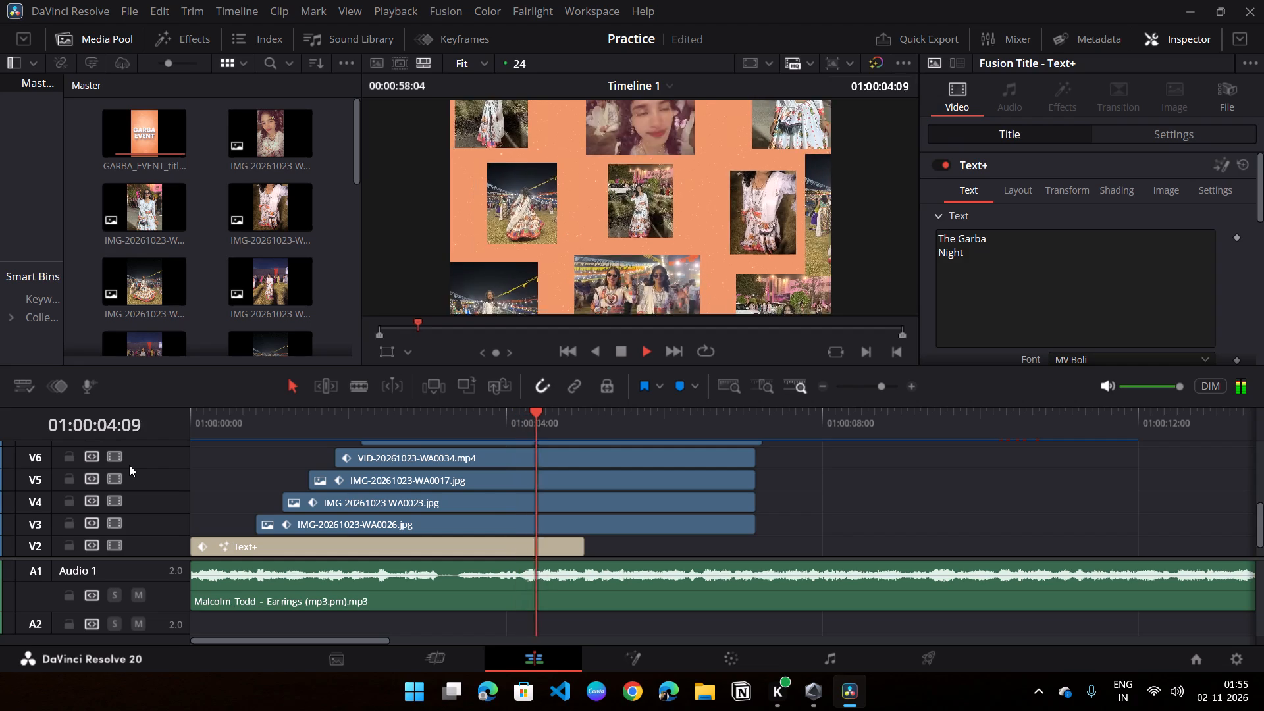
key(space)
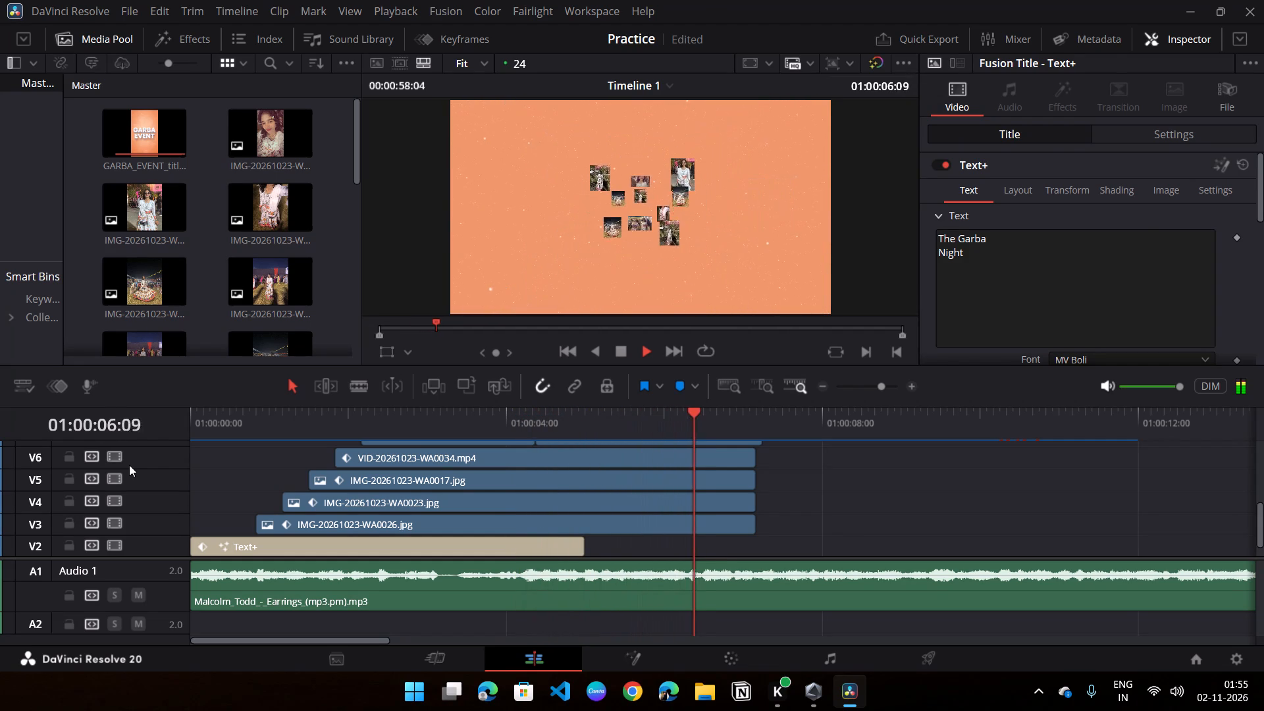
Open project #1 and play its timeline from the start to check its playback.
click(1201, 670)
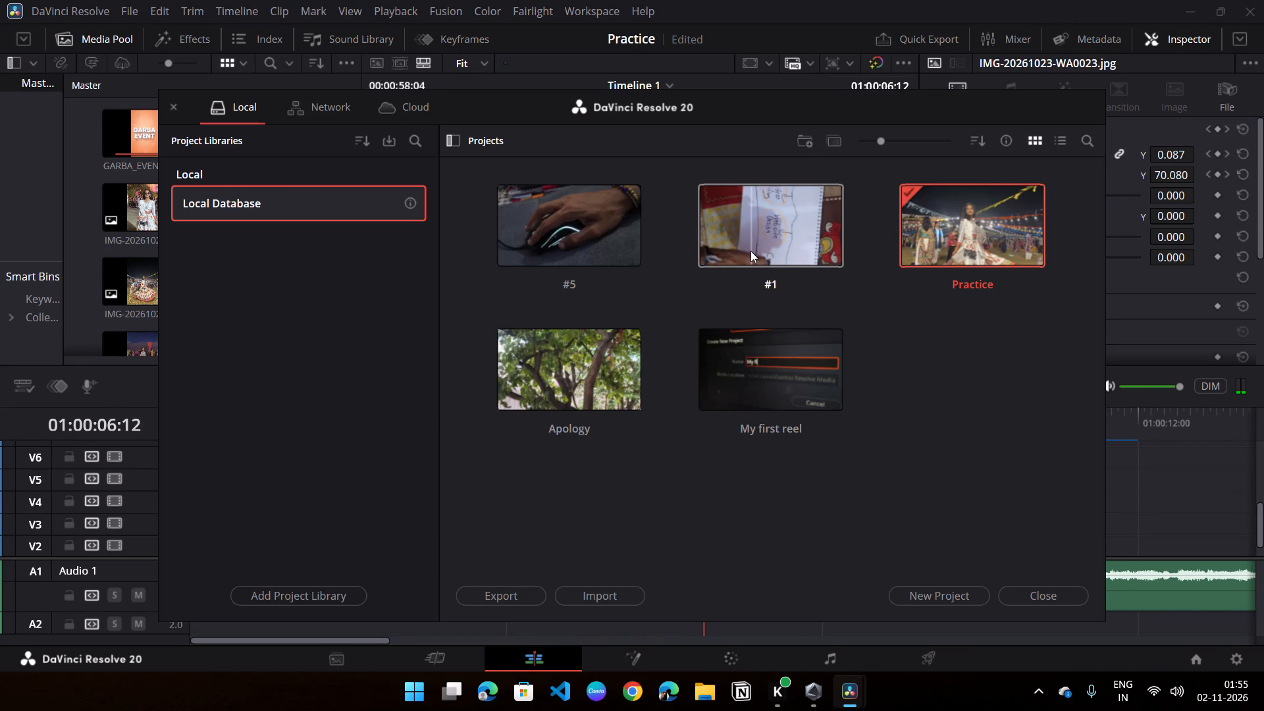
double_click(783, 248)
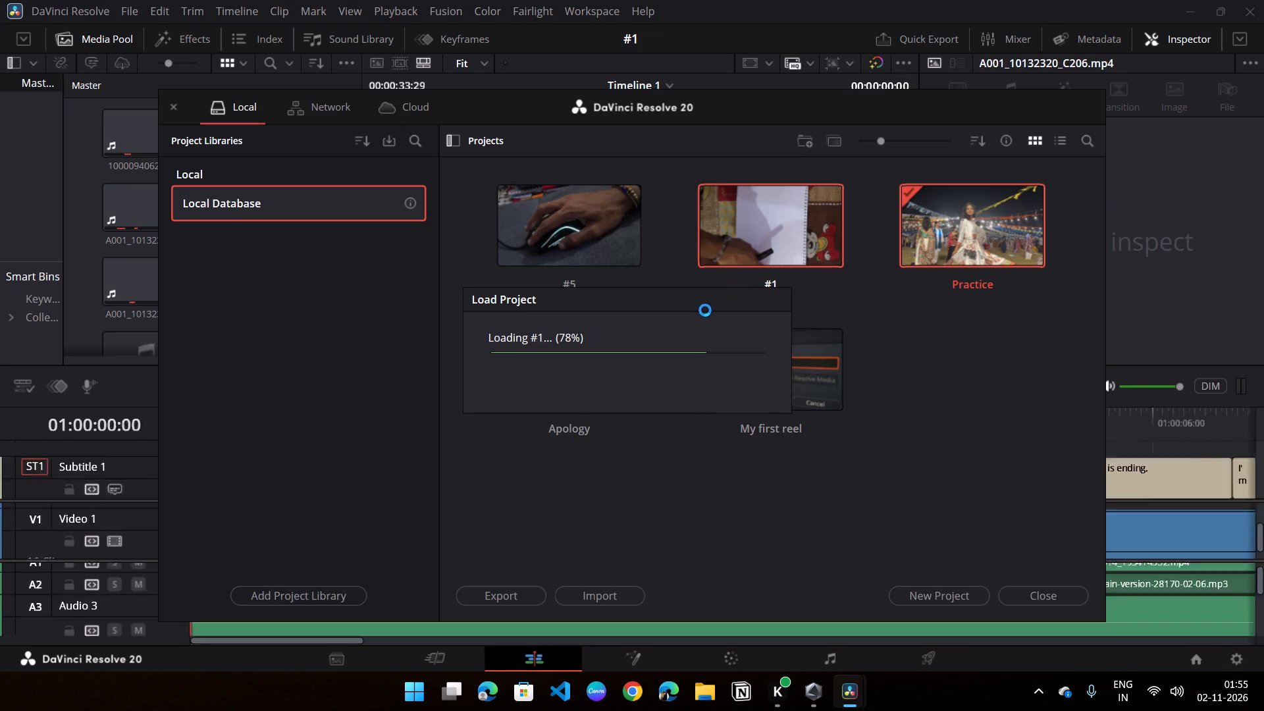
drag(441, 430, 227, 432)
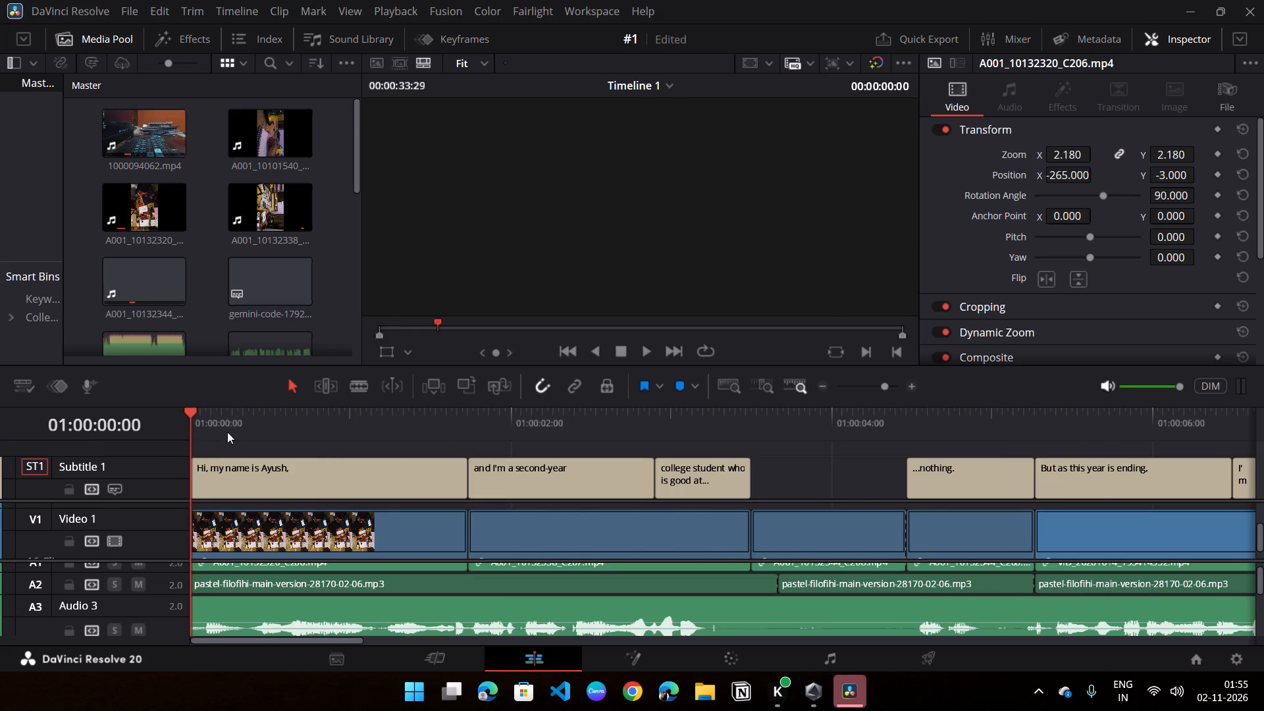
drag(227, 432, 144, 432)
key(space)
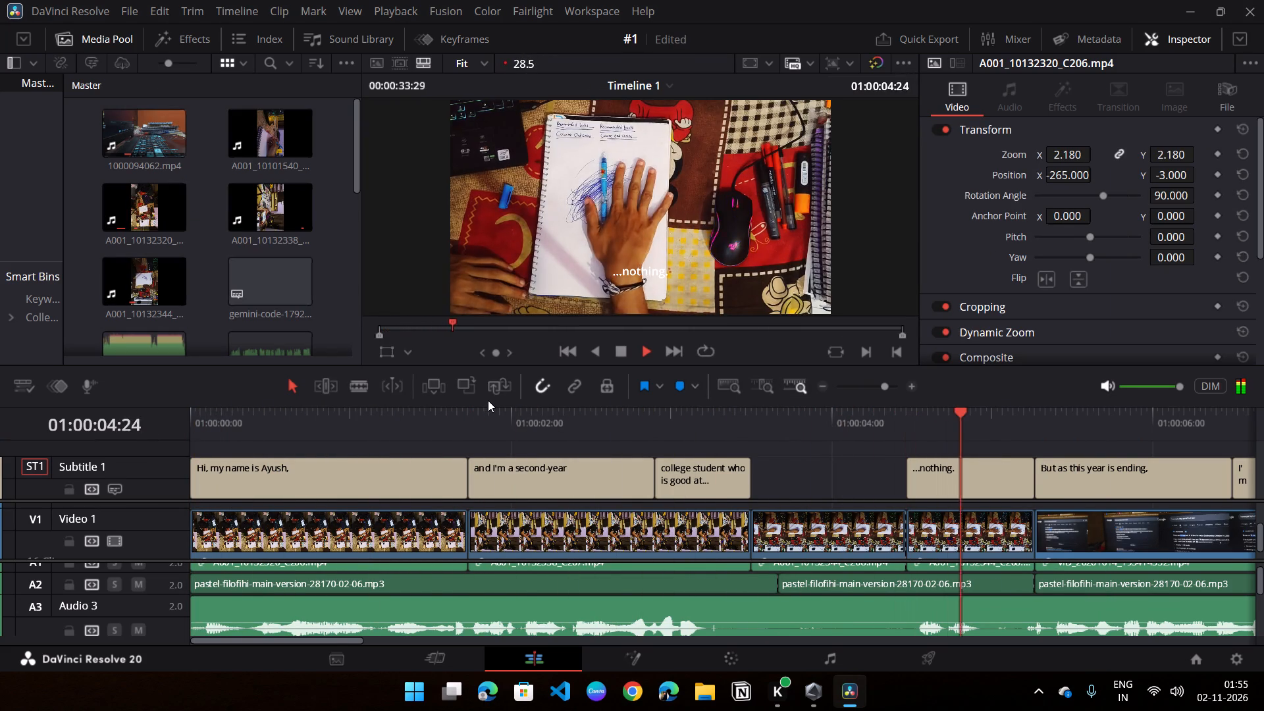
key(space)
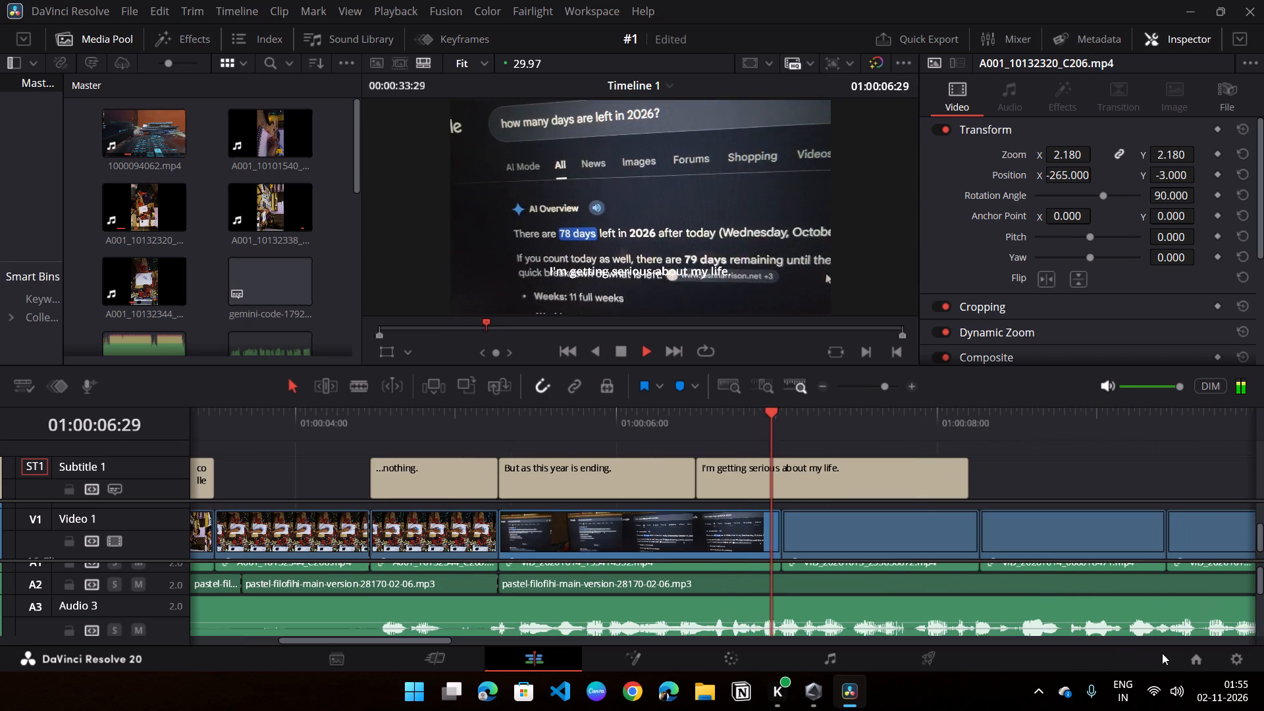
Reopen project #5 and play the edit from the start, replaying the passage leading into VID_20260921_195326965.mp4.
click(1195, 653)
double_click(607, 235)
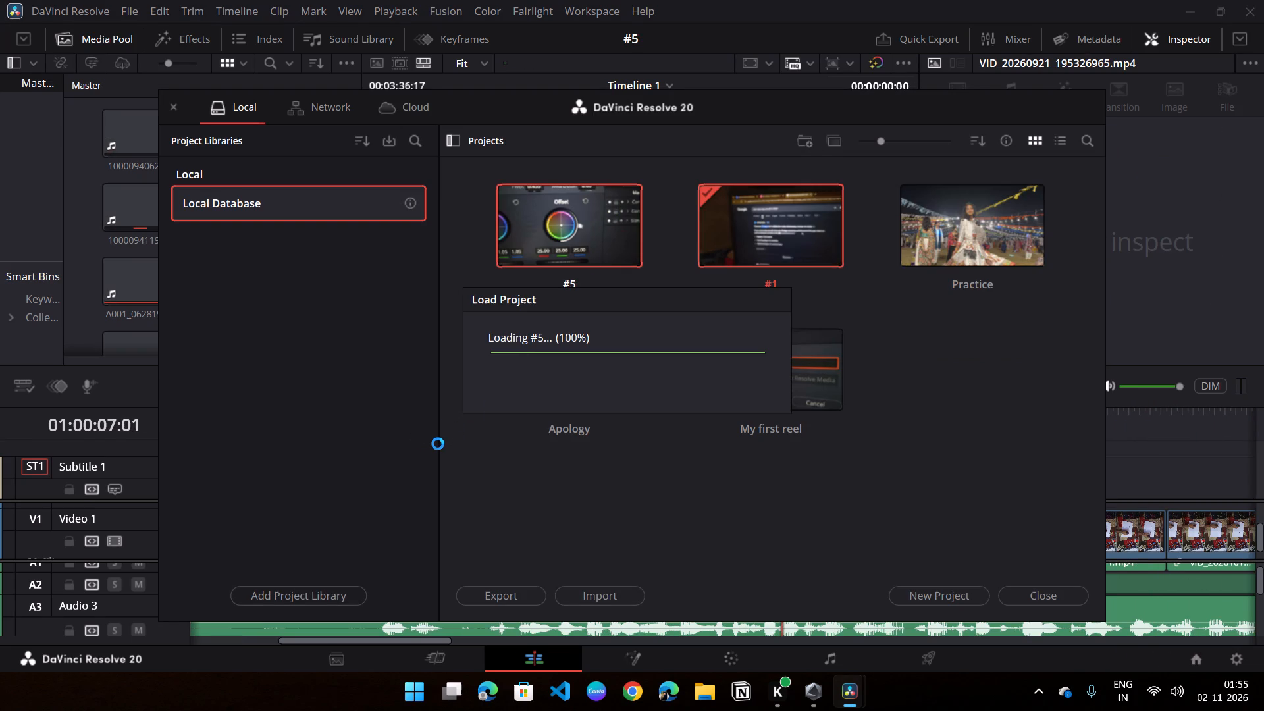
drag(354, 426, 338, 427)
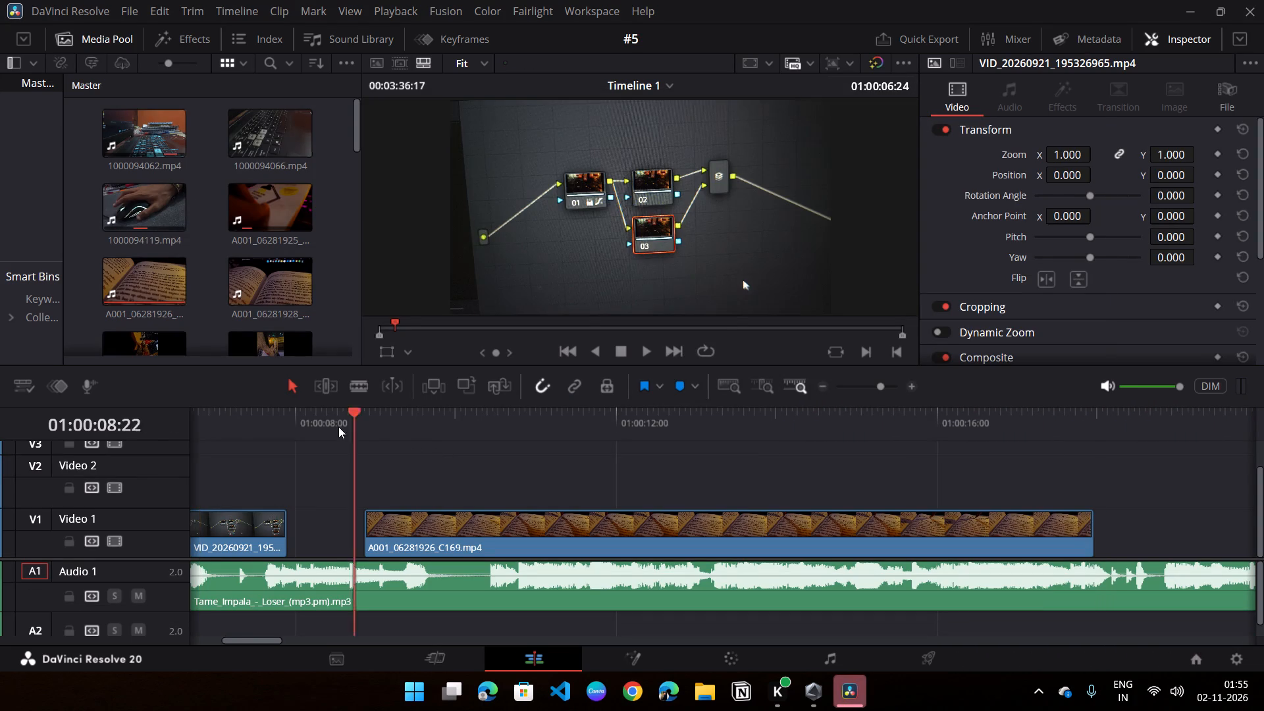
drag(338, 427, 117, 439)
key(space)
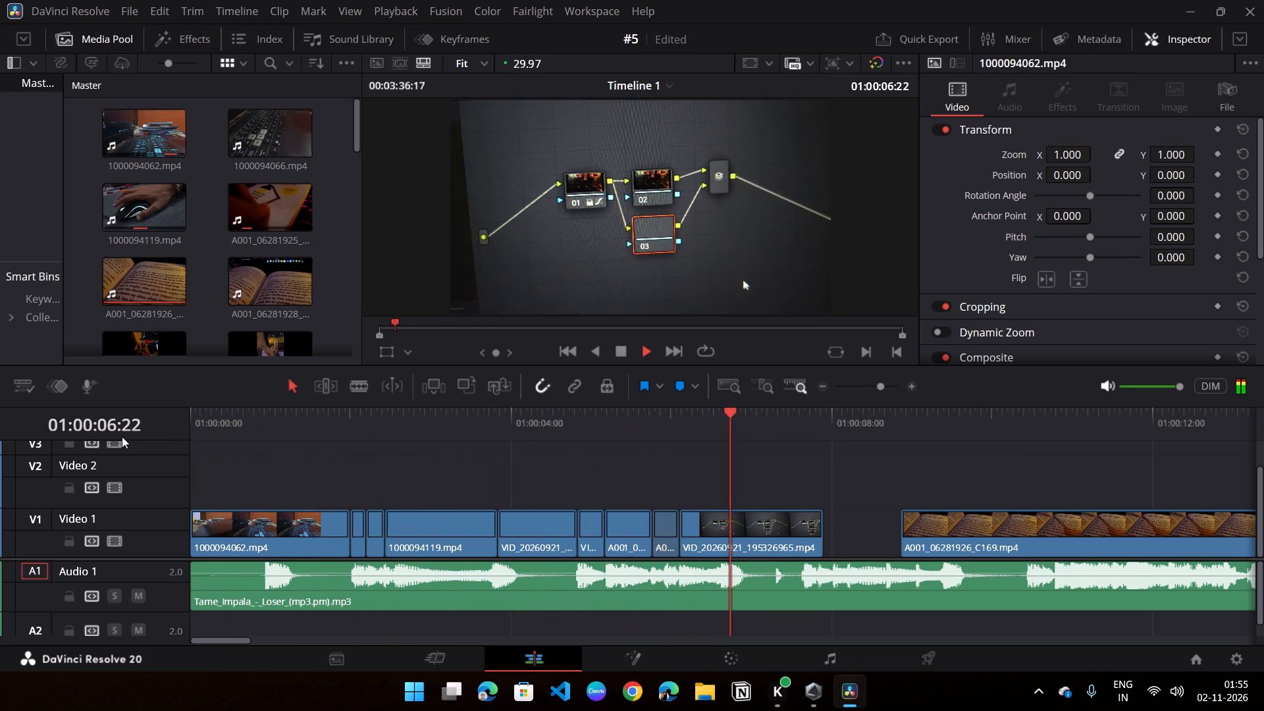
key(space)
key(space)
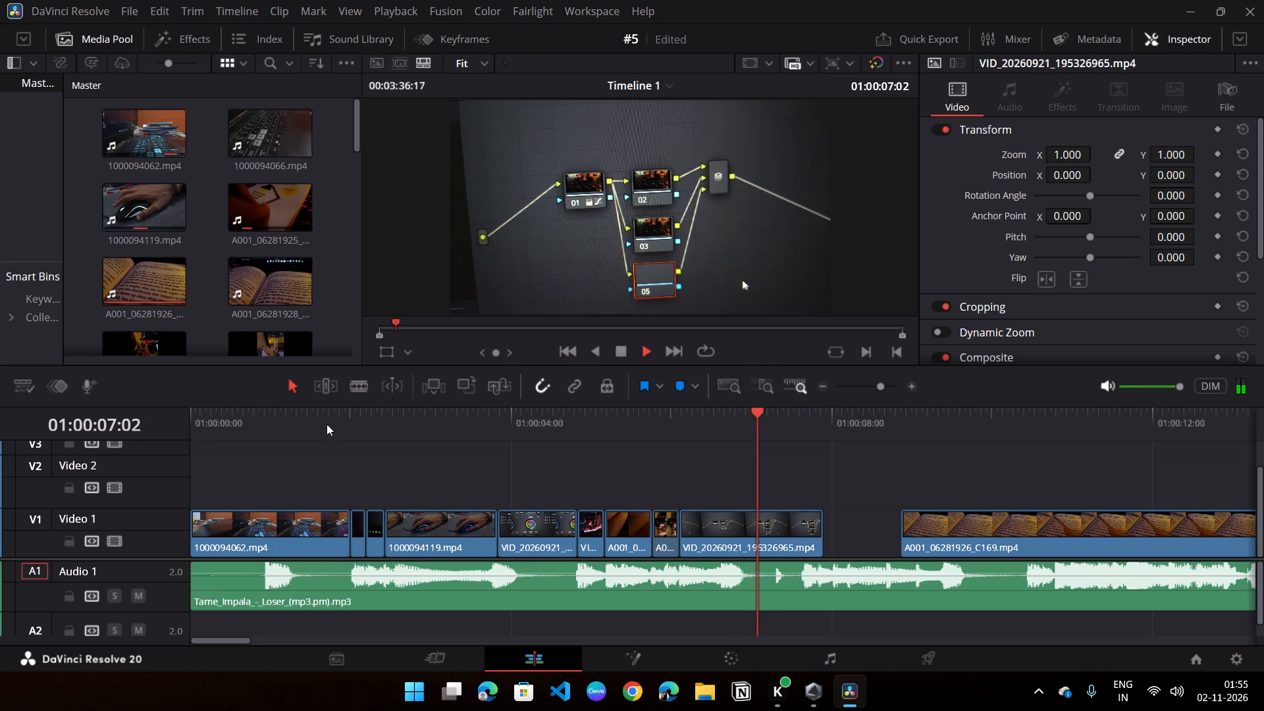
key(space)
click(670, 423)
key(space)
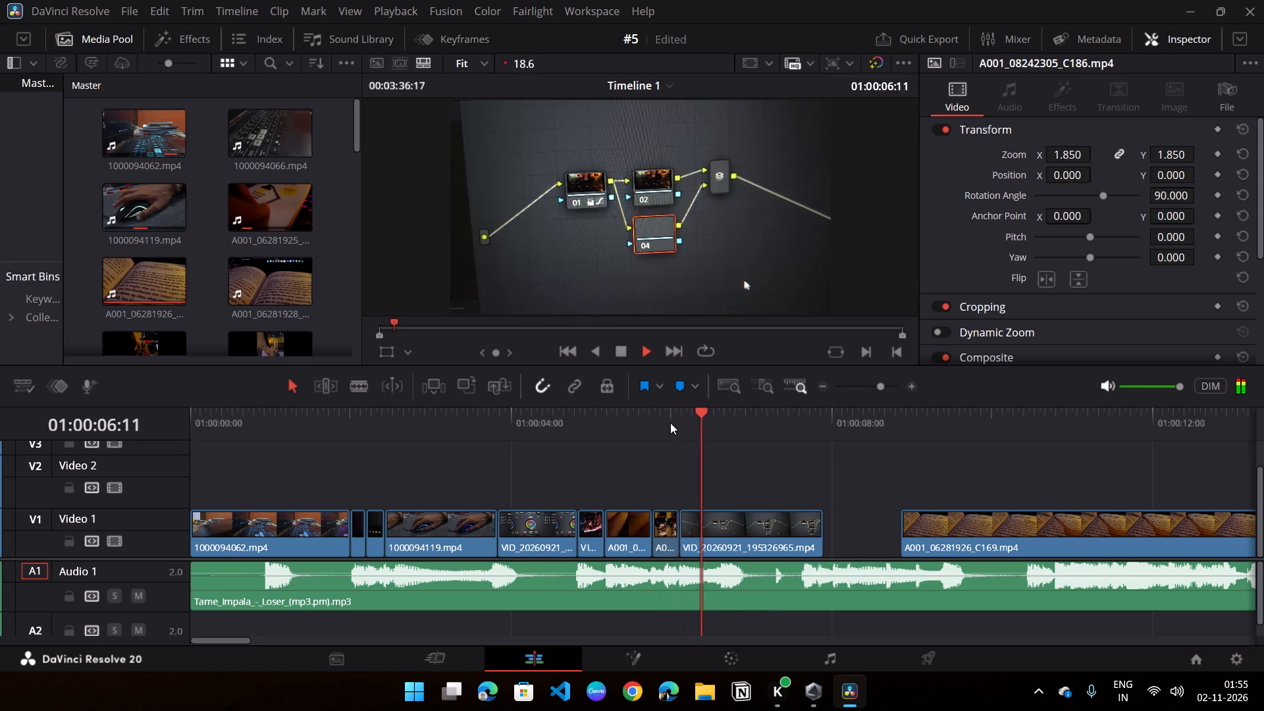
key(space)
Trim the end of VID_20260921_195326965.mp4 on Video 1 to 01:00:06:19.
drag(752, 423, 722, 432)
drag(823, 529, 735, 544)
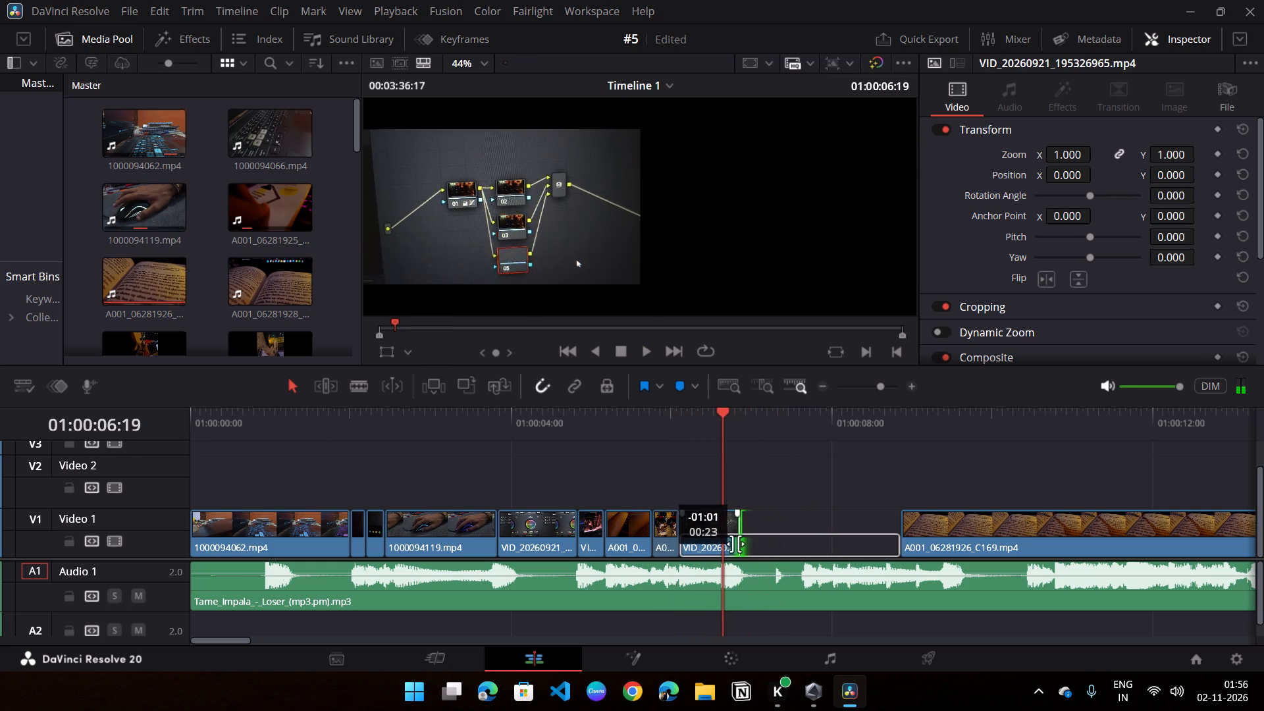
drag(735, 544, 726, 544)
Move A001_06281926_C169.mp4 on Video 1 directly after VID_20260921_195326965.mp4.
drag(976, 529, 797, 535)
Find the in point in A001_06281926_C169.mp4 and trim the clip's start to 01:00:12:28 on the timeline.
drag(724, 415, 823, 436)
middle_drag(749, 487, 594, 462)
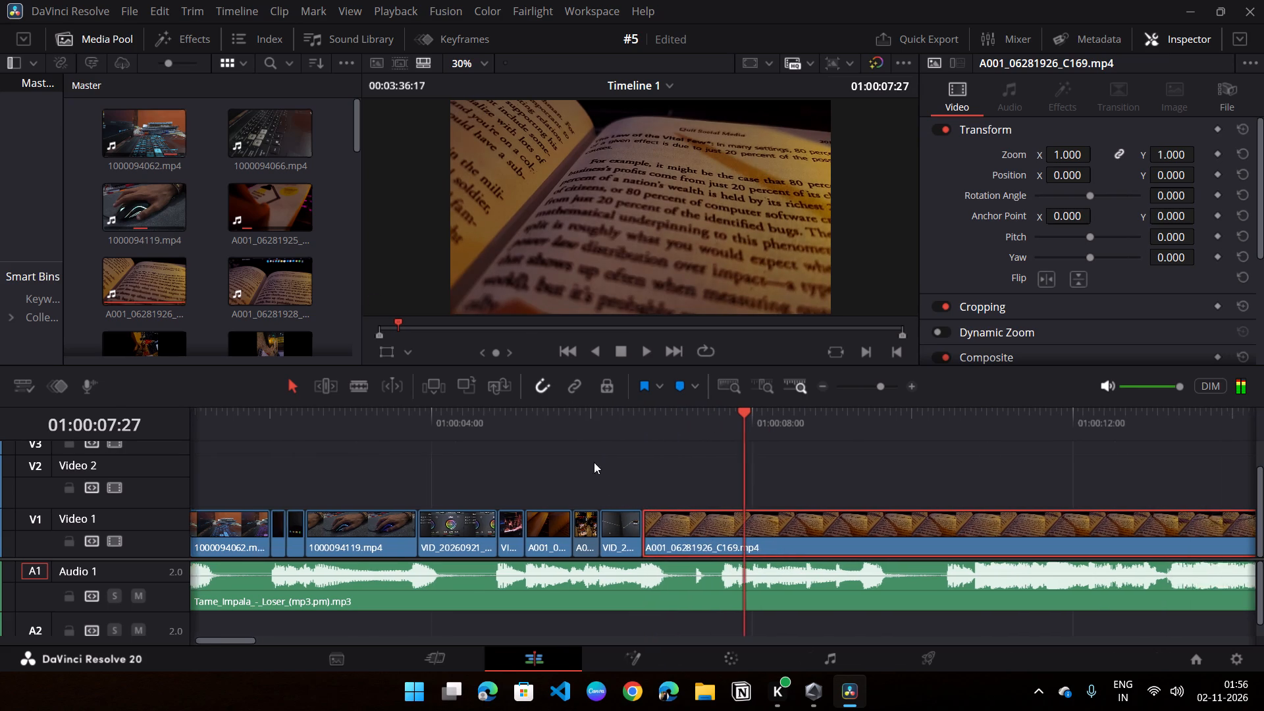
middle_drag(594, 462, 432, 462)
drag(506, 407, 515, 418)
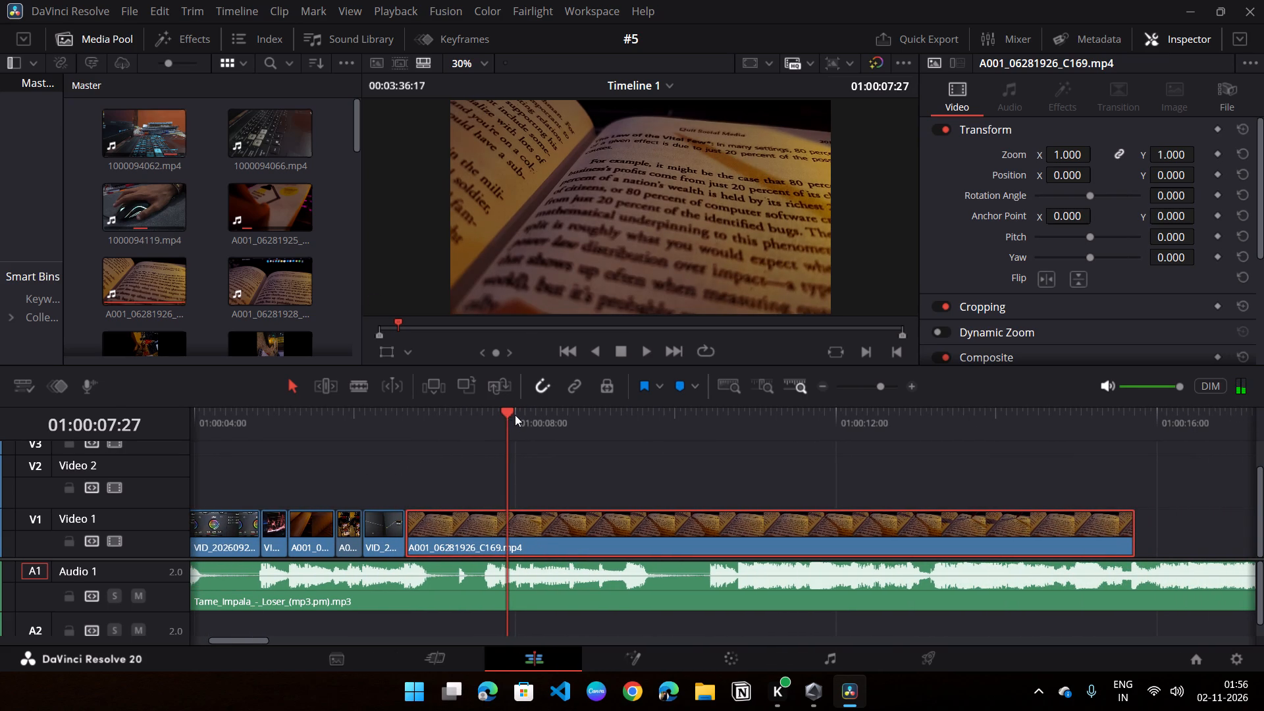
drag(513, 414, 752, 434)
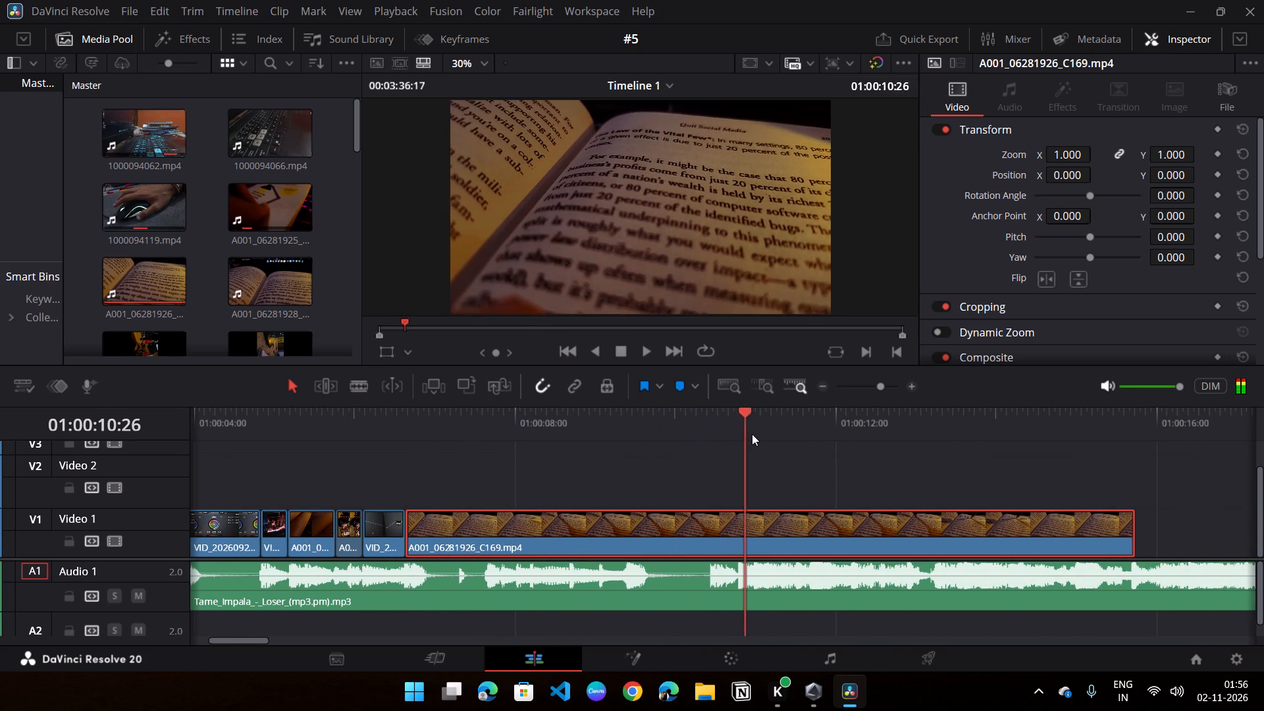
drag(752, 434, 907, 440)
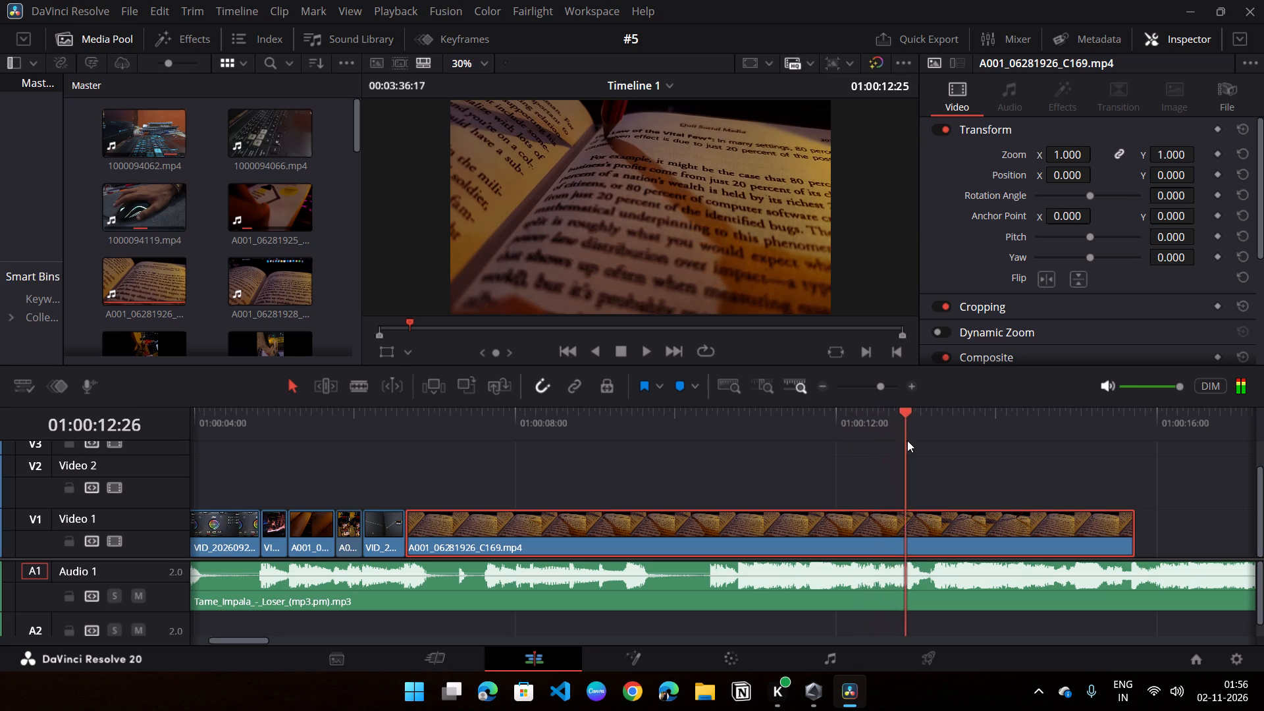
drag(907, 440, 912, 440)
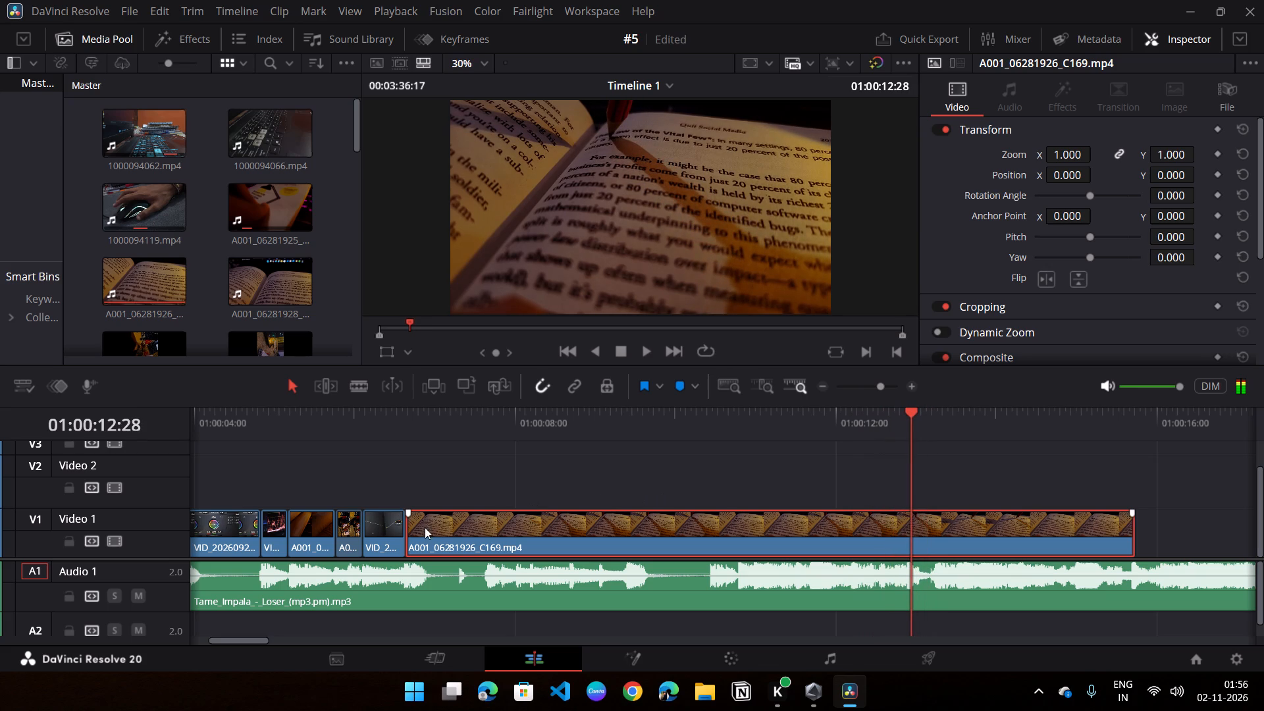
drag(413, 529, 924, 517)
Move the trimmed A001_06281926_C169.mp4 back on Video 1 to close the gap after VID_20260921_195326965.mp4.
drag(943, 519, 848, 523)
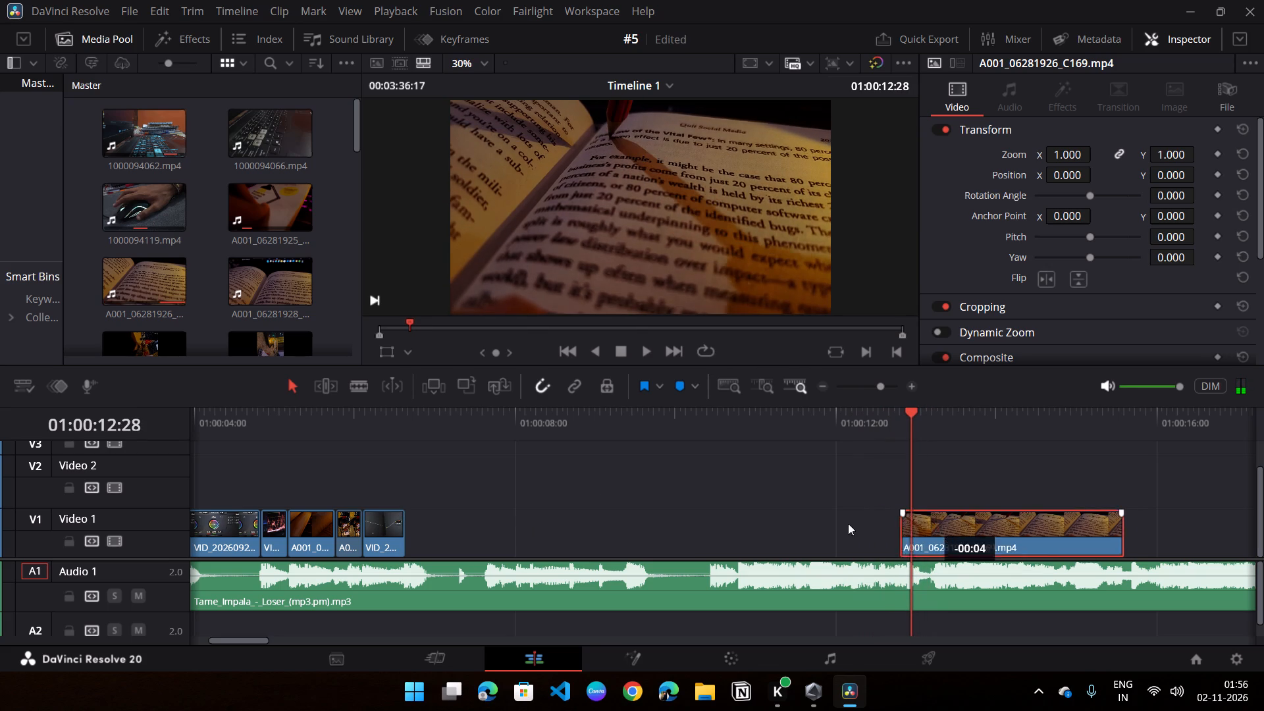
drag(848, 523, 441, 515)
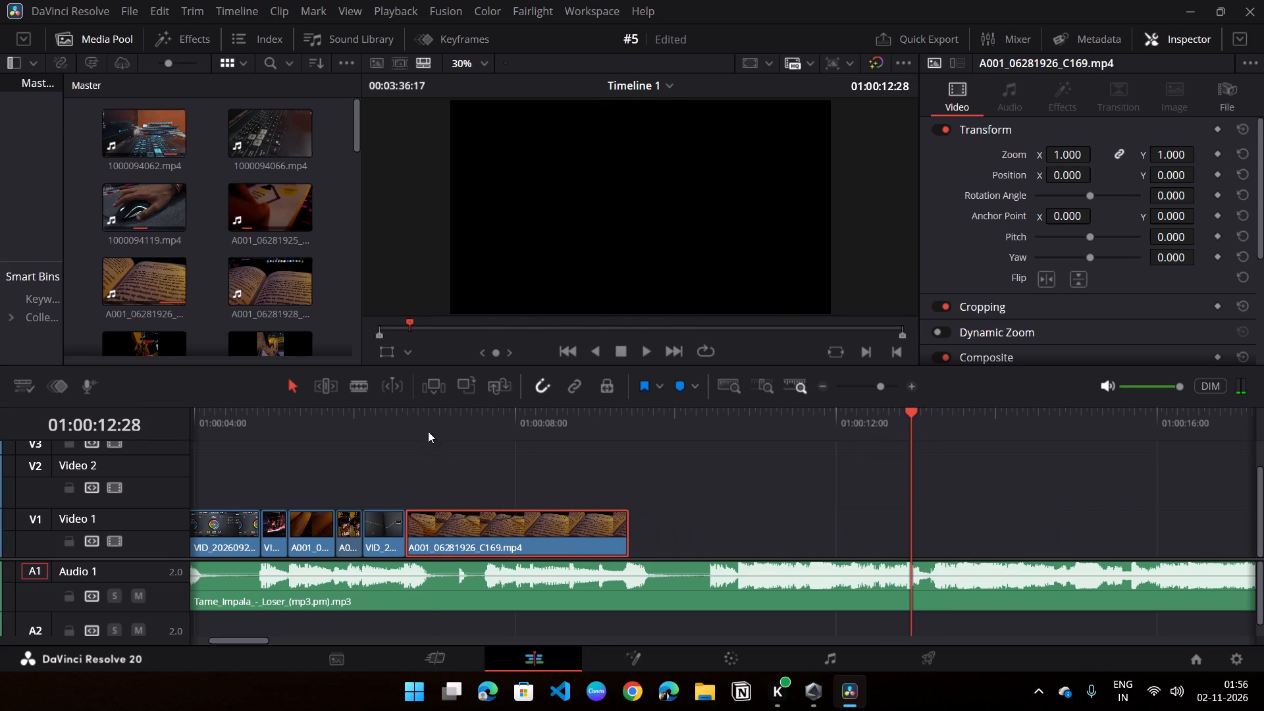
Play the edit from the start through A001_06281926_C169.mp4 to check the cuts, and return the playhead to 01:00:00:00.
drag(428, 431, 174, 429)
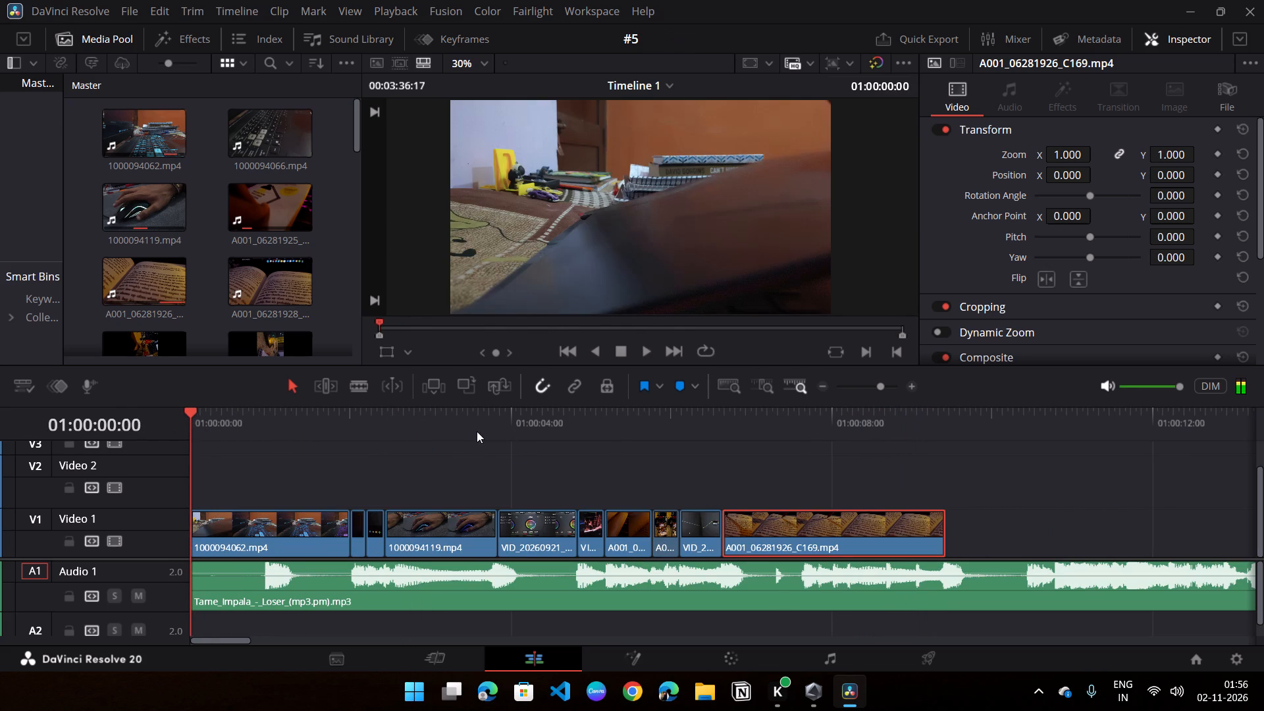
key(space)
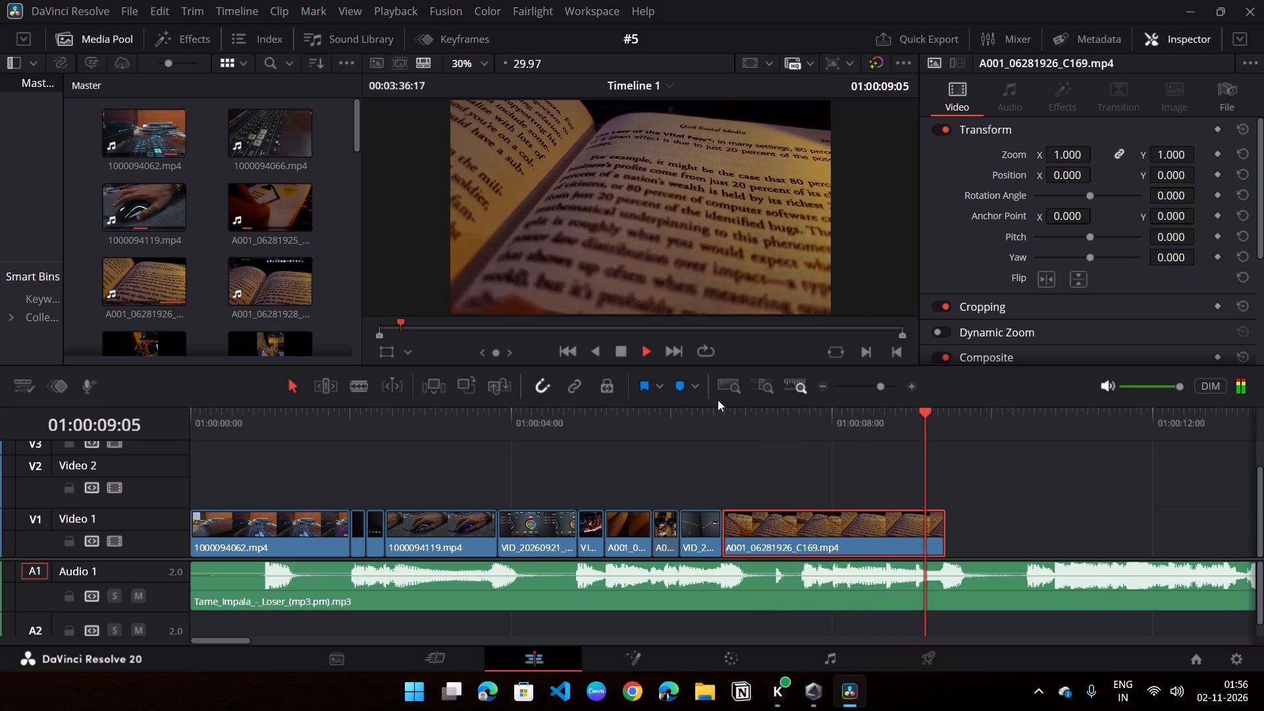
drag(697, 428, 96, 465)
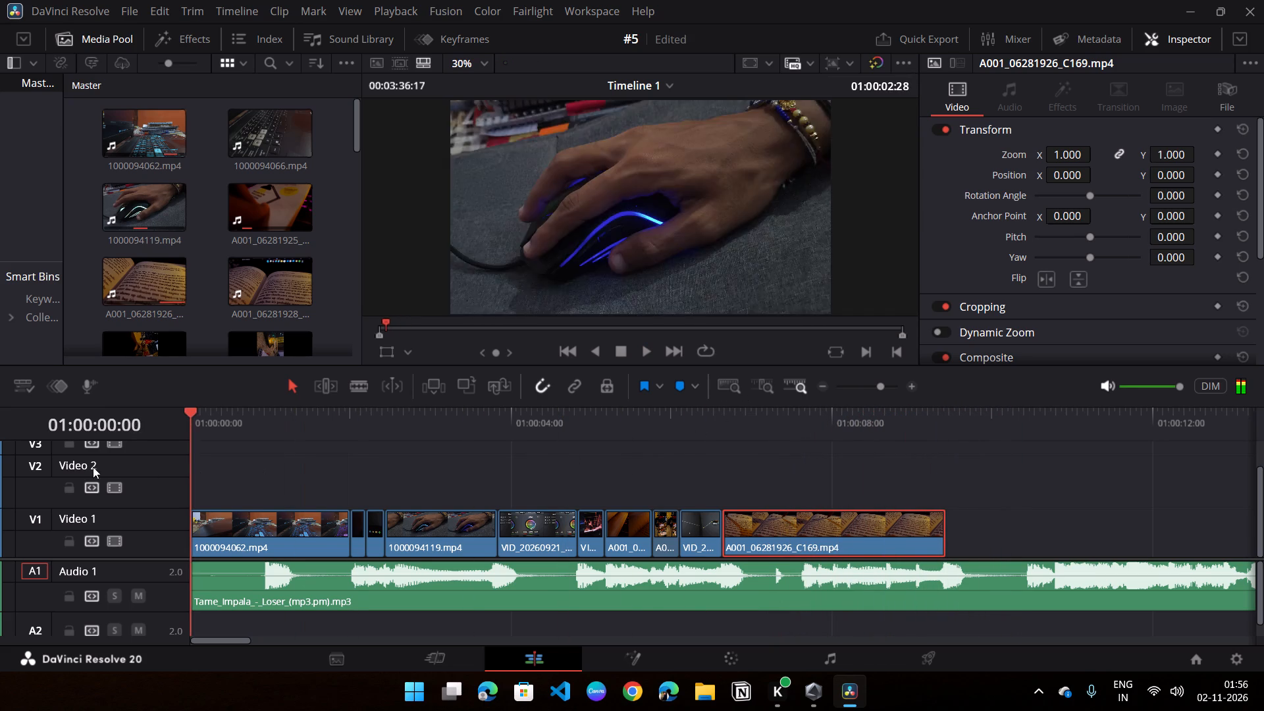
Play the edit from the start through the opening of A001_06281926_C169.mp4 to check the cuts against the music.
key(space)
key(space)
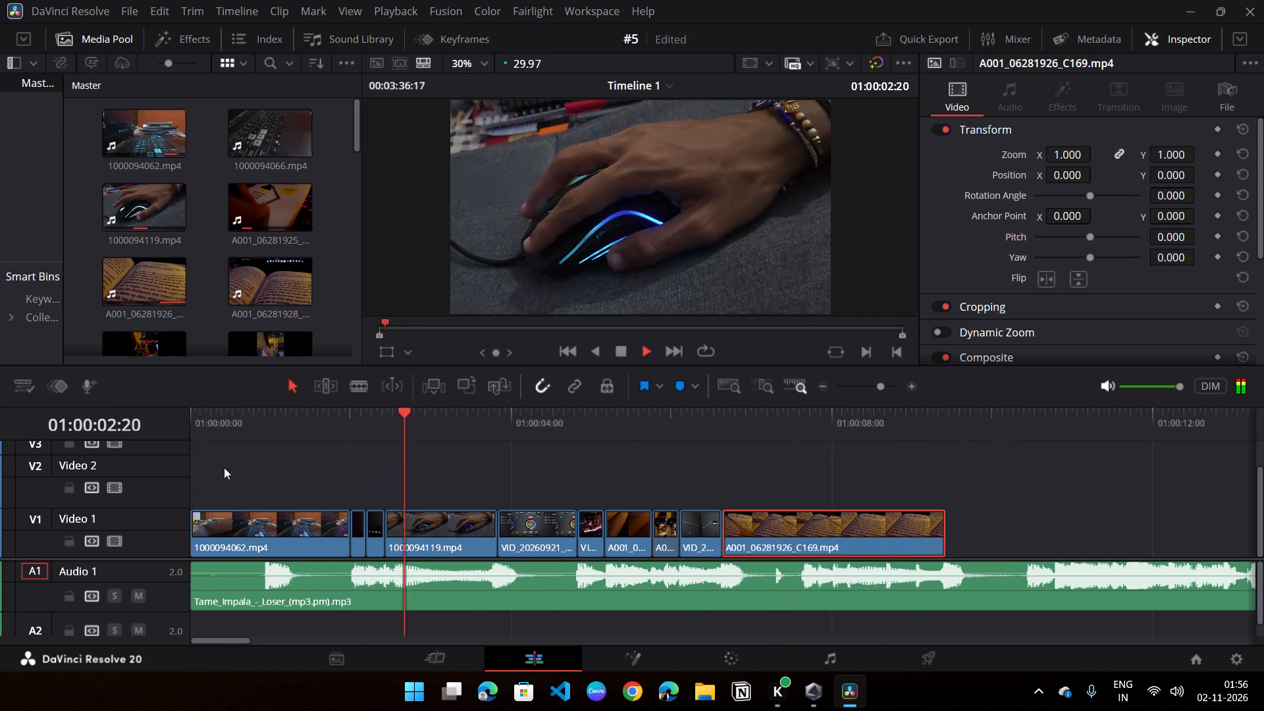
click(319, 420)
key(space)
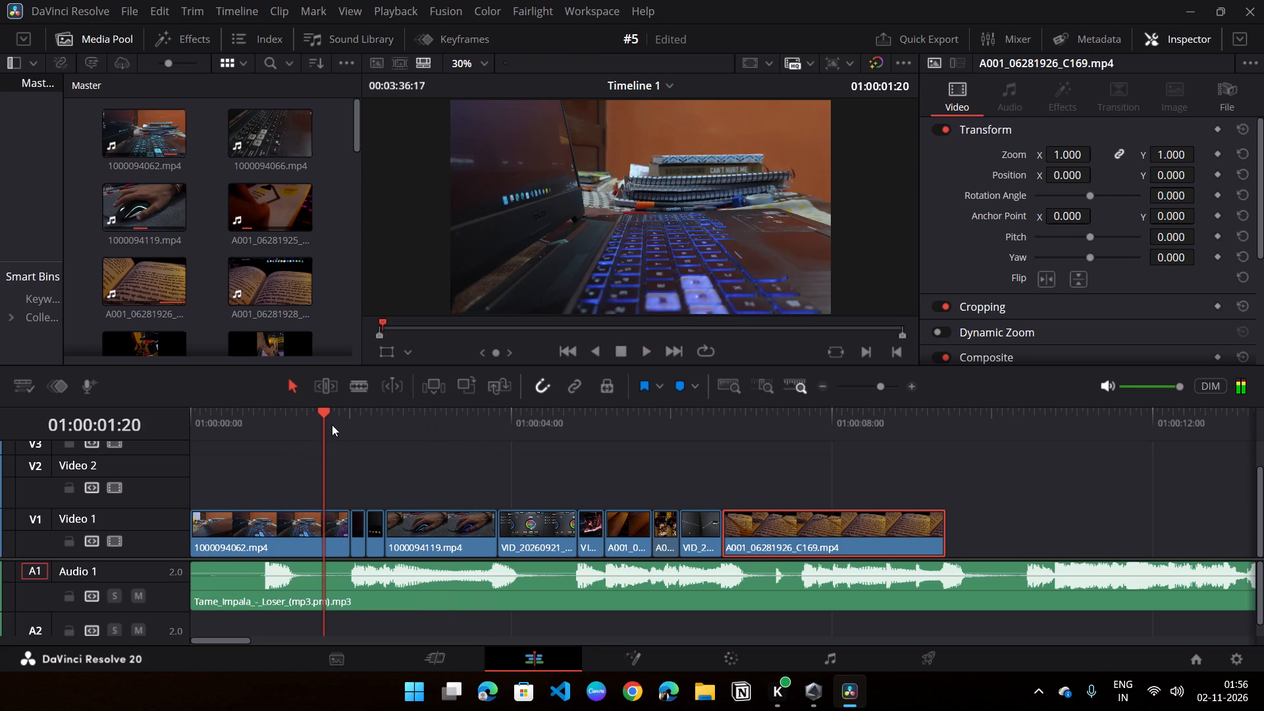
key(space)
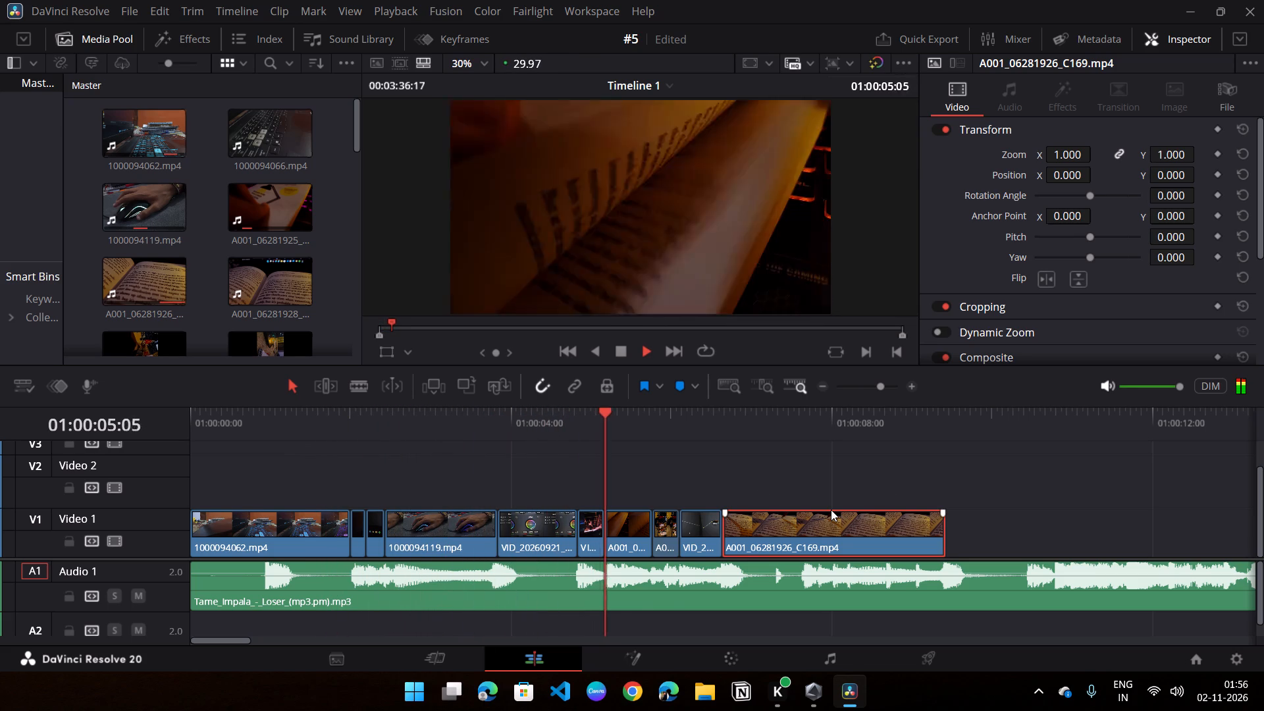
key(space)
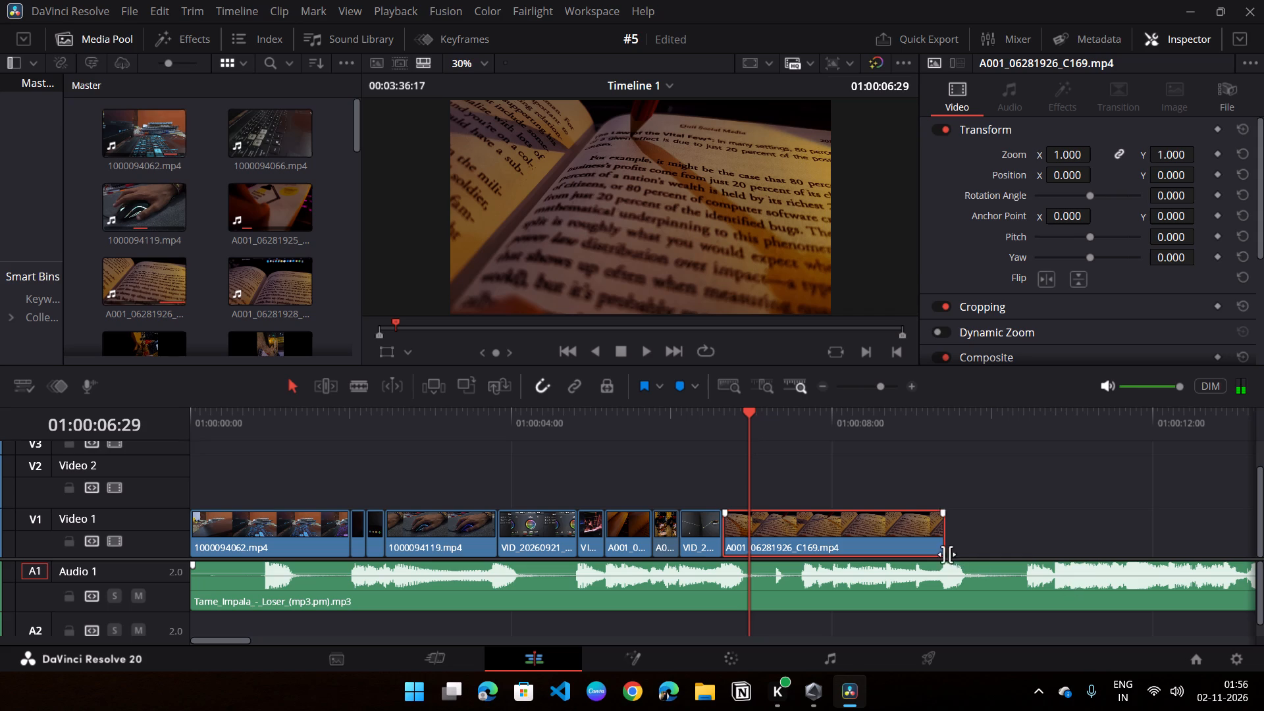
Place the playhead at the end of A001_06281926_C169.mp4 (01:00:09:13) and delete the leftover VID_20261014_193130166.mp4 from Video 2.
drag(931, 428, 945, 428)
click(968, 601)
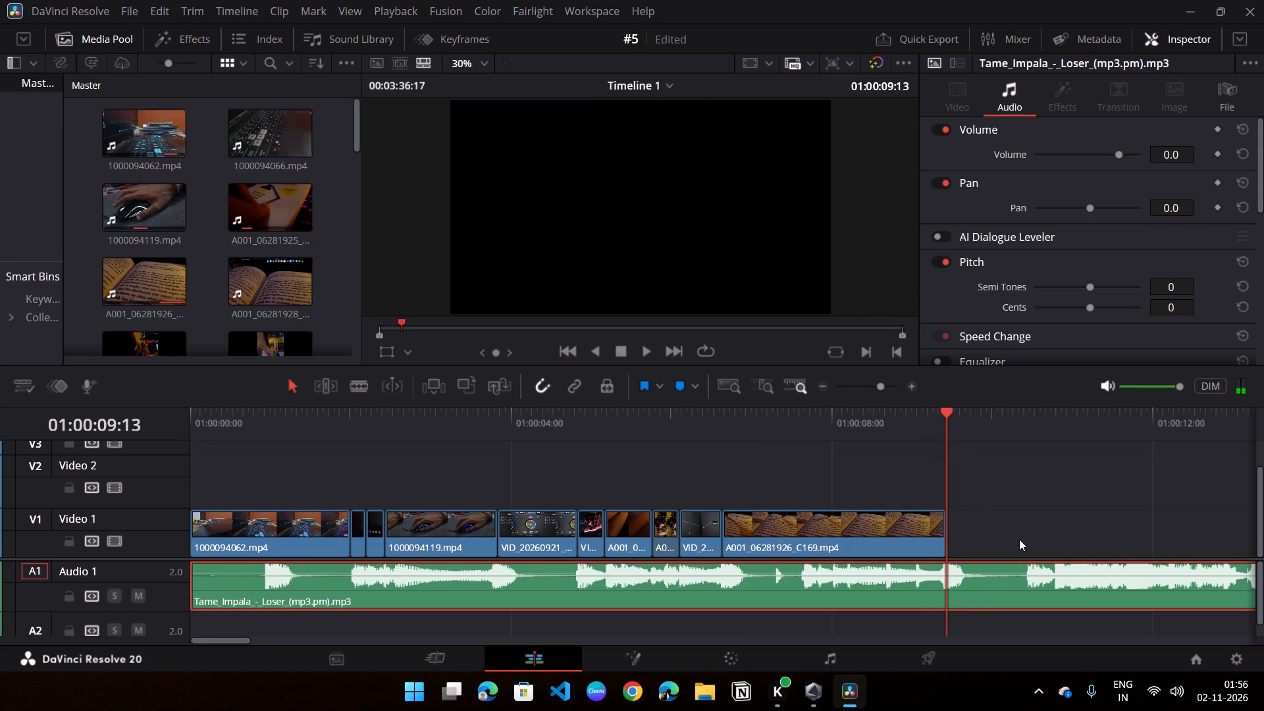
middle_drag(1018, 539, 880, 487)
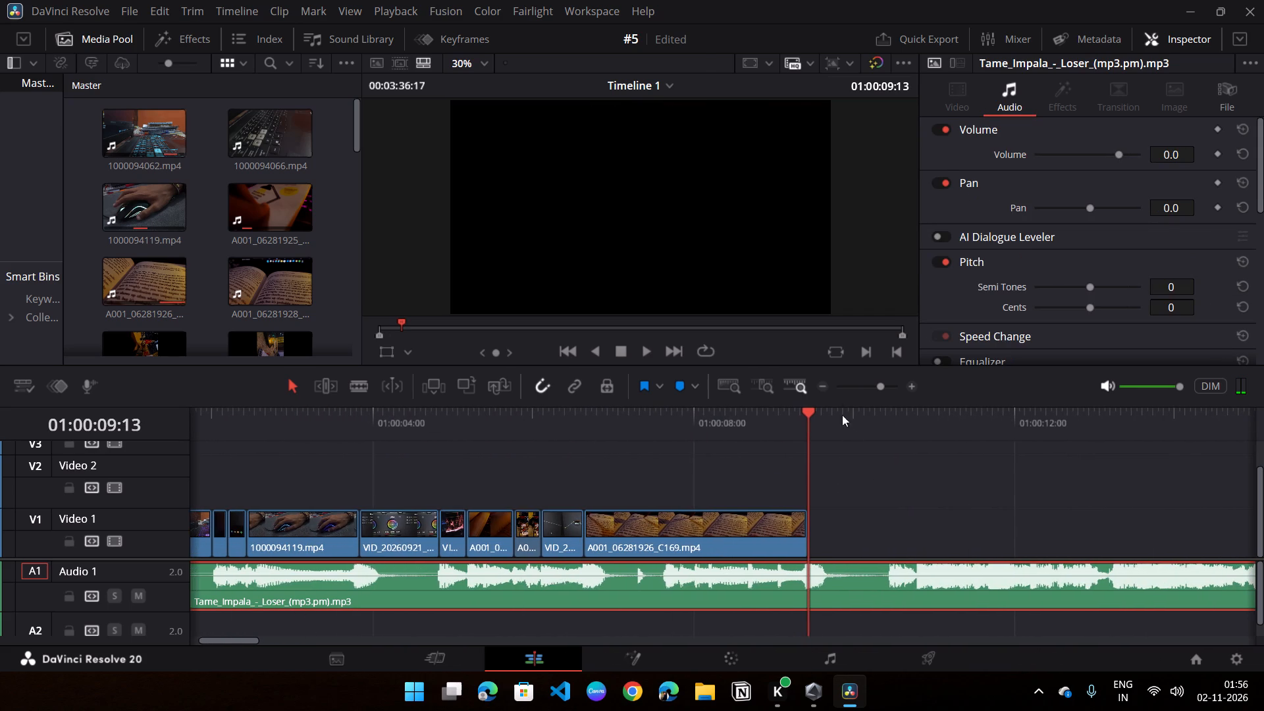
triple_click(825, 388)
click(773, 475)
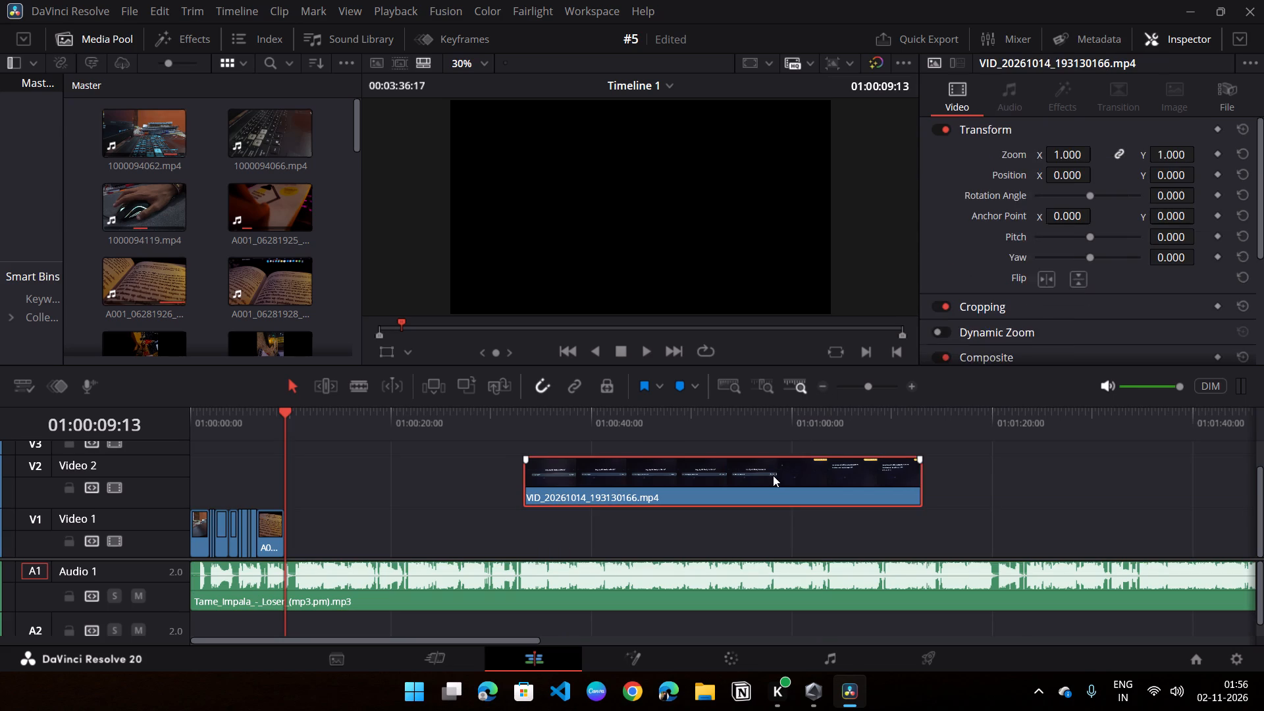
right_click(773, 475)
click(854, 165)
Split the Tame Impala music clip on Audio 1 at 01:00:09:13 and delete the part after the split.
triple_click(823, 386)
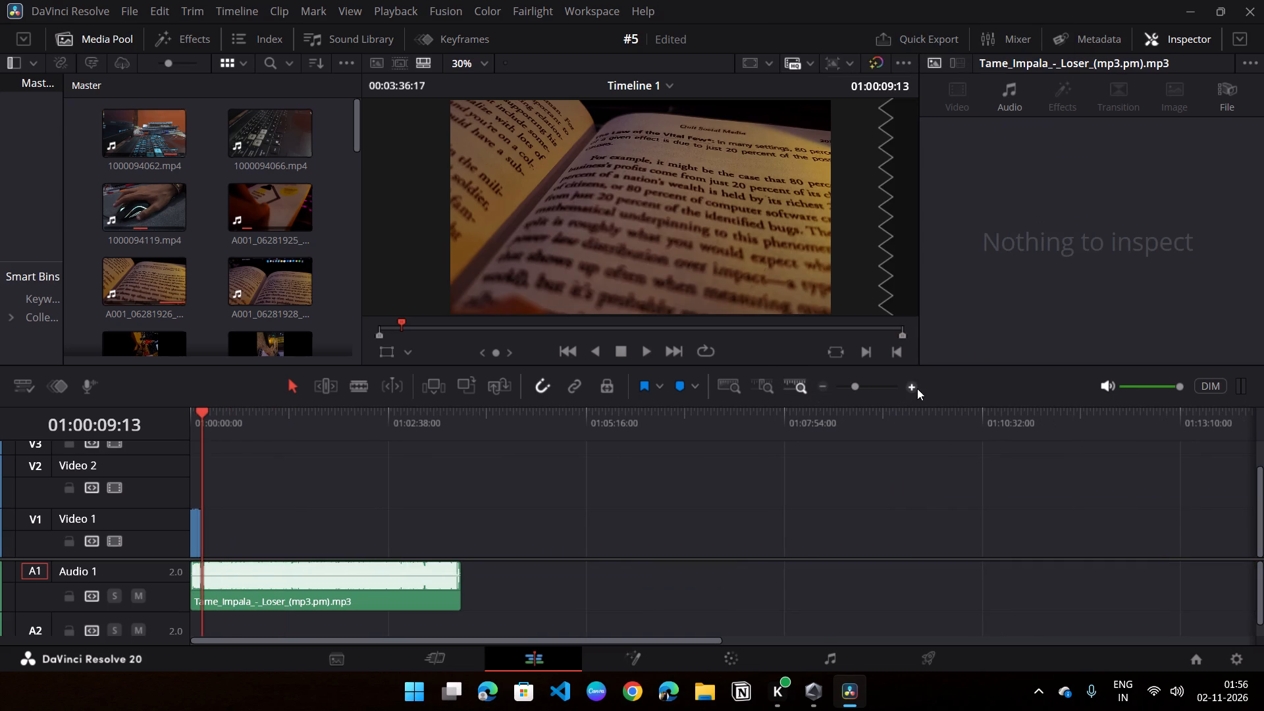
triple_click(917, 388)
double_click(917, 388)
click(689, 596)
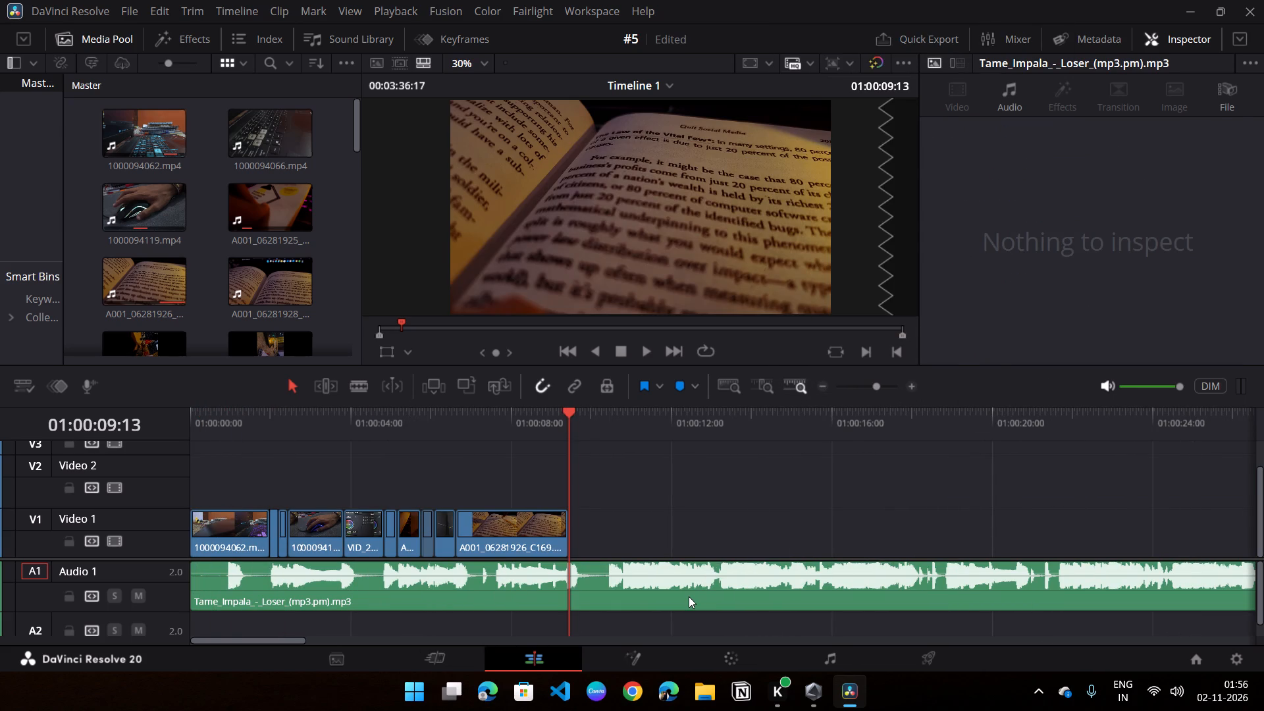
key(ctrl+backslash)
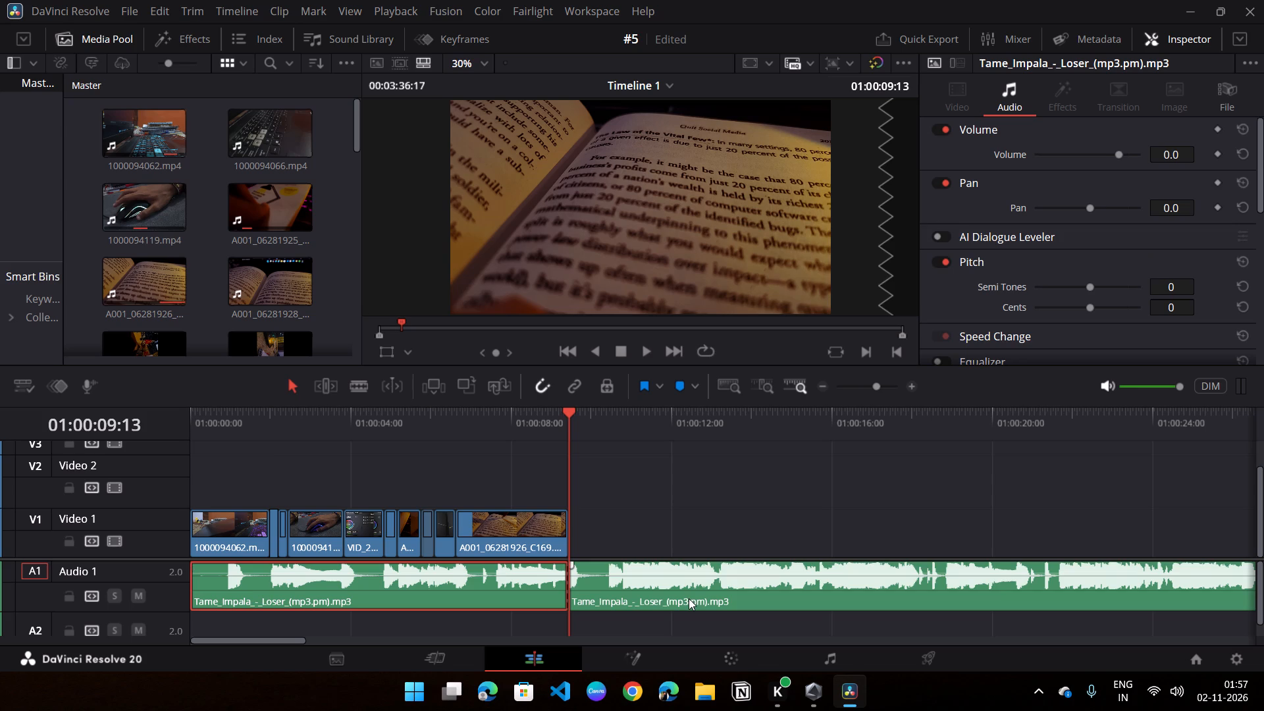
click(689, 598)
right_click(687, 600)
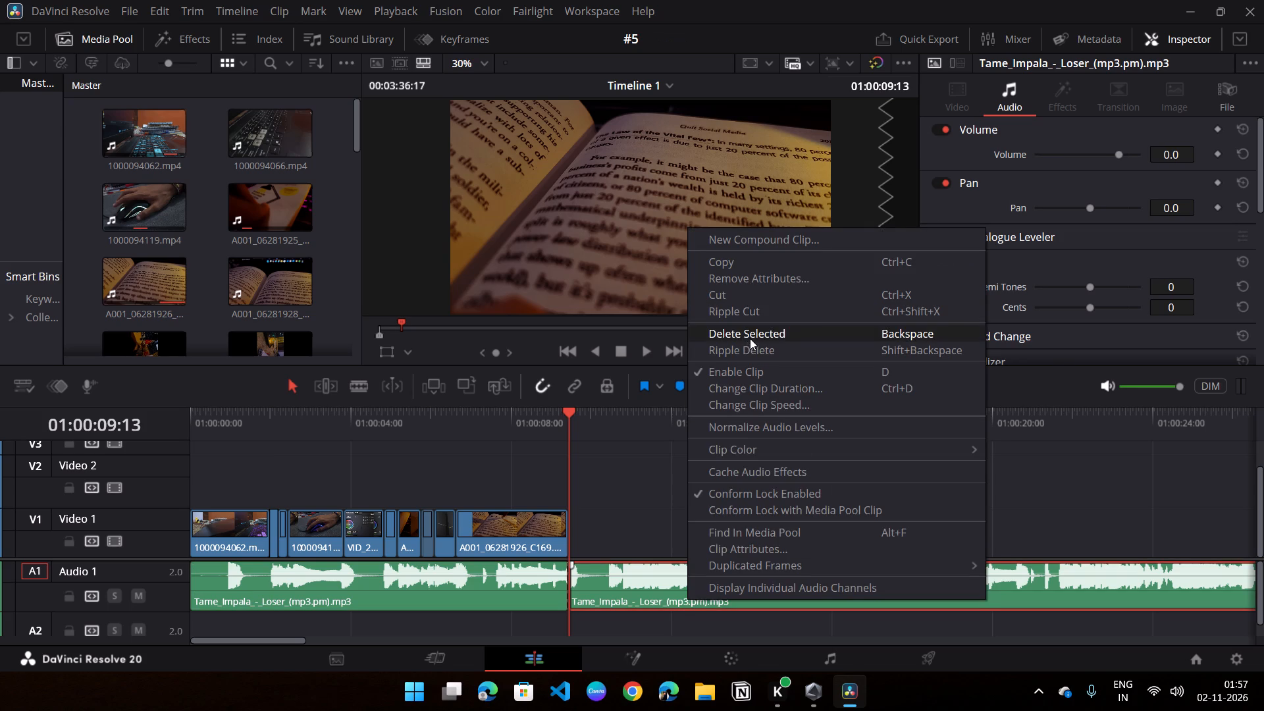
click(750, 338)
Play the edit from 01:00:00:00 into A001_06281926_C169.mp4 to review it with the shortened music.
drag(568, 441, 120, 496)
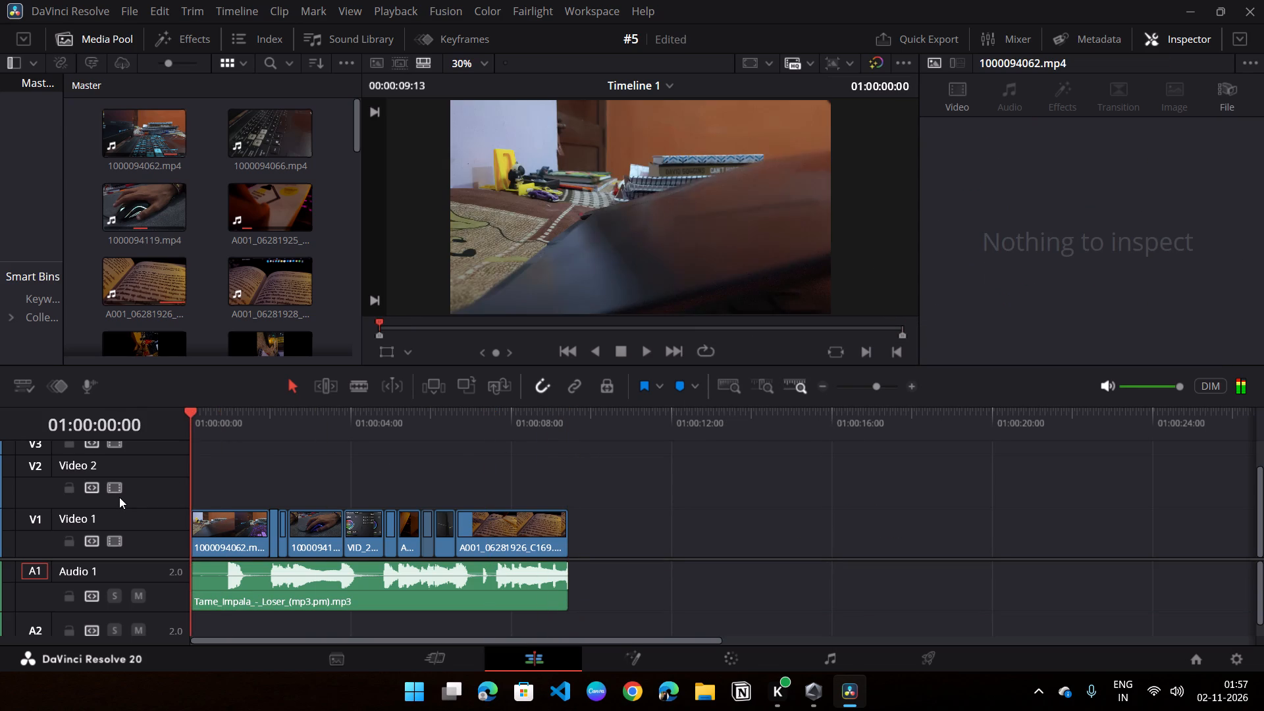
key(space)
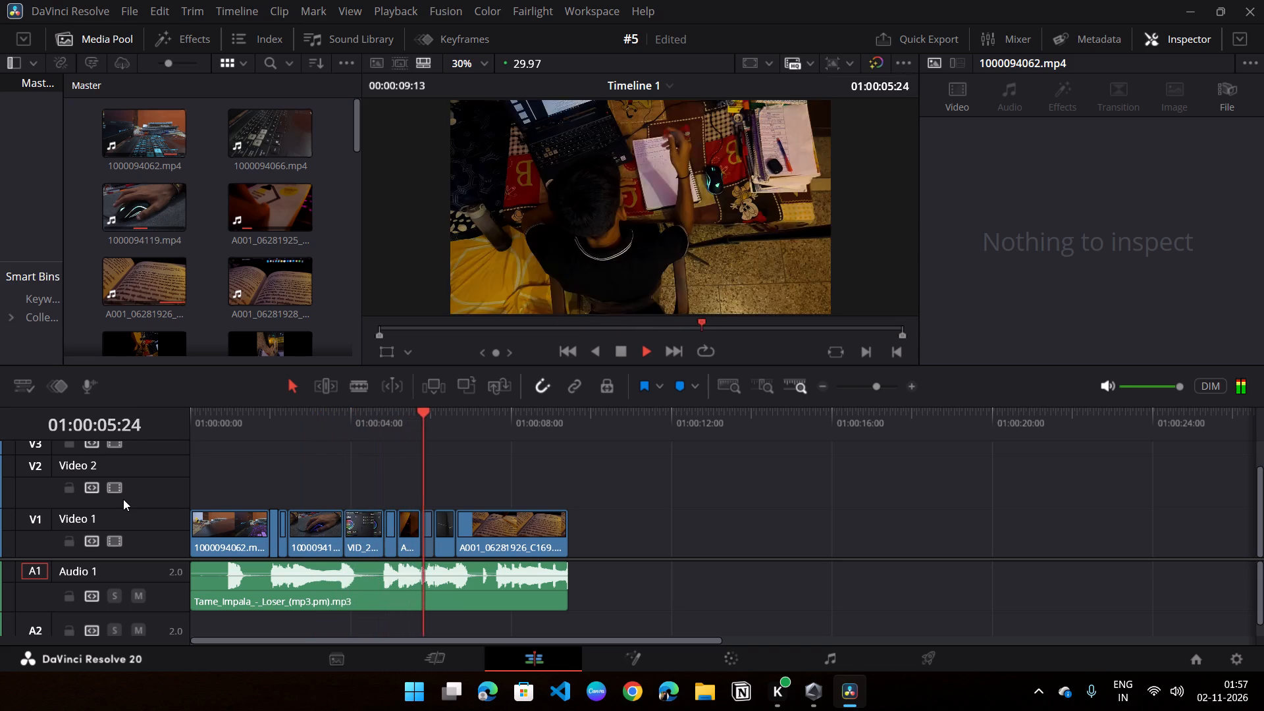
key(space)
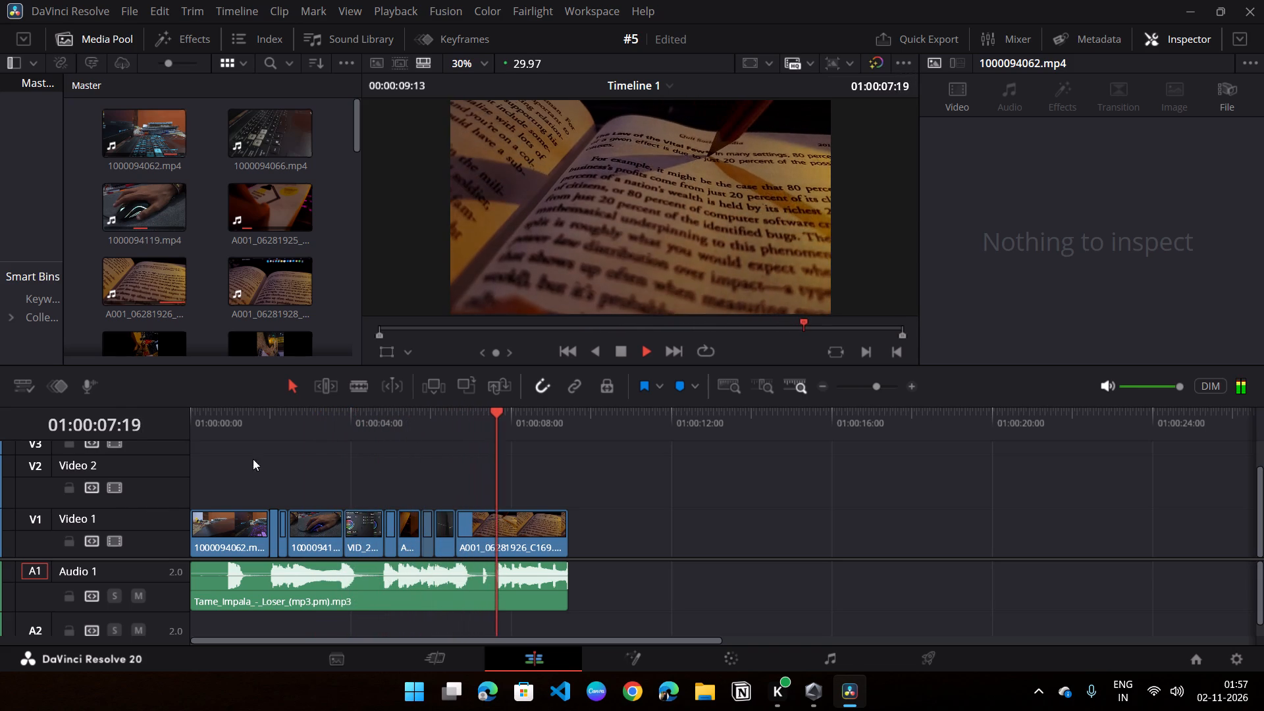
Replay the cuts from VID_20260921_194855626.mp4 to A001_06281926_C169.mp4 to check them against the beats, and return the playhead to 01:00:00:00.
double_click(908, 385)
drag(478, 436, 316, 446)
middle_drag(347, 453, 871, 456)
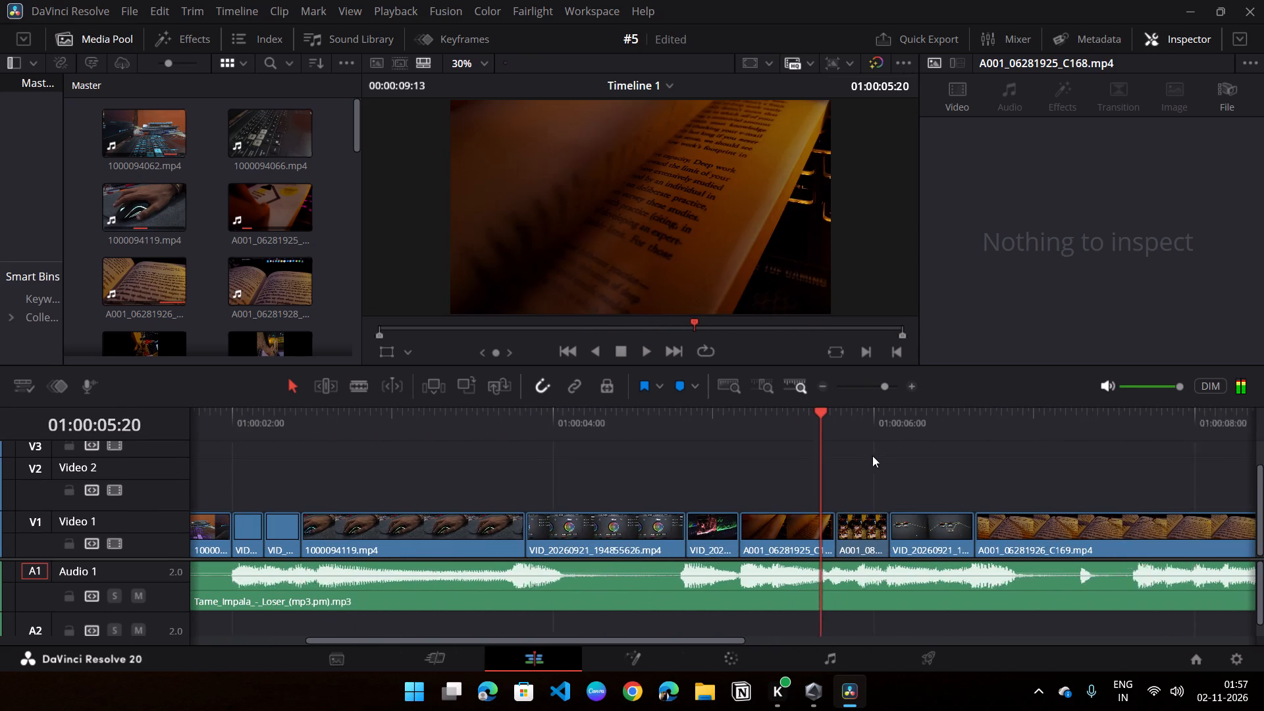
click(684, 424)
key(space)
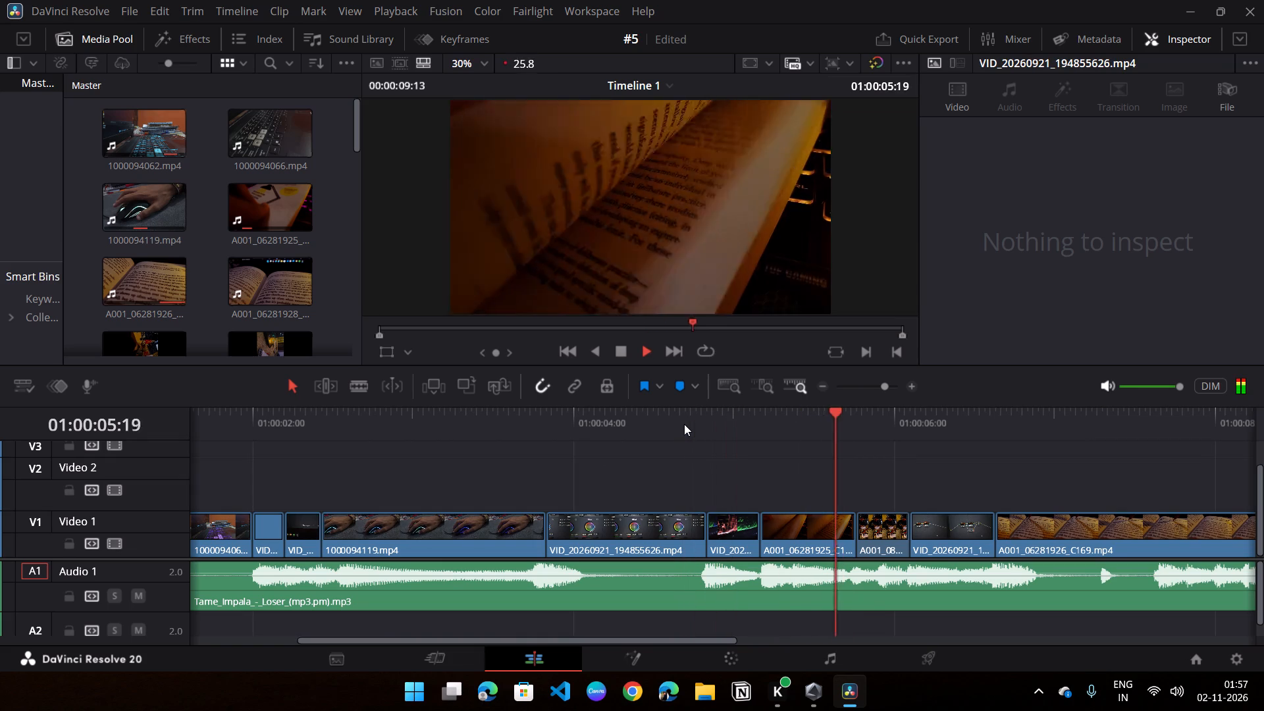
key(space)
middle_drag(851, 471, 667, 447)
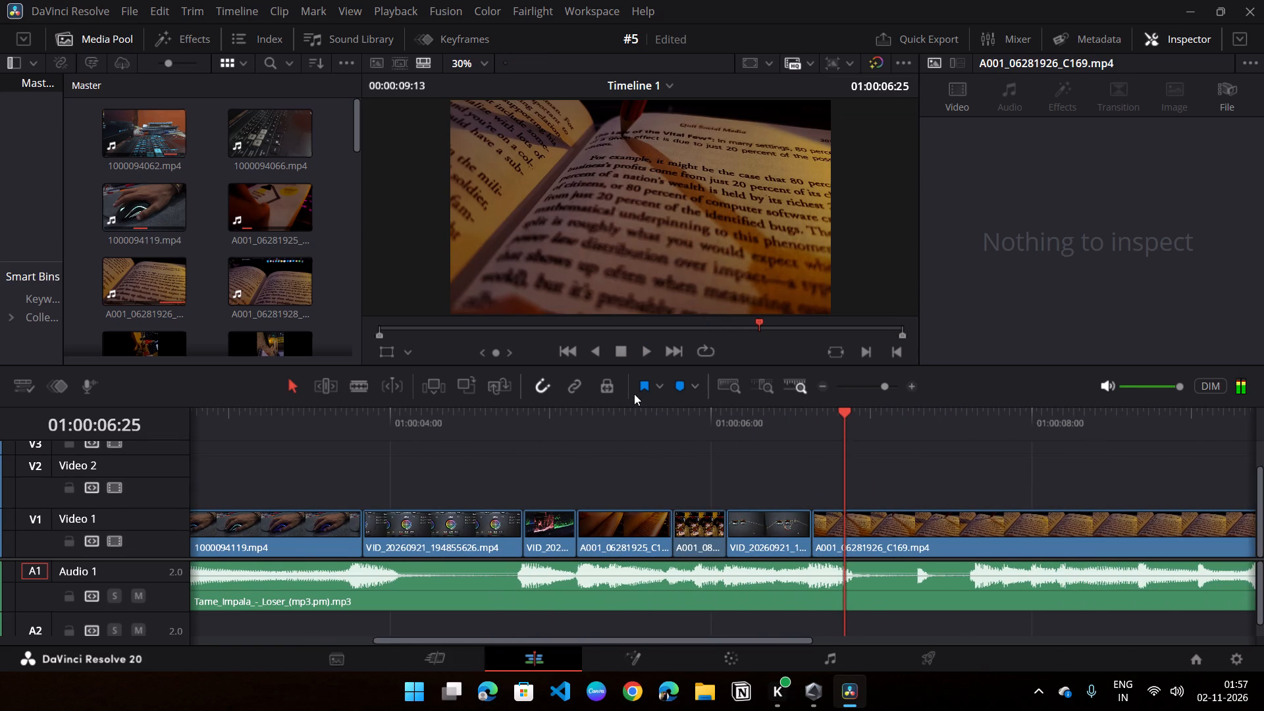
click(633, 393)
click(606, 414)
key(space)
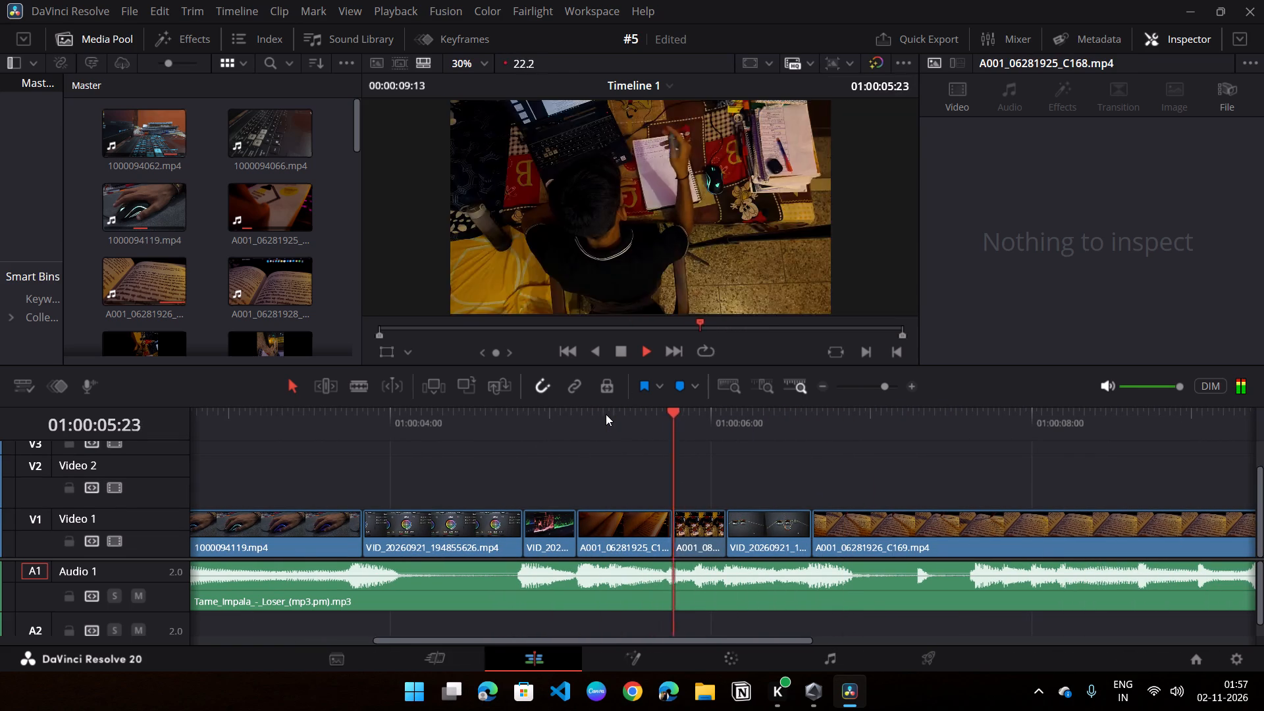
drag(588, 429, 369, 448)
key(space)
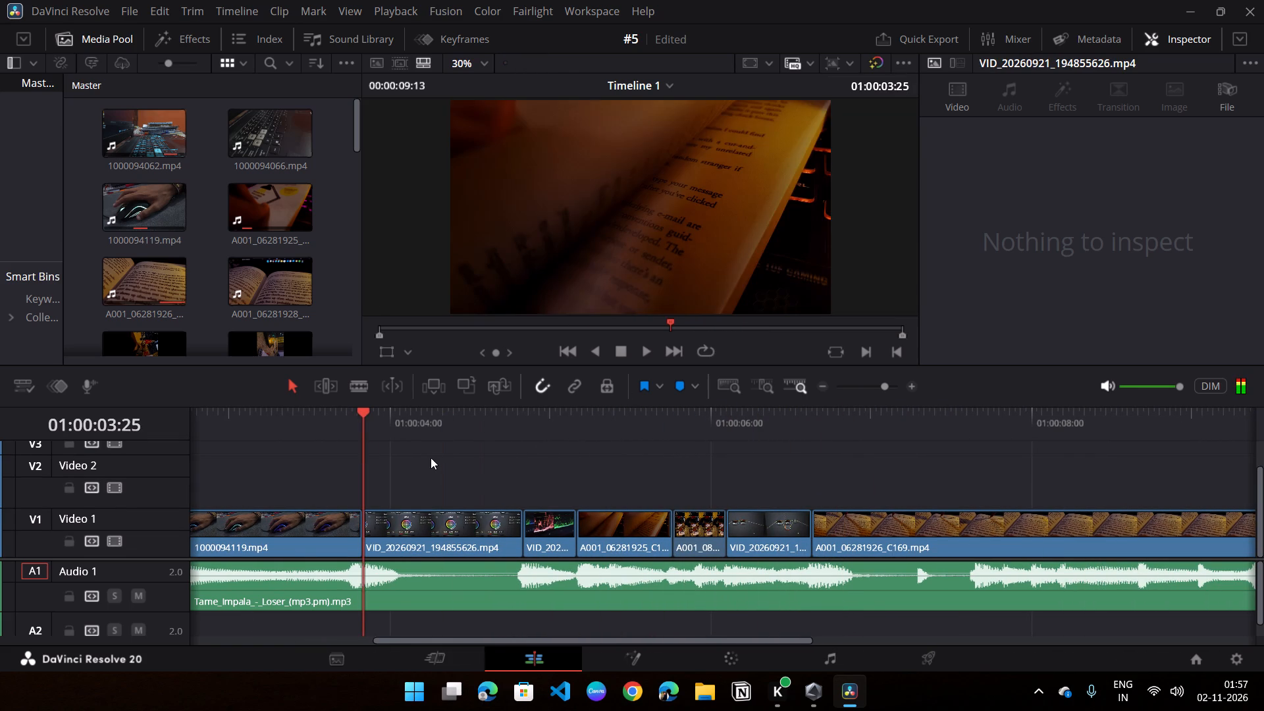
key(space)
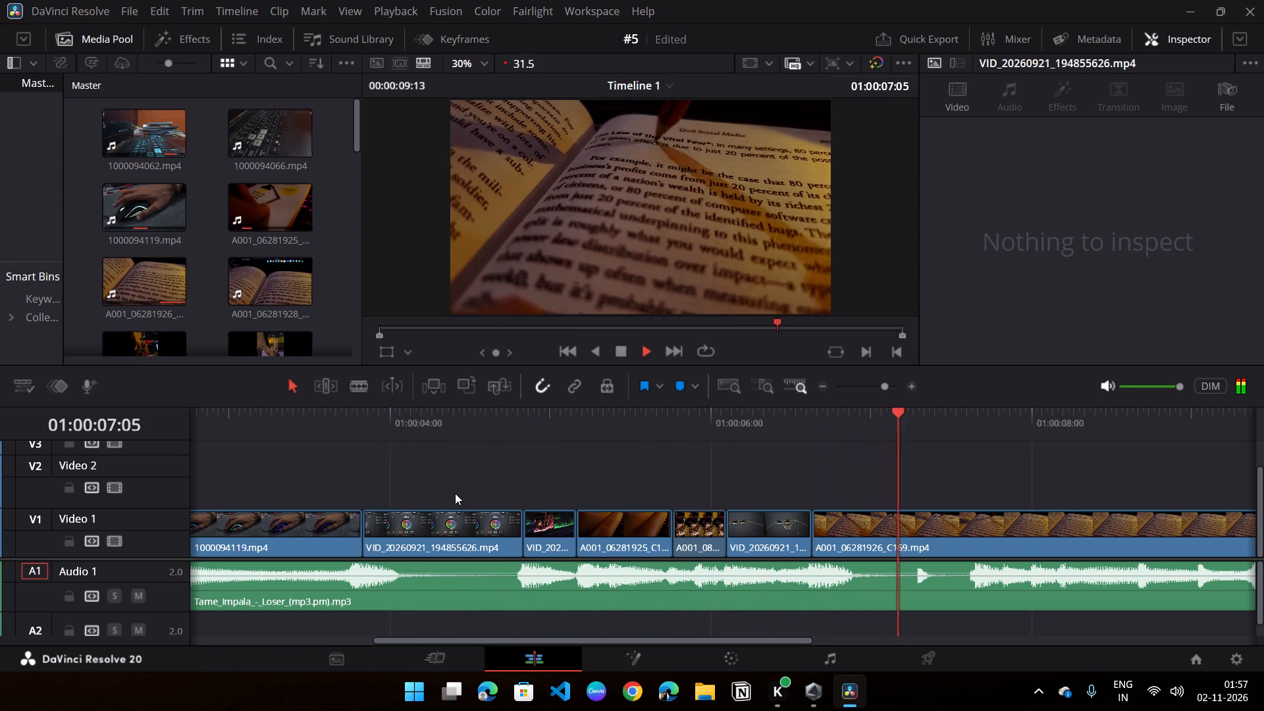
click(523, 423)
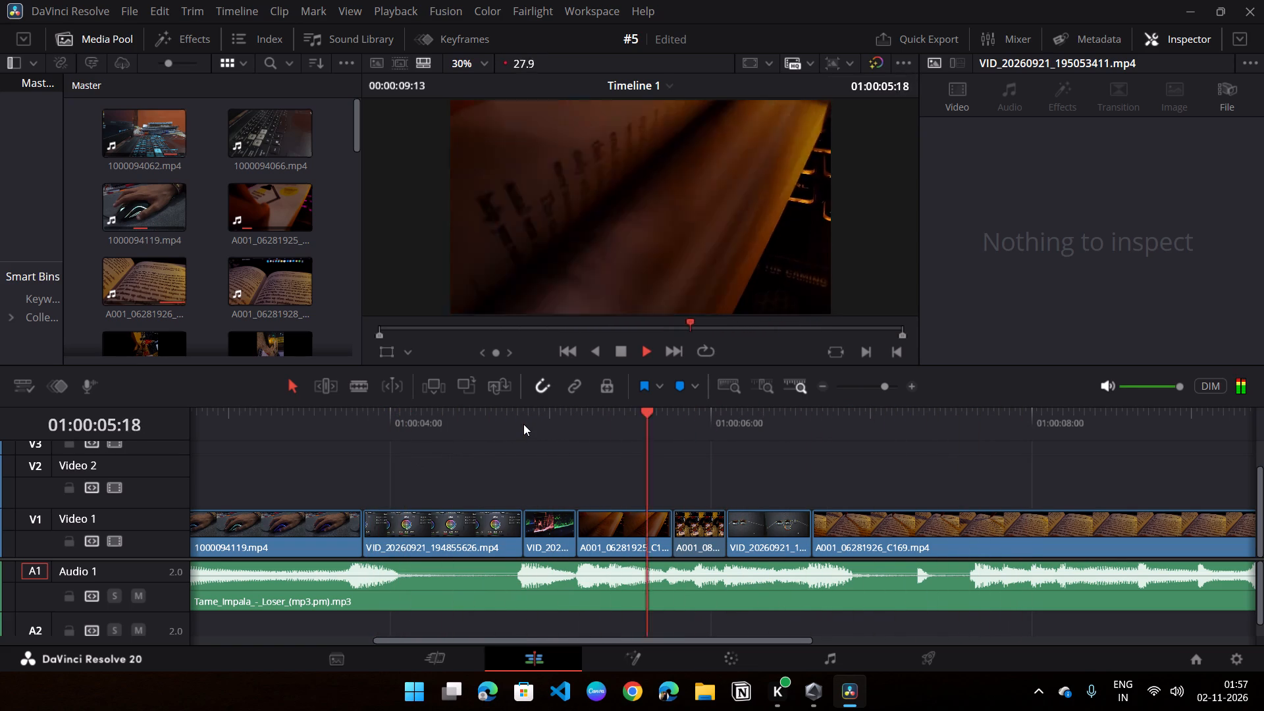
key(space)
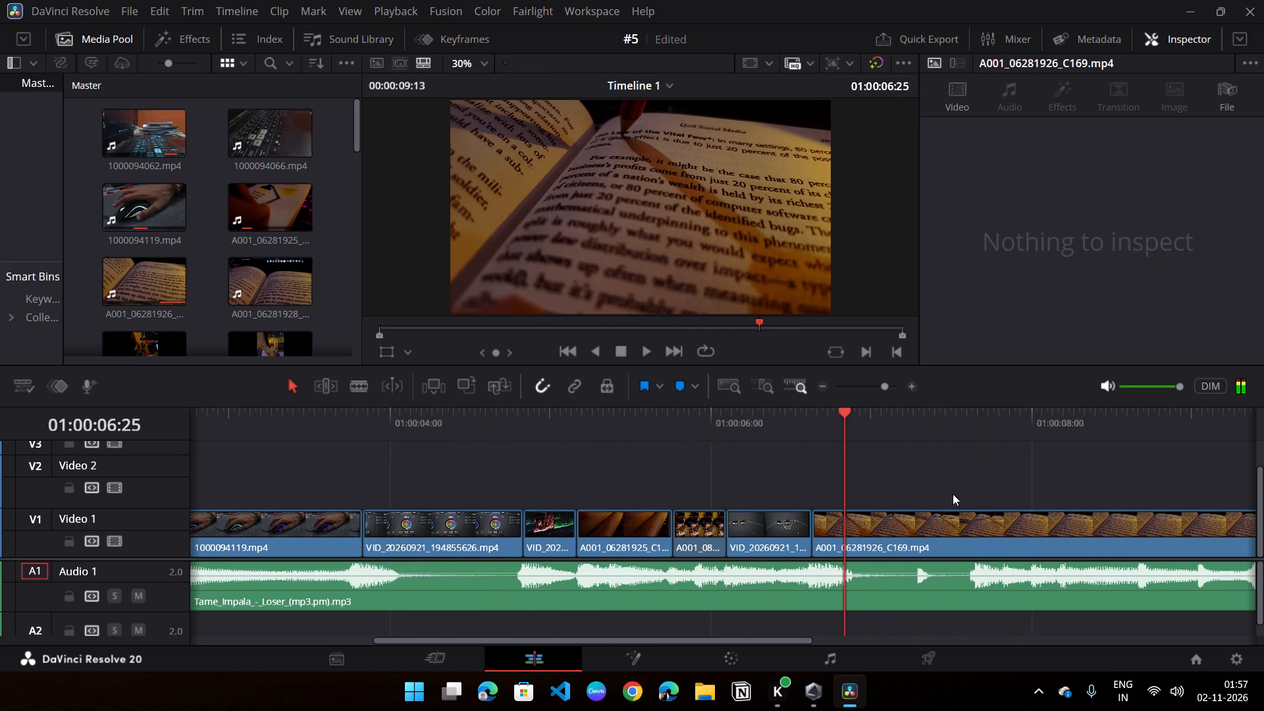
double_click(820, 384)
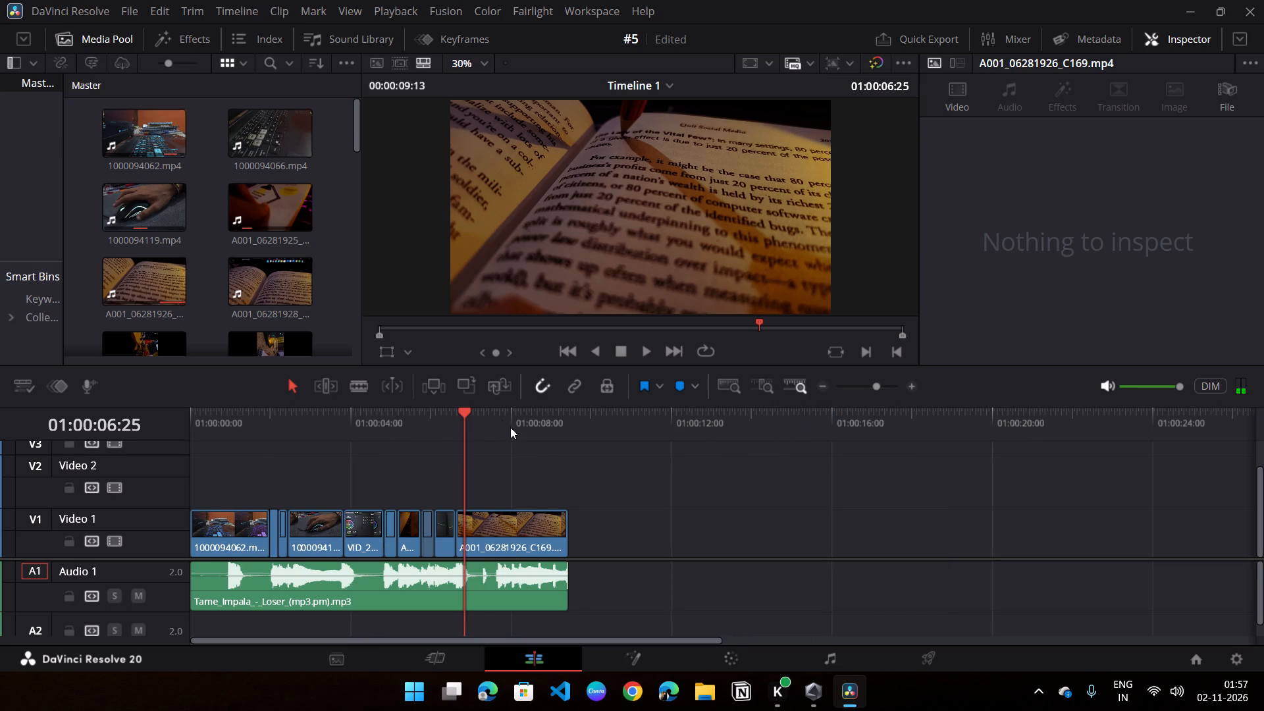
drag(488, 412, 97, 465)
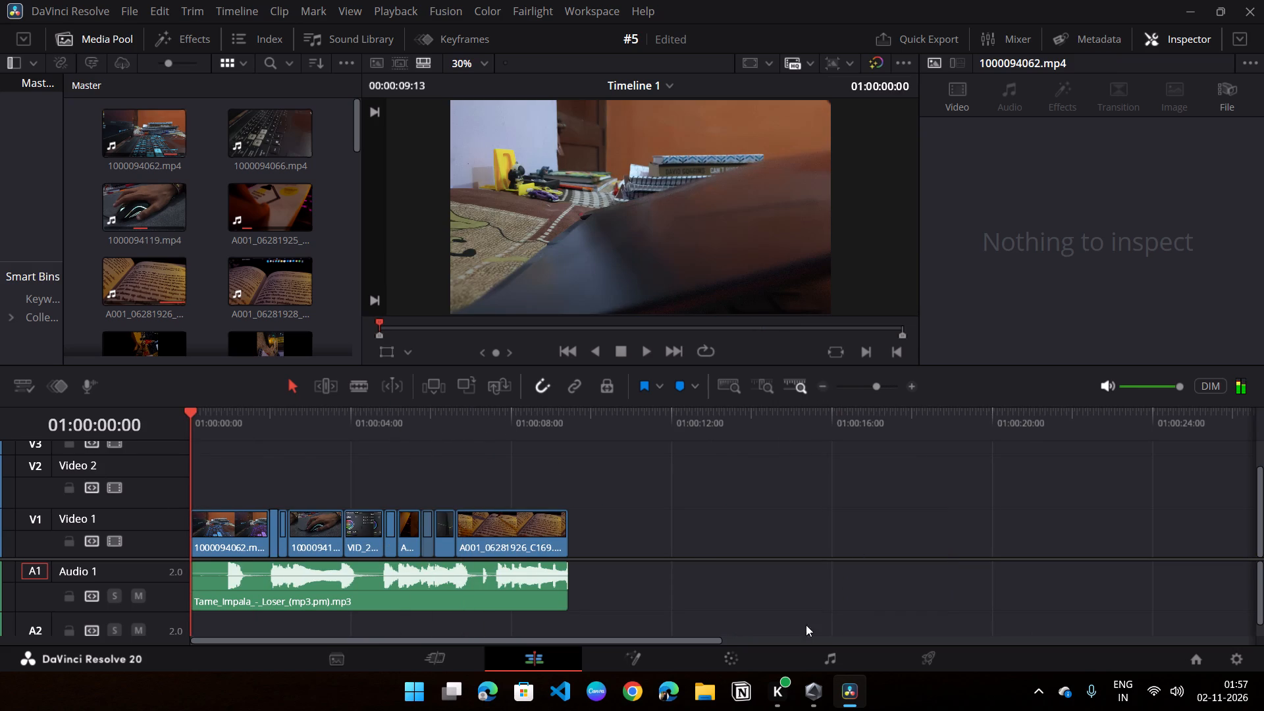
Switch to Canva, minimise DaVinci Resolve, maximise the Canva window and show the open Untitled design.
click(594, 689)
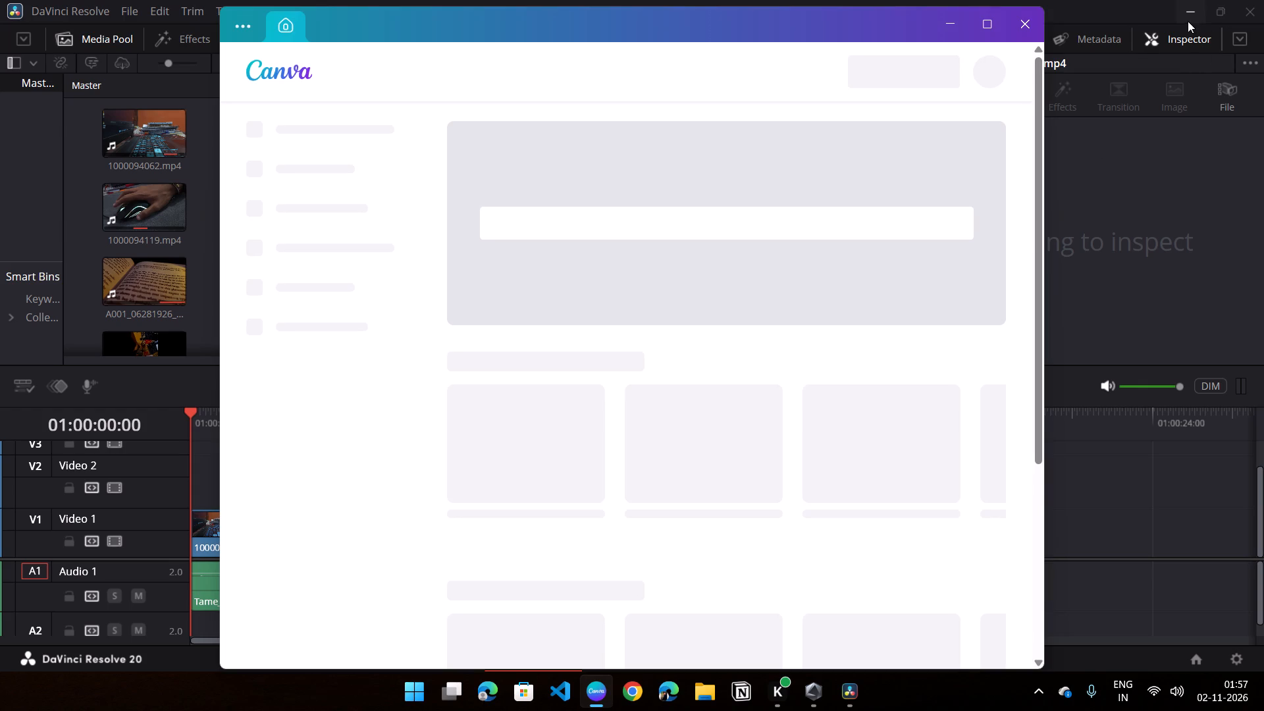
click(1186, 20)
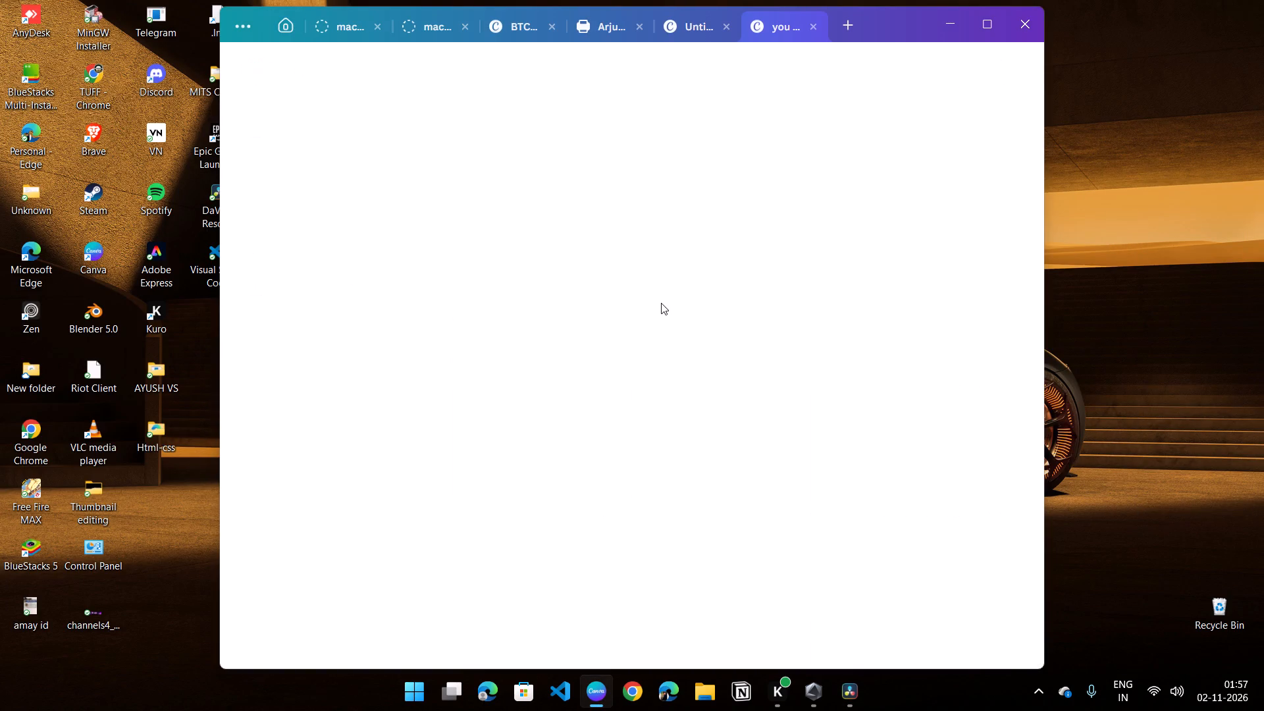
click(981, 18)
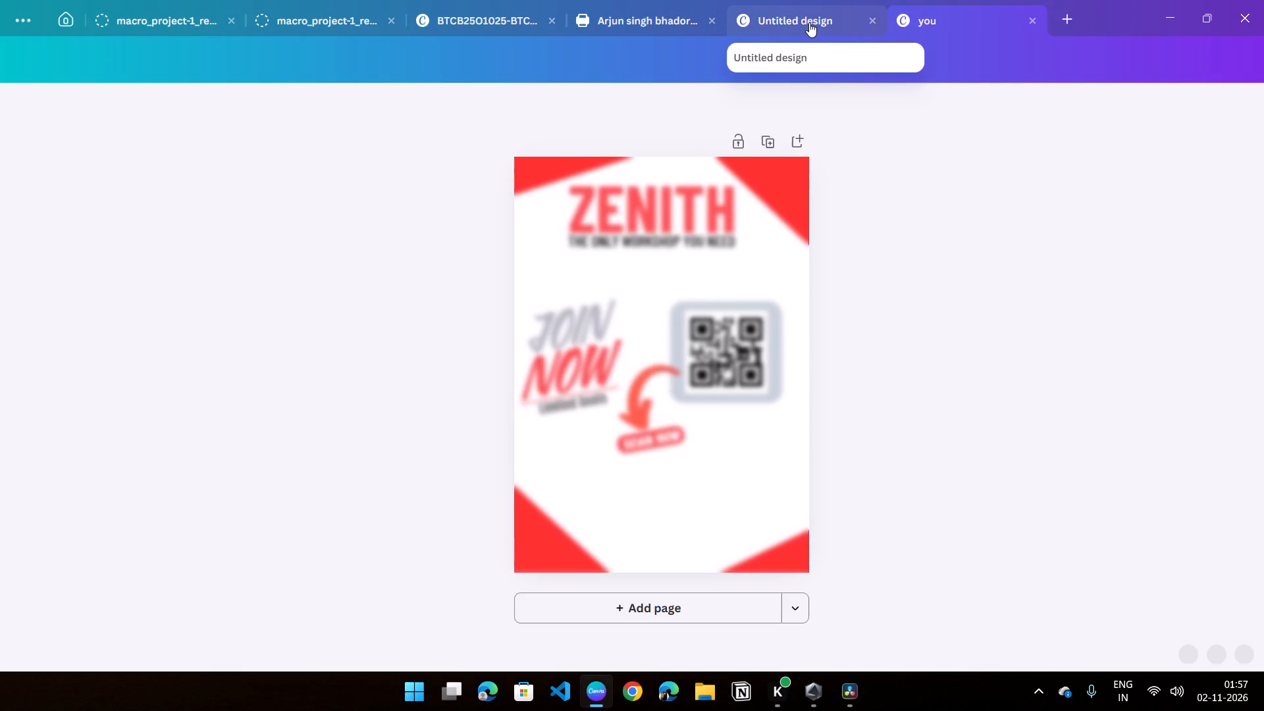
click(808, 22)
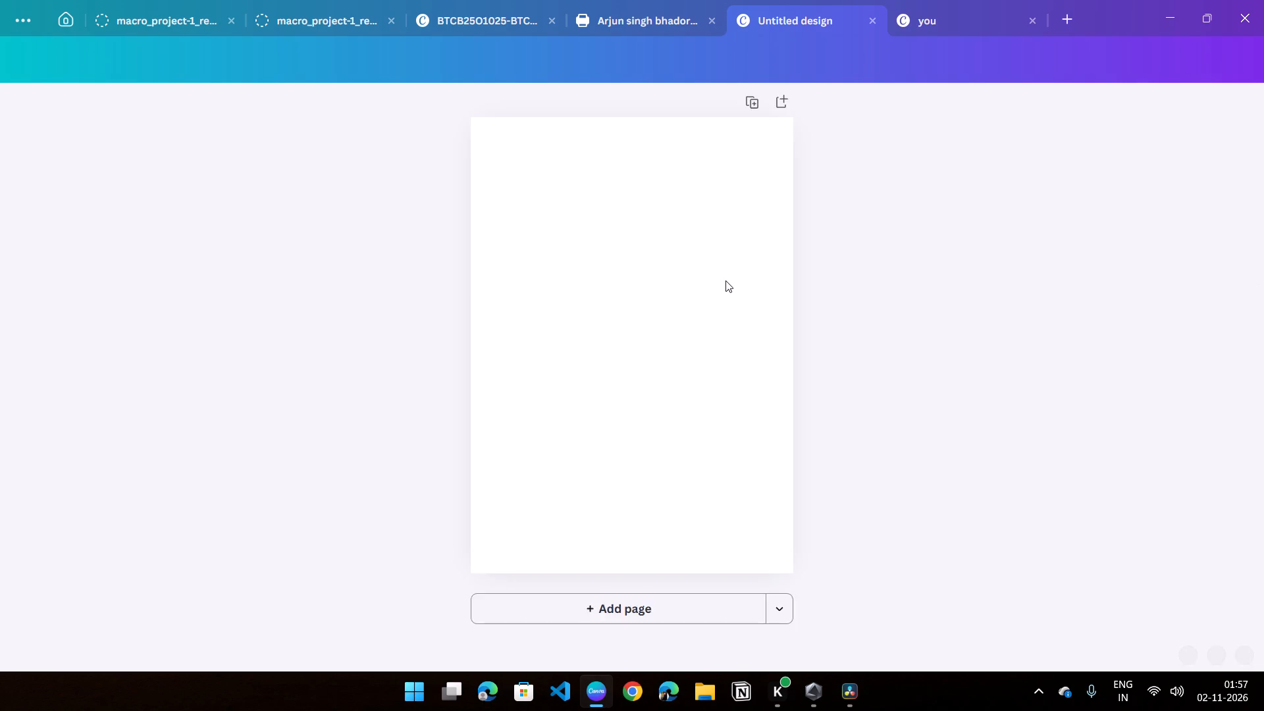
Create a new blank Presentation design in a new Canva tab.
click(1061, 15)
scroll(1059, 193, down, 3)
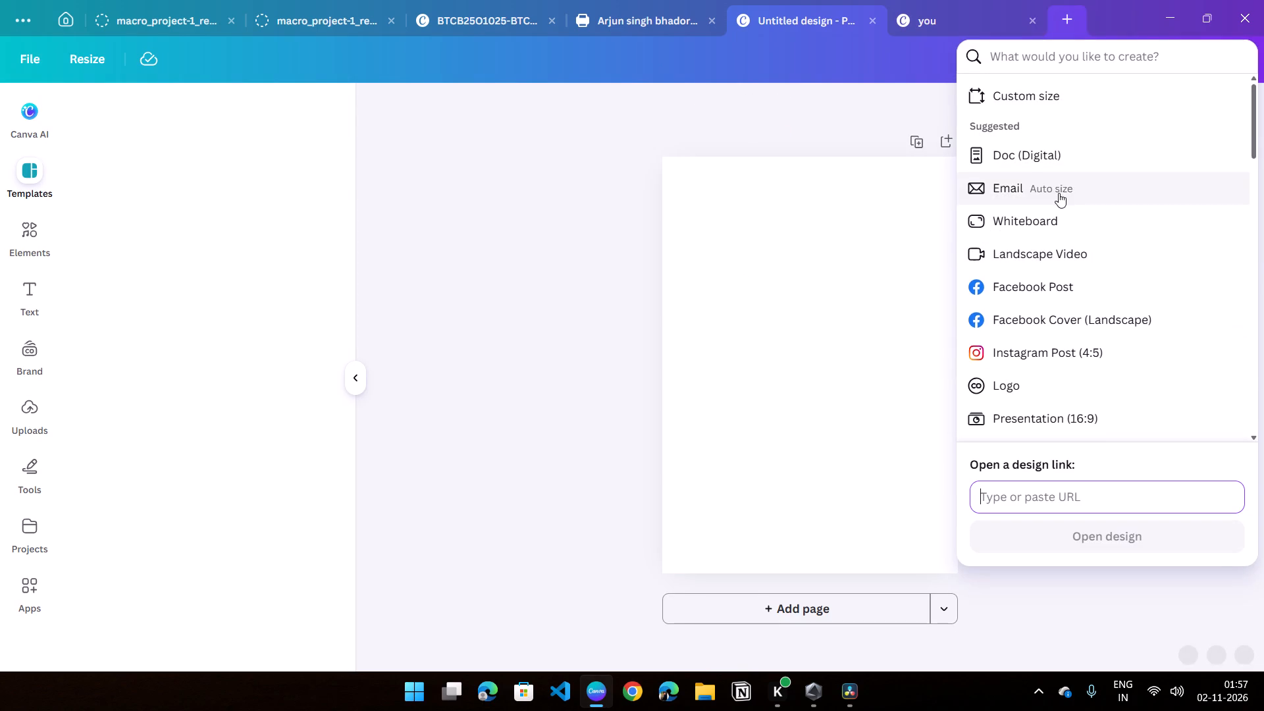
scroll(1059, 193, down, 1)
scroll(1057, 166, up, 2)
click(1053, 245)
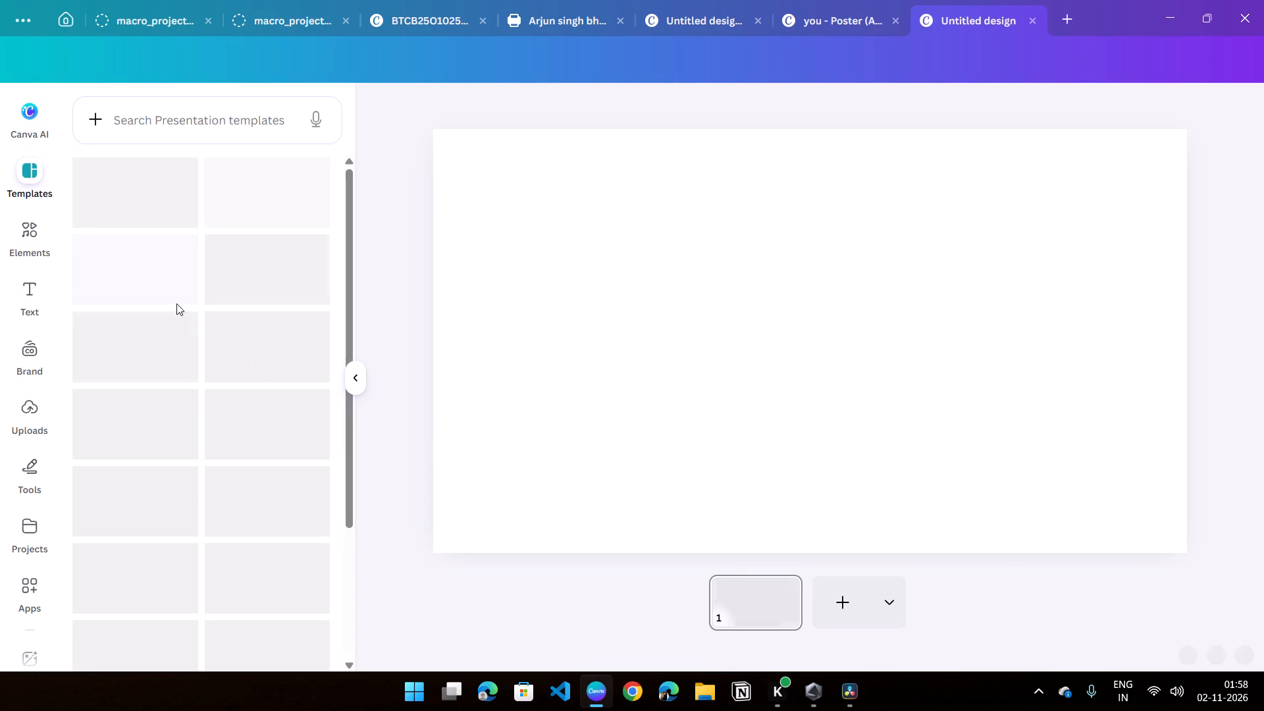
Search the Presentation templates for "college".
click(182, 118)
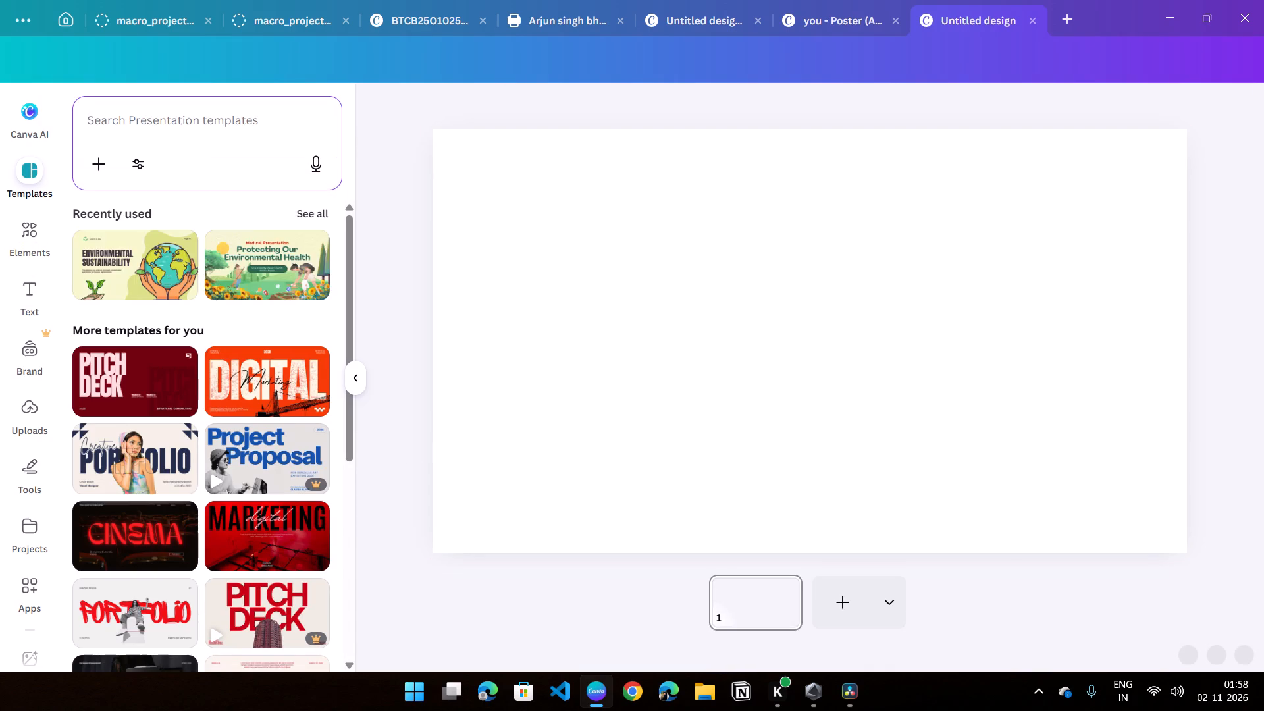
text(coll)
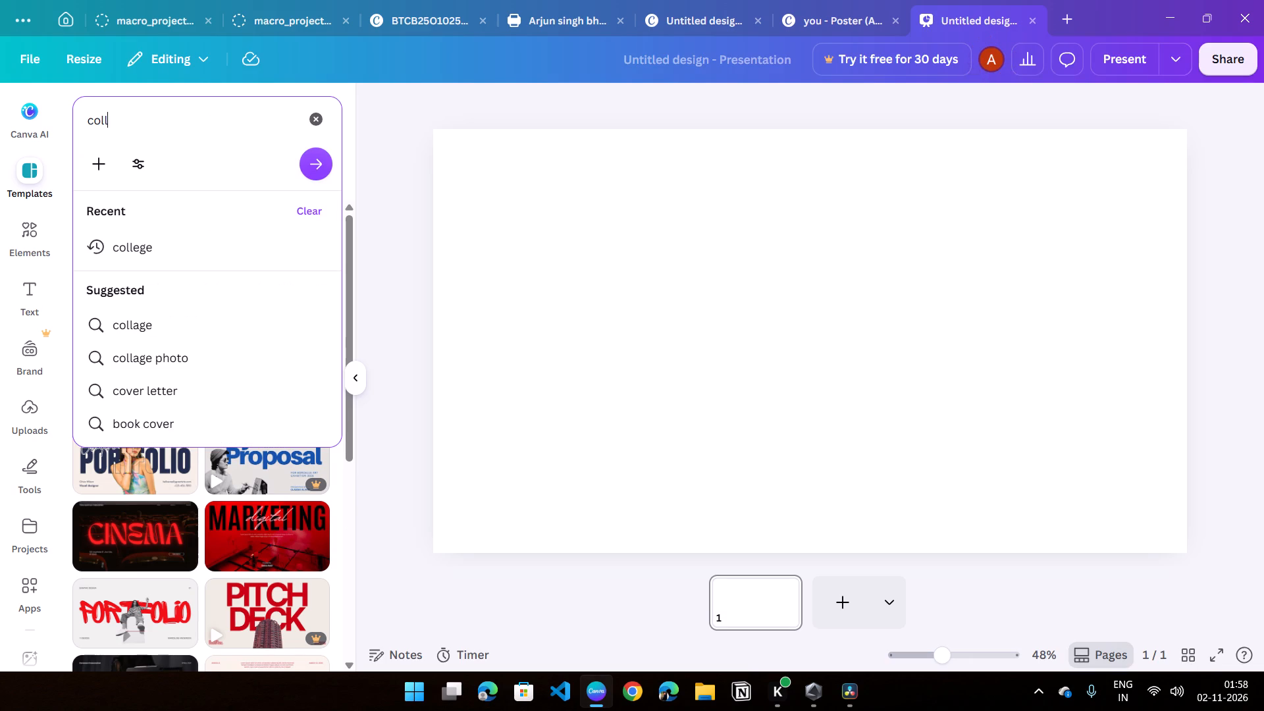
text(ege)
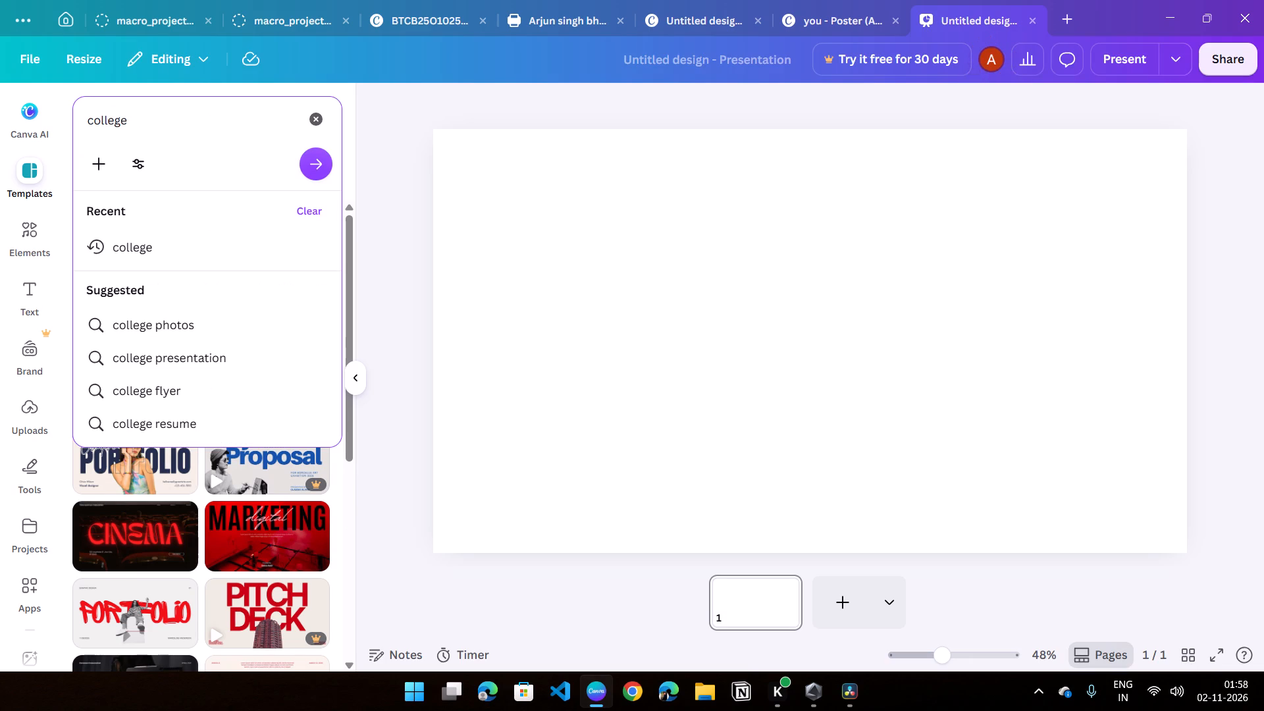
key(shift+Return)
key(BackSpace)
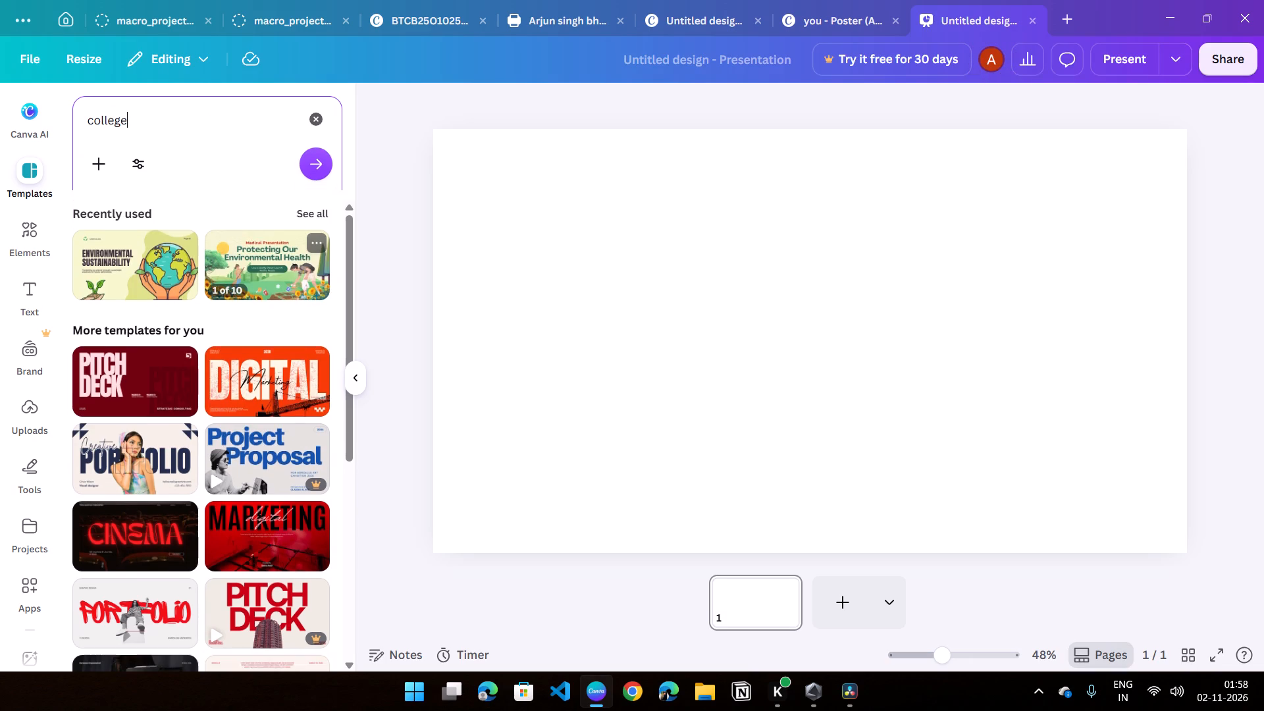
click(230, 255)
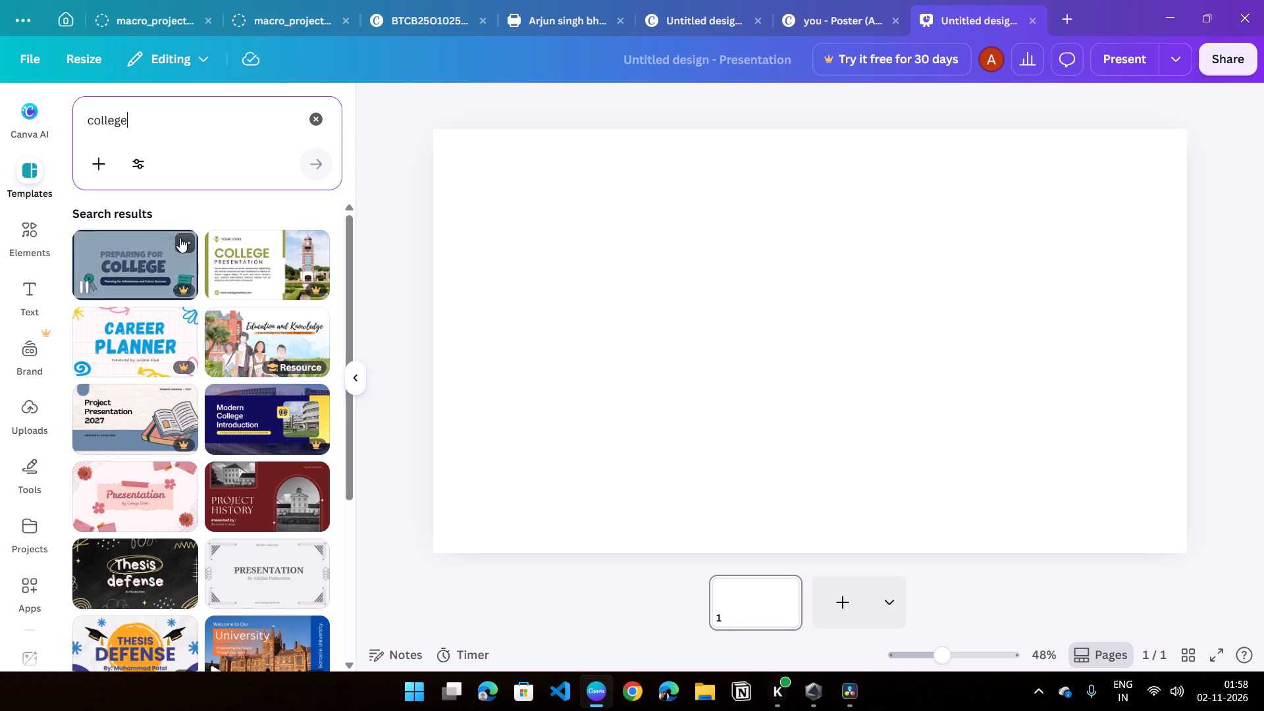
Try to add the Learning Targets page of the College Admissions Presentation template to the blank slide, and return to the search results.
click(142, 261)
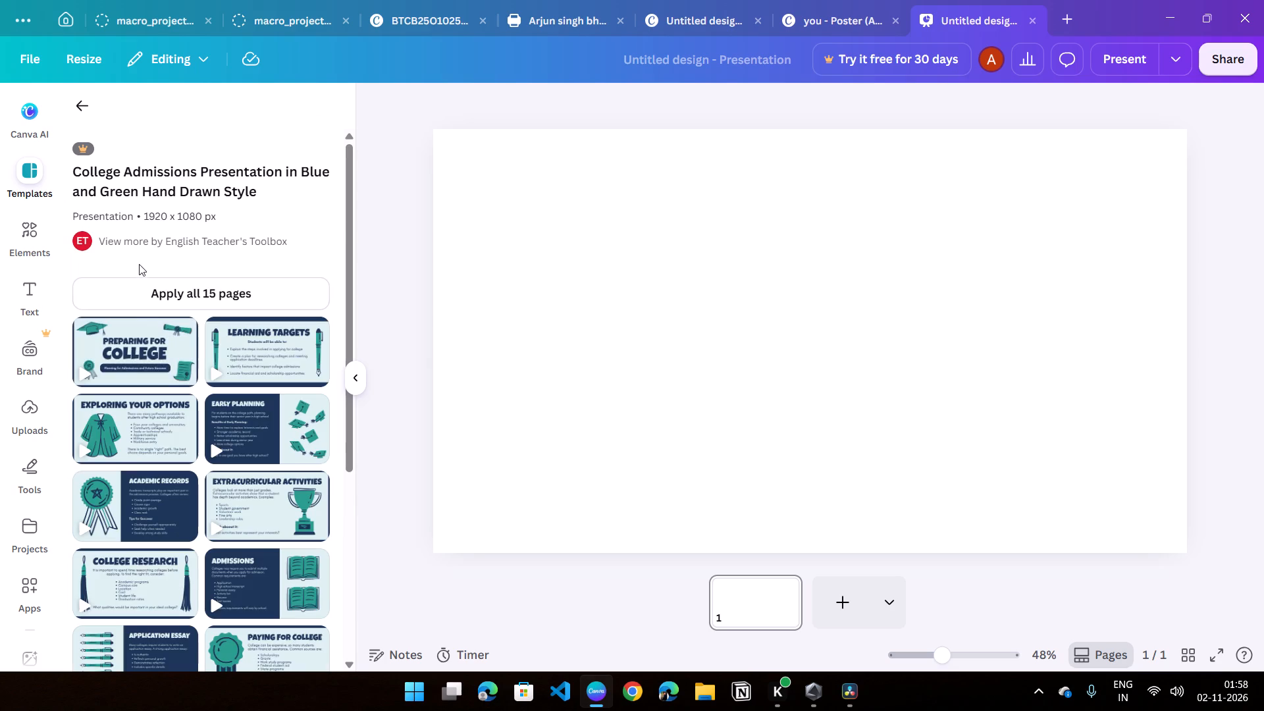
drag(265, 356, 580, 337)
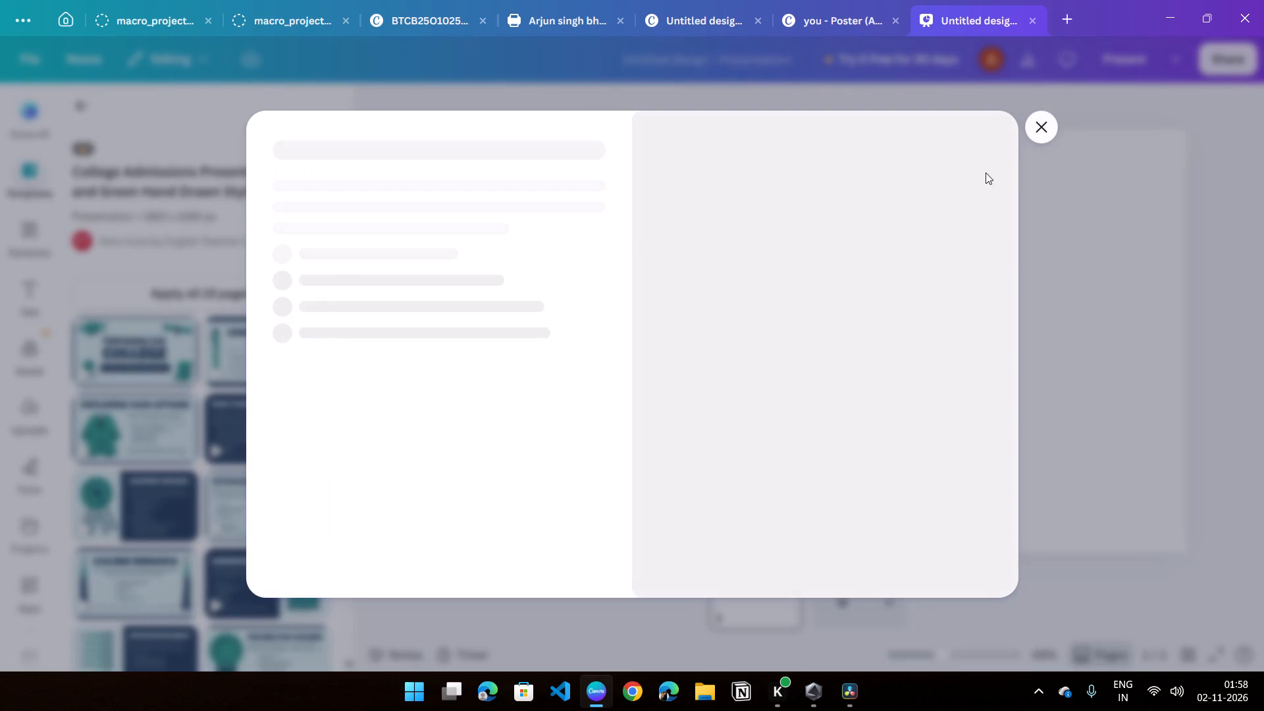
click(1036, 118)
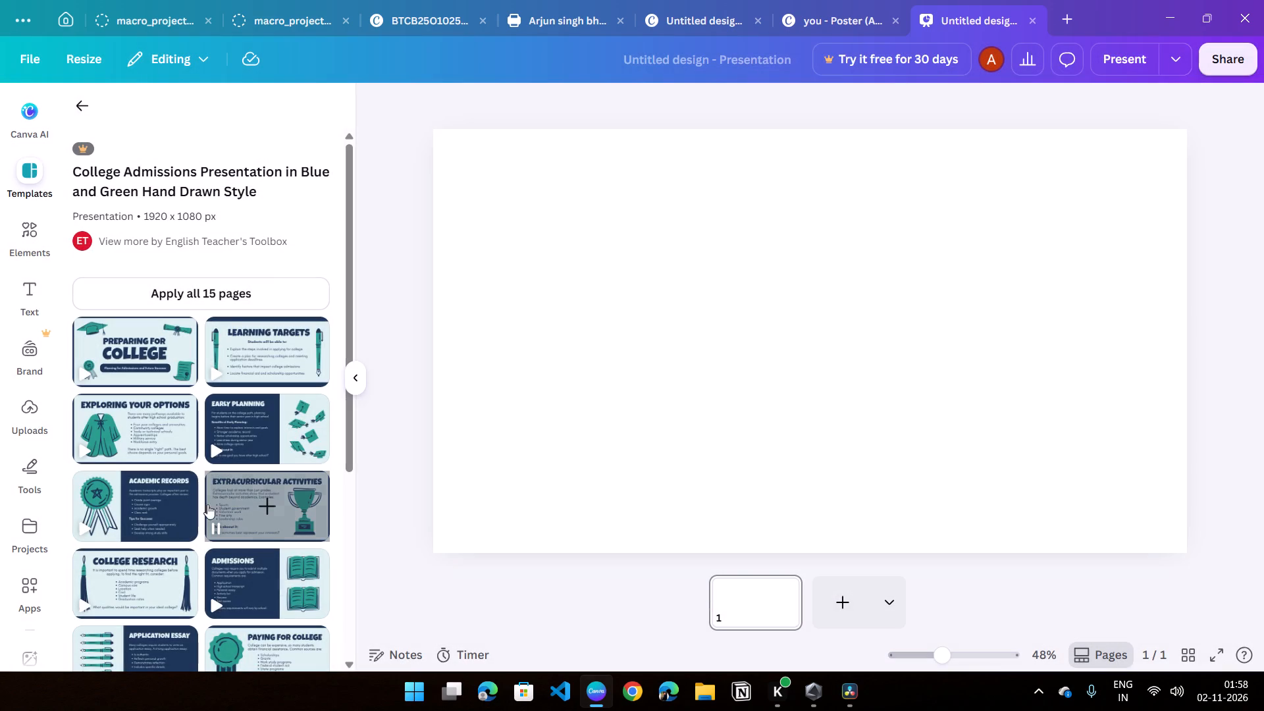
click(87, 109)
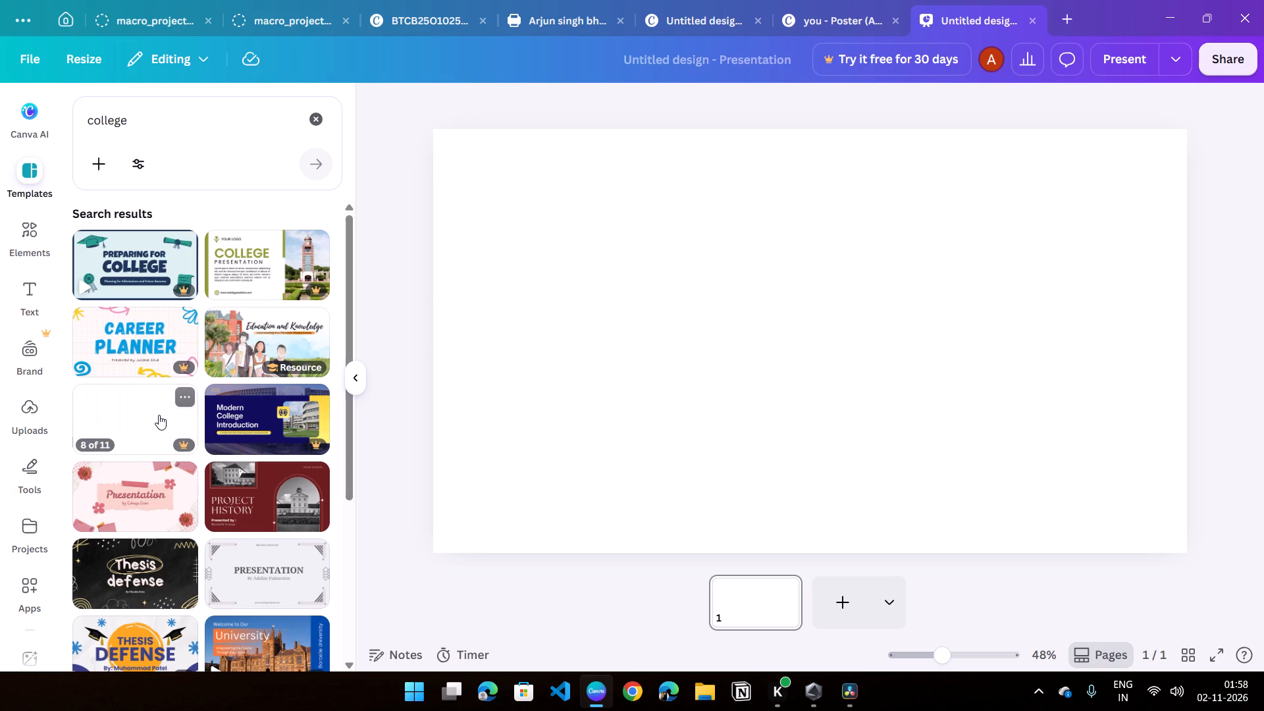
Browse the college search results for another presentation template to use.
scroll(250, 458, down, 1)
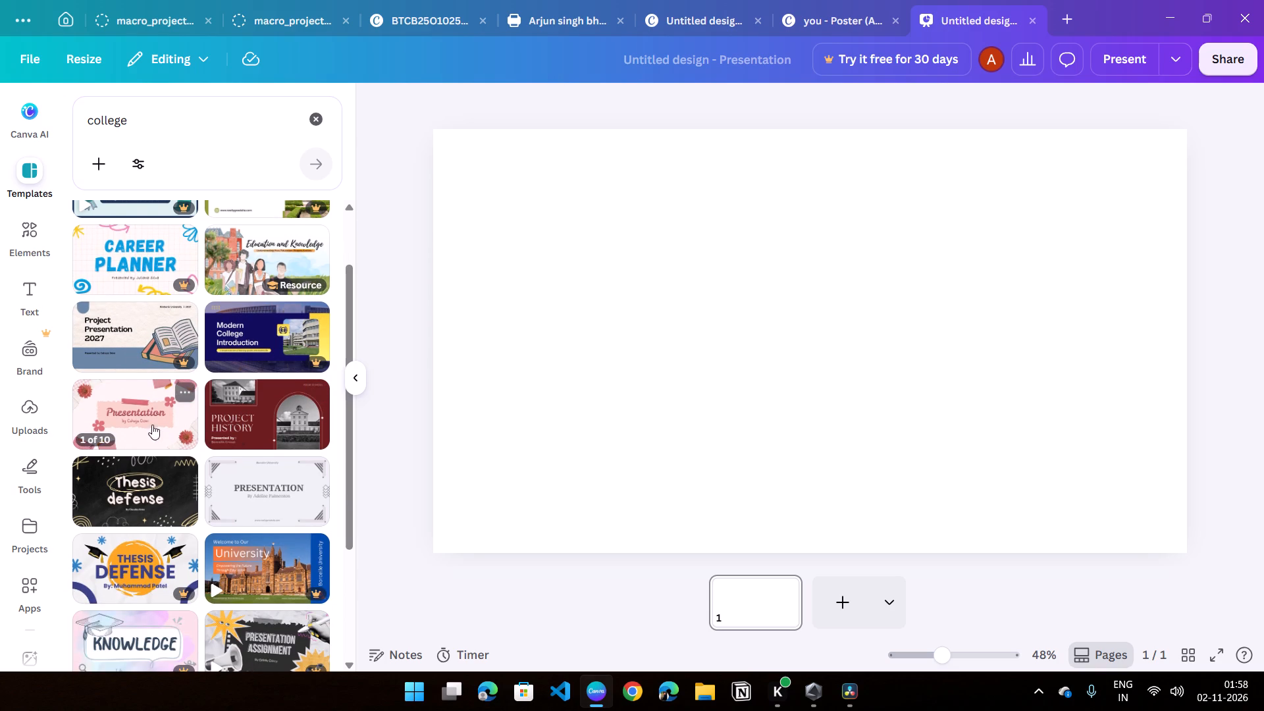
scroll(142, 416, down, 1)
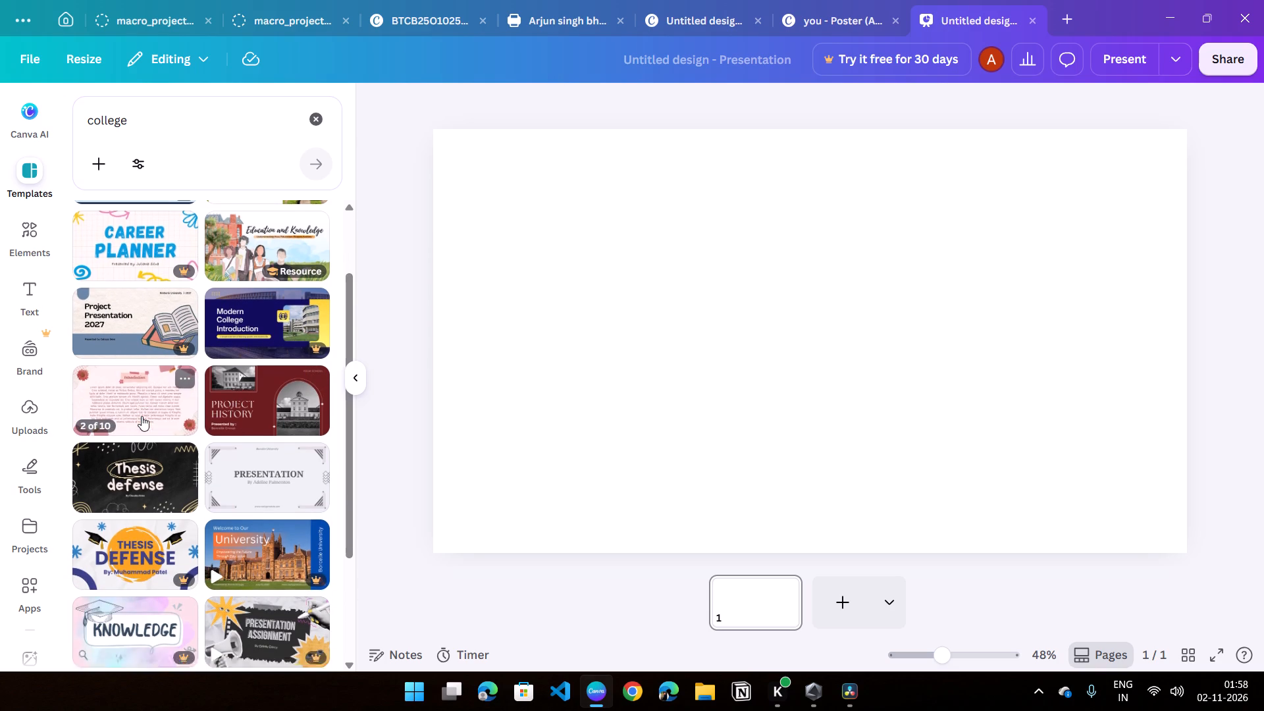
scroll(142, 416, up, 2)
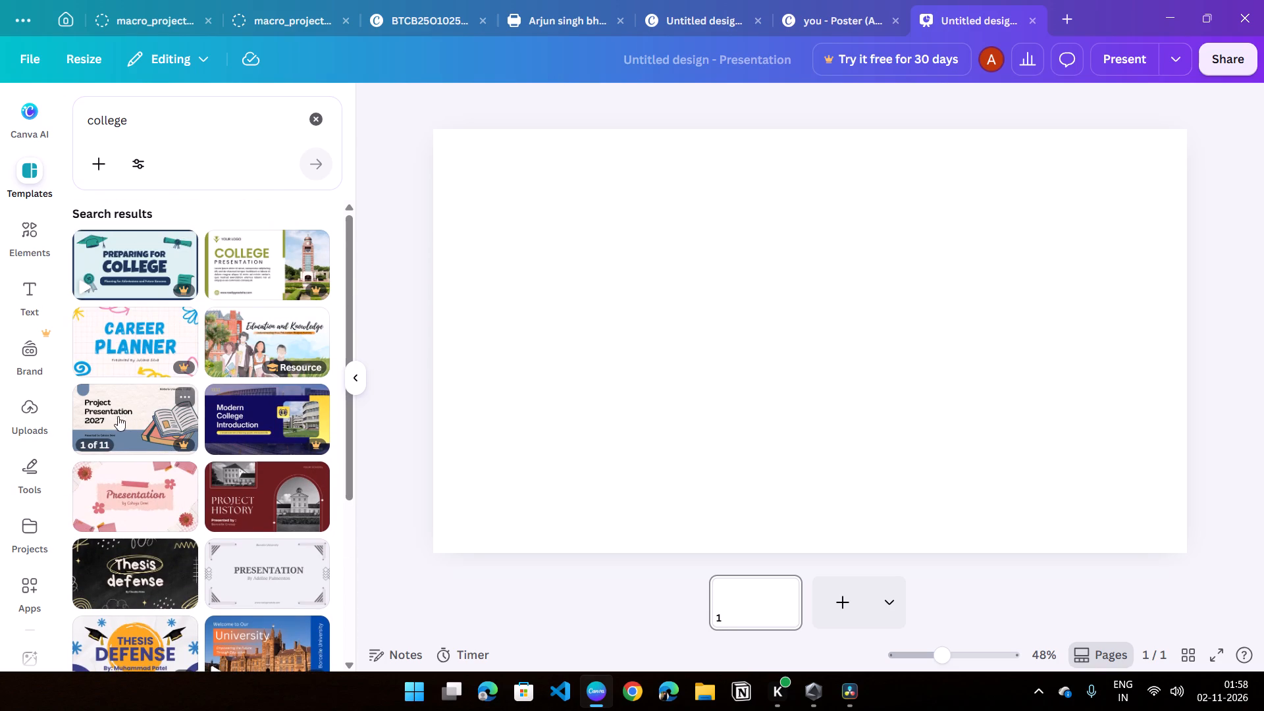